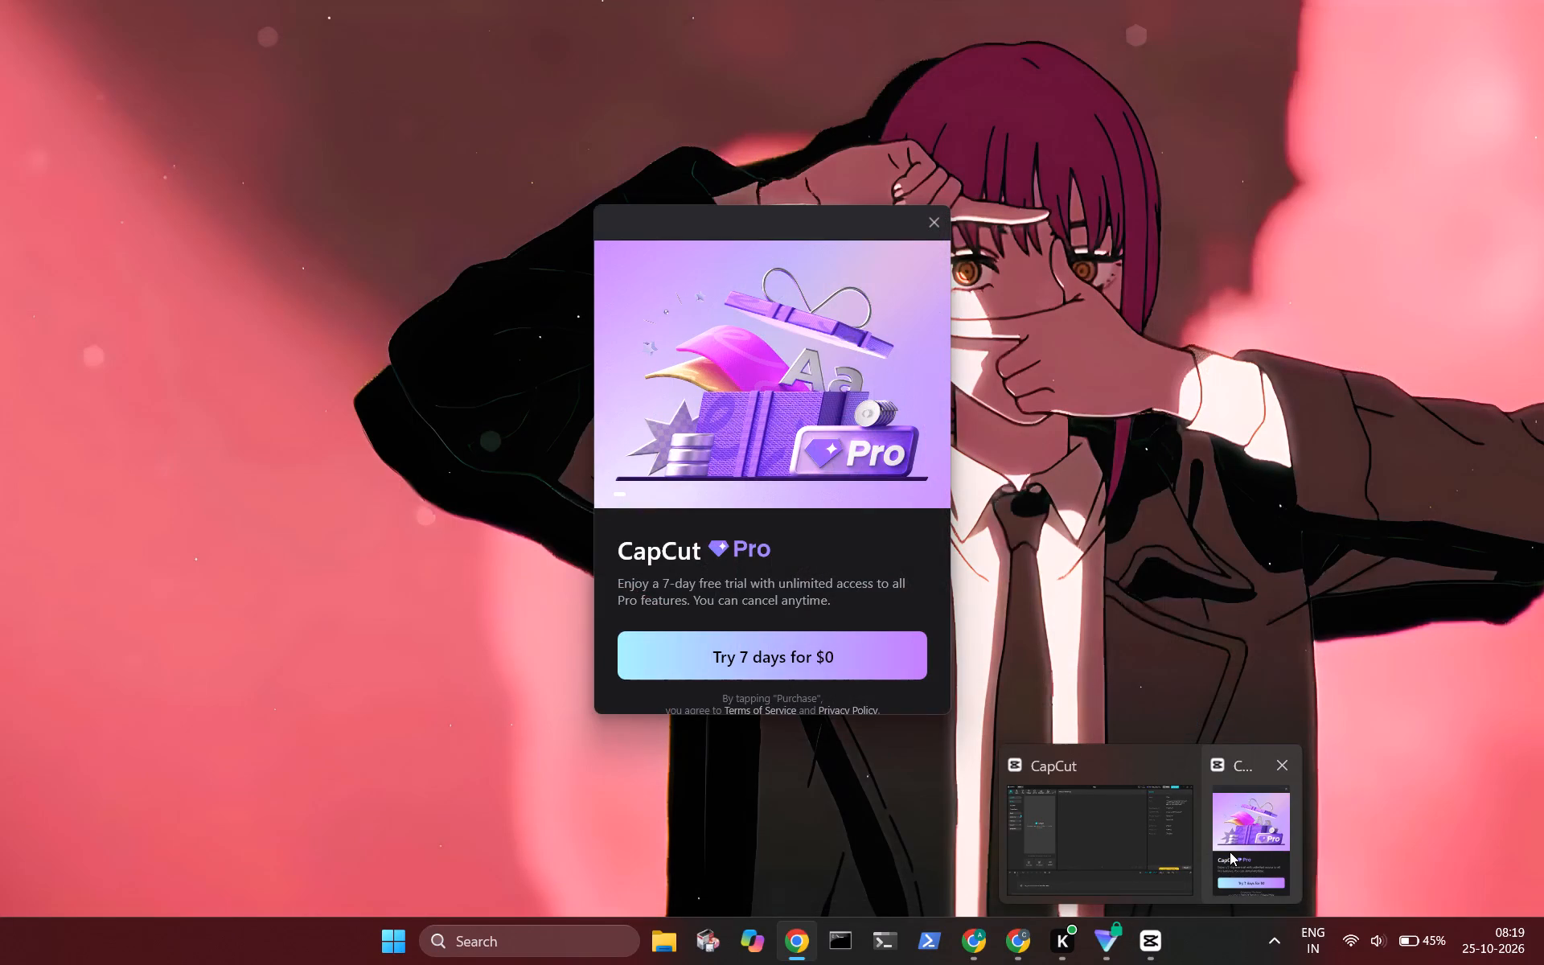
# Switch to the CapCut project window and dismiss the Pro free-trial offer.
pyautogui.click(1108, 855)
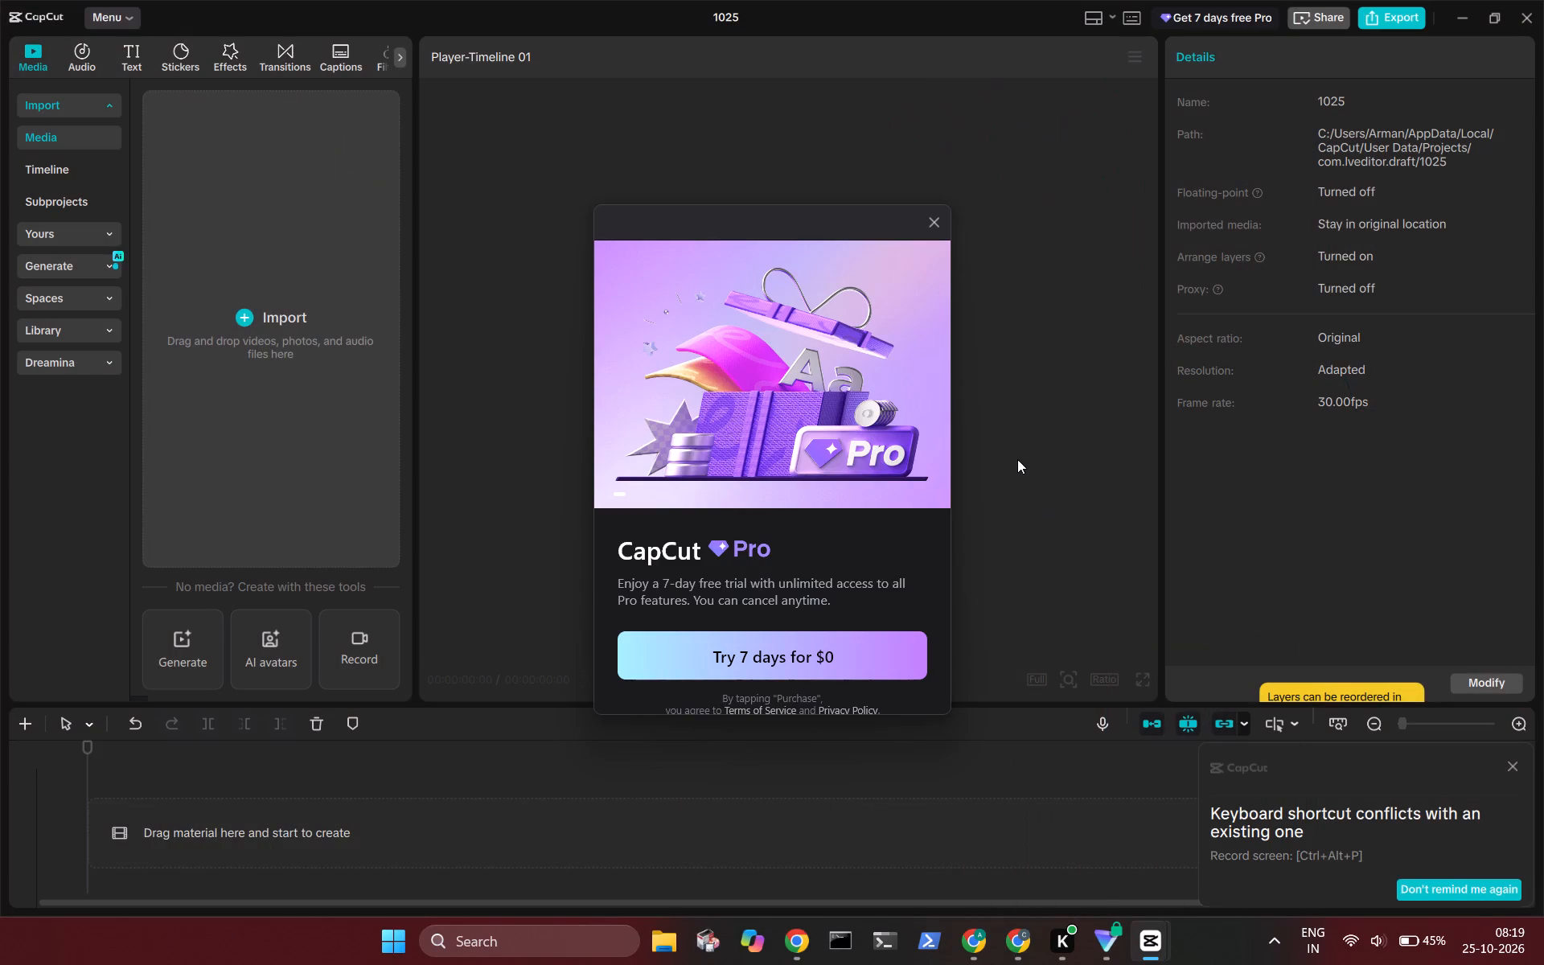
pyautogui.click(931, 217)
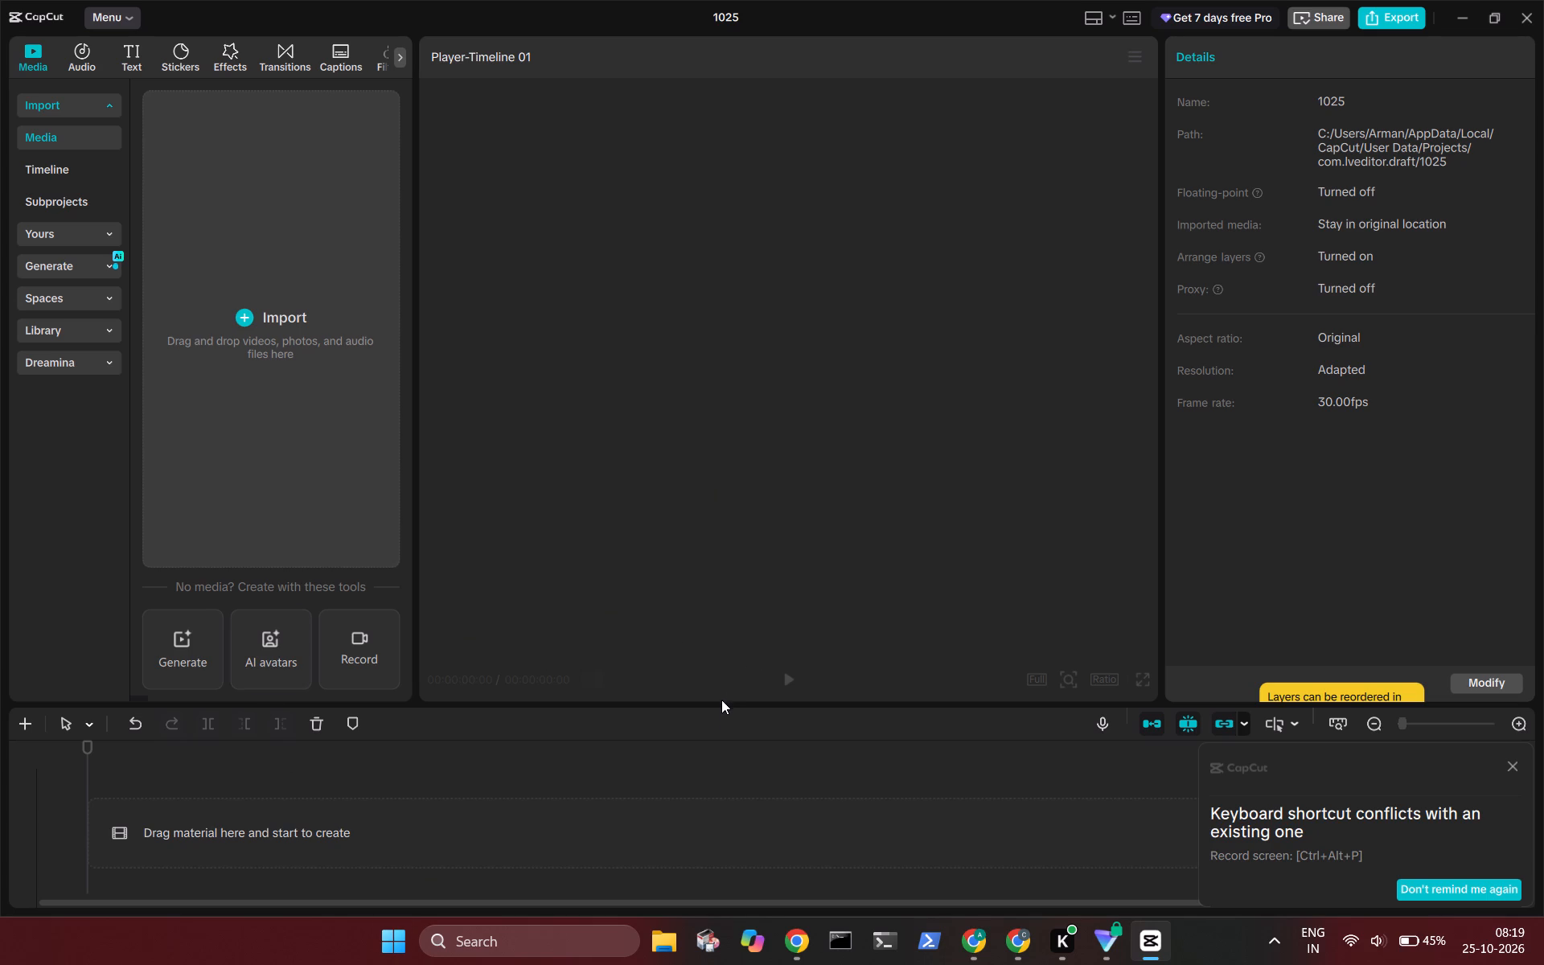
# Enlarge the timeline area so it takes up about half of the editor's height.
pyautogui.moveTo(723, 707); pyautogui.dragTo(706, 372)
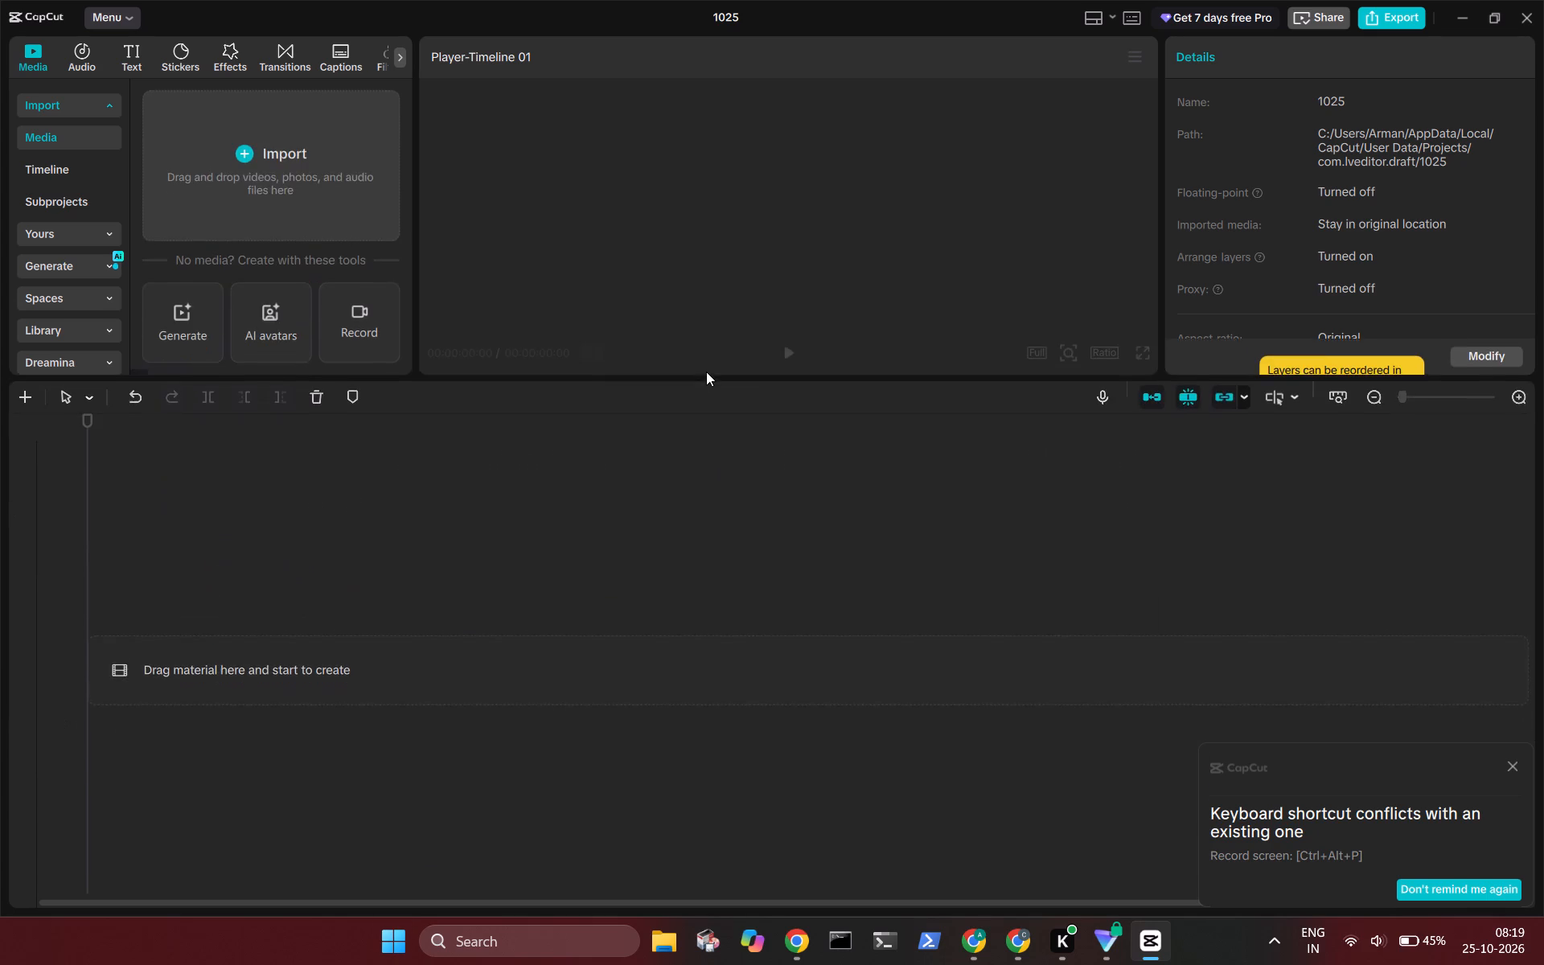
pyautogui.moveTo(706, 372); pyautogui.dragTo(715, 456)
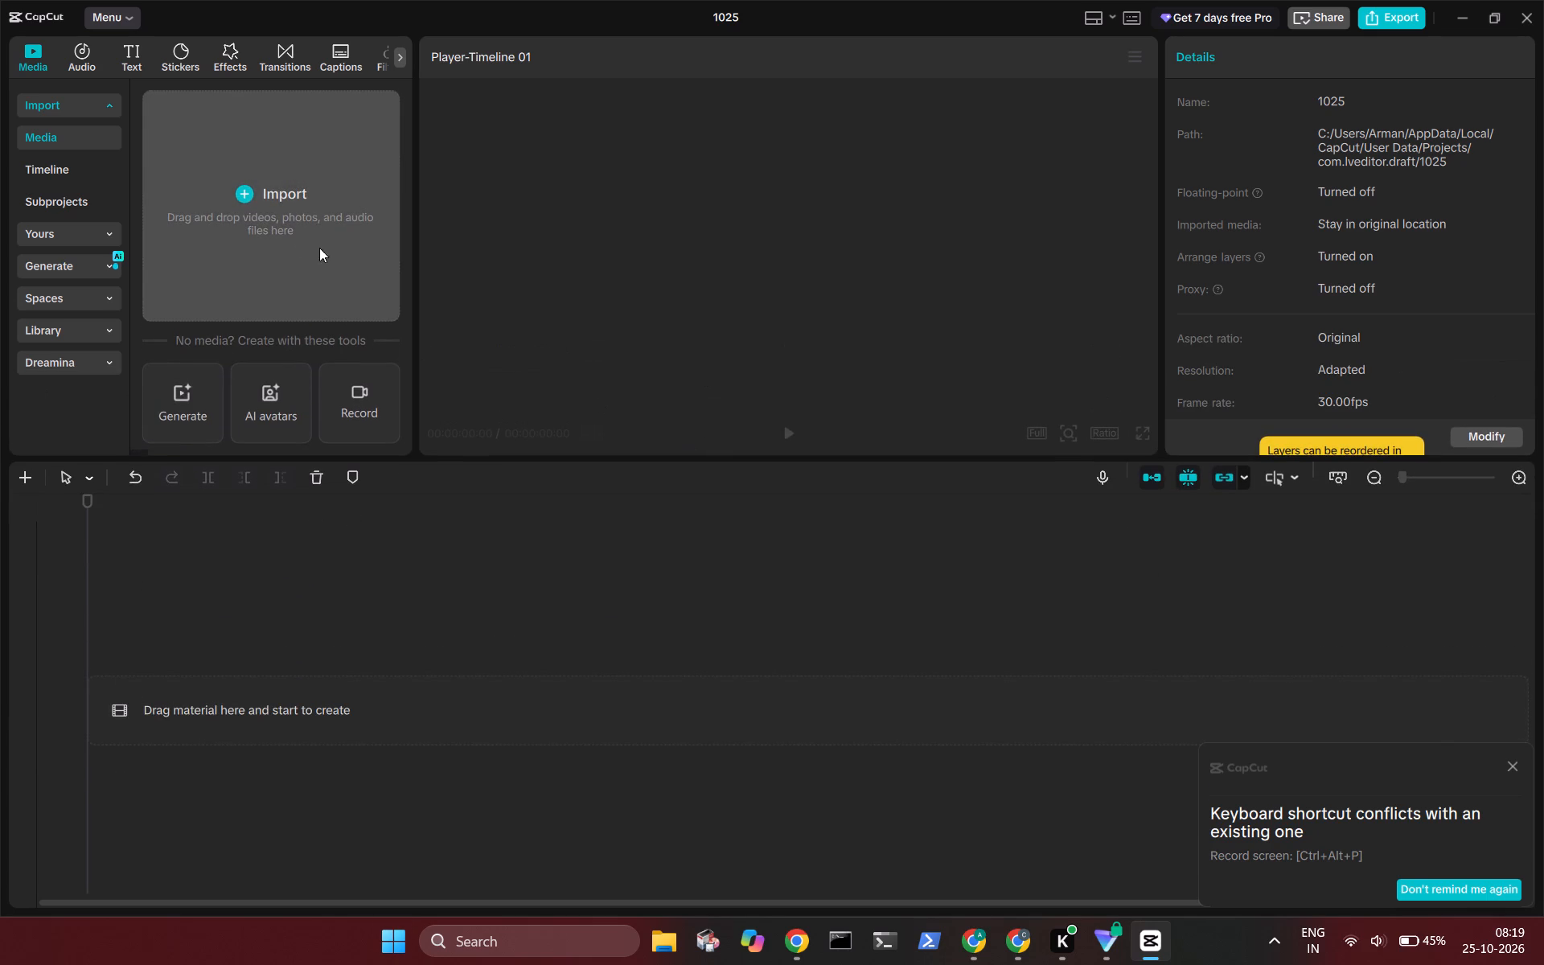
# Import both Guzarish - Satinder Sartaaj files, the MP3 and the MP4, from Downloads into the project media.
pyautogui.click(264, 216)
pyautogui.click(266, 221)
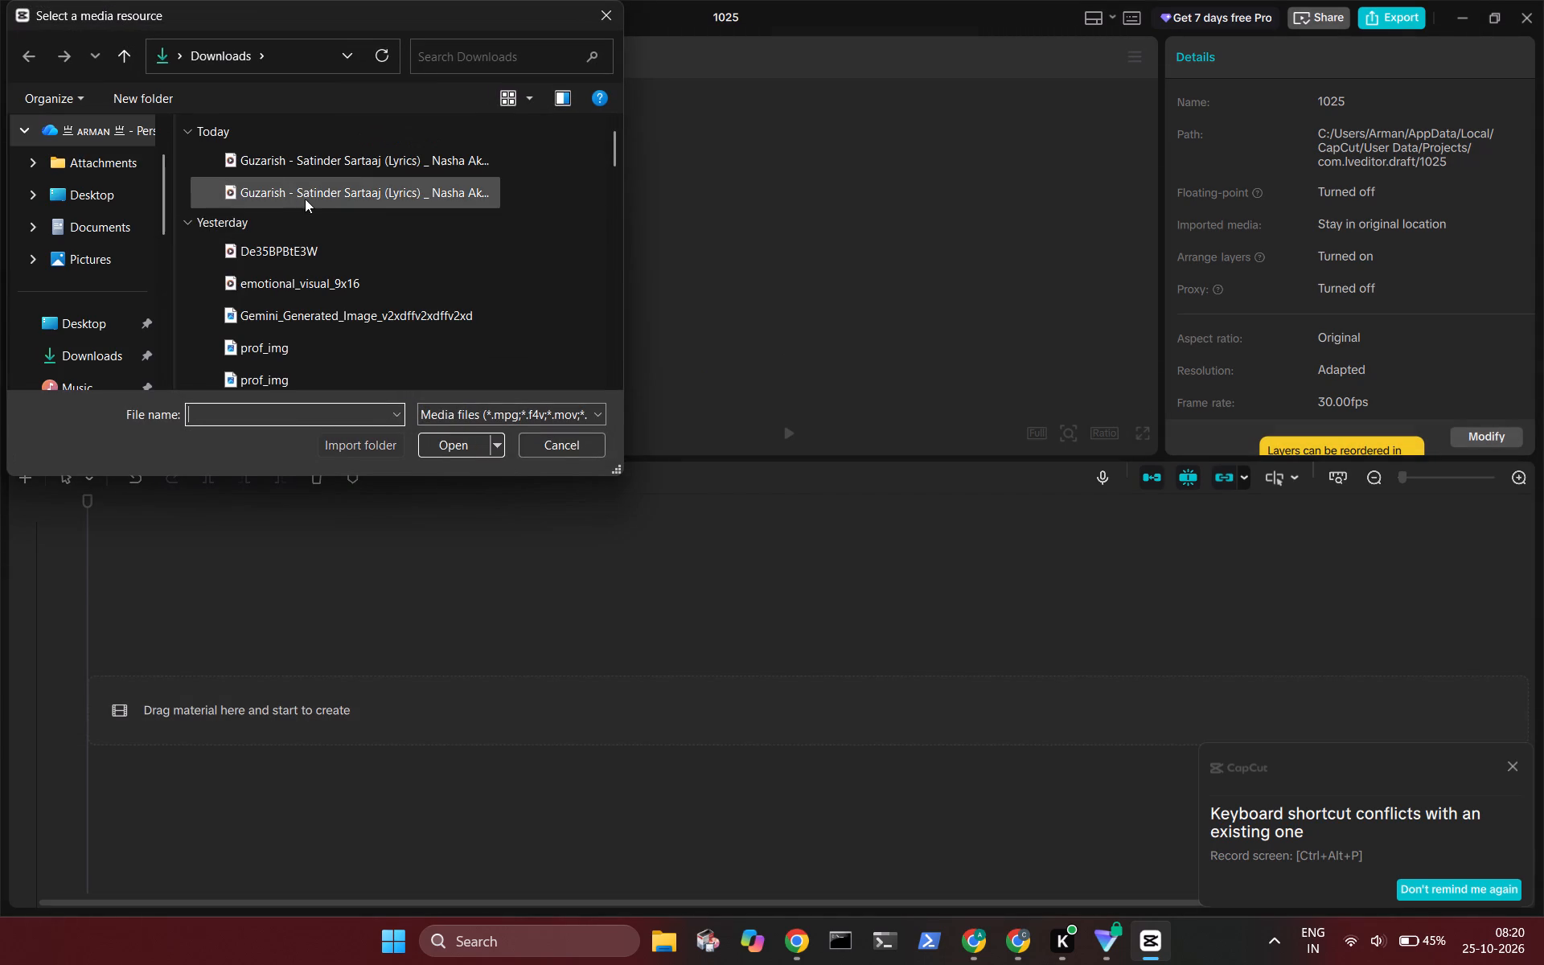
pyautogui.moveTo(188, 145); pyautogui.dragTo(273, 189)
pyautogui.press('Return')
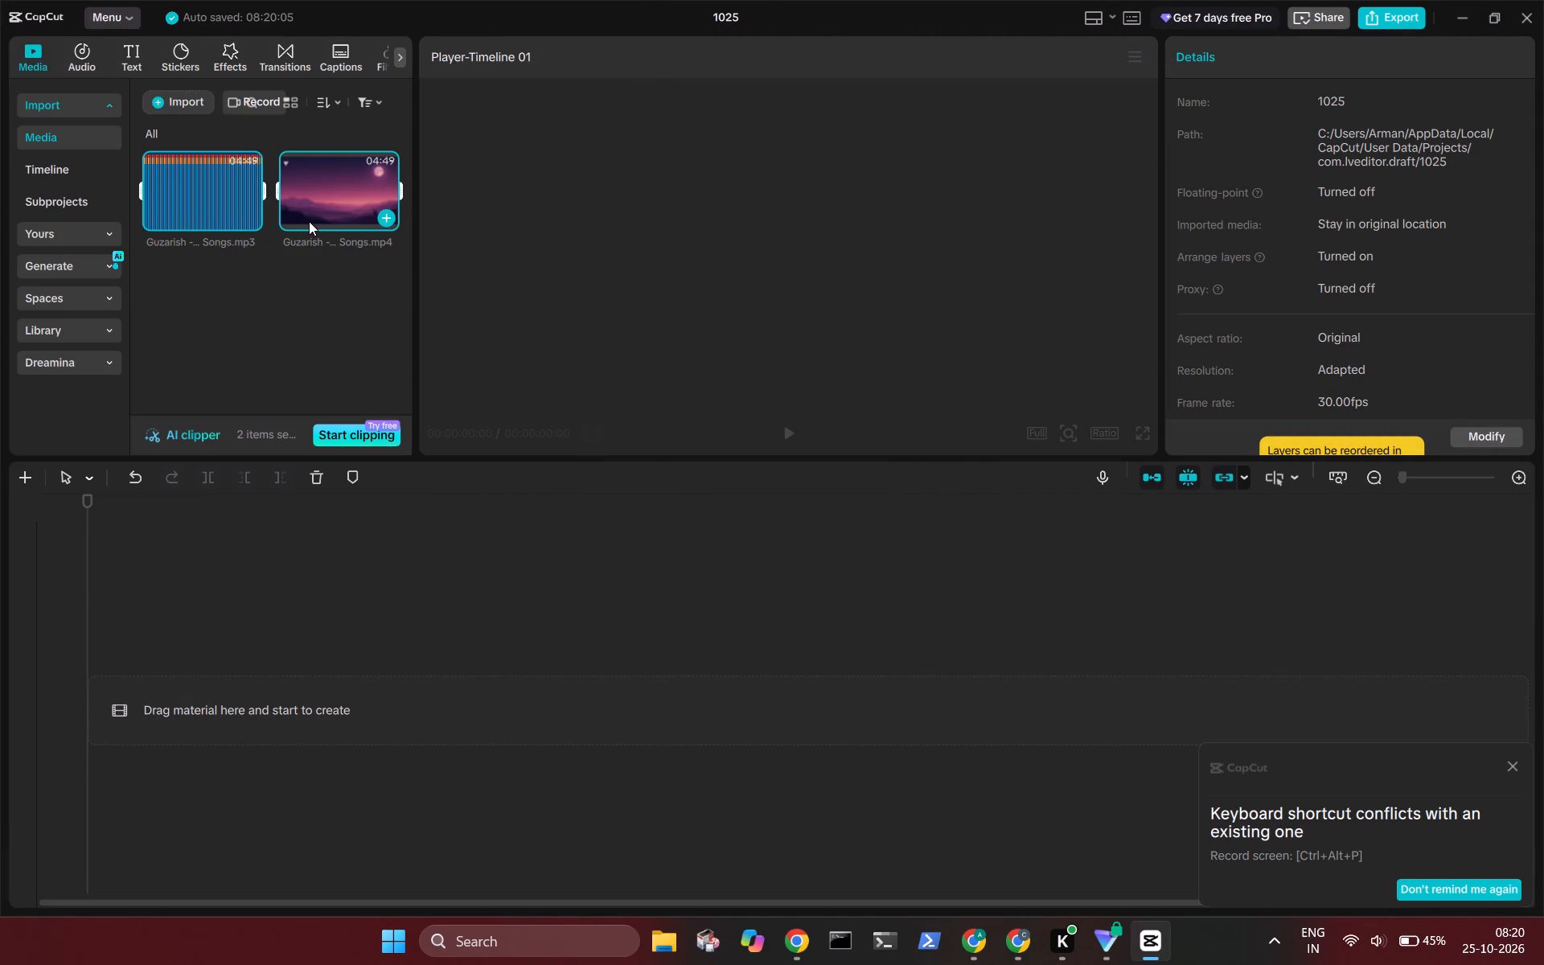
# Add both imported Guzarish media files to the timeline.
pyautogui.click(385, 217)
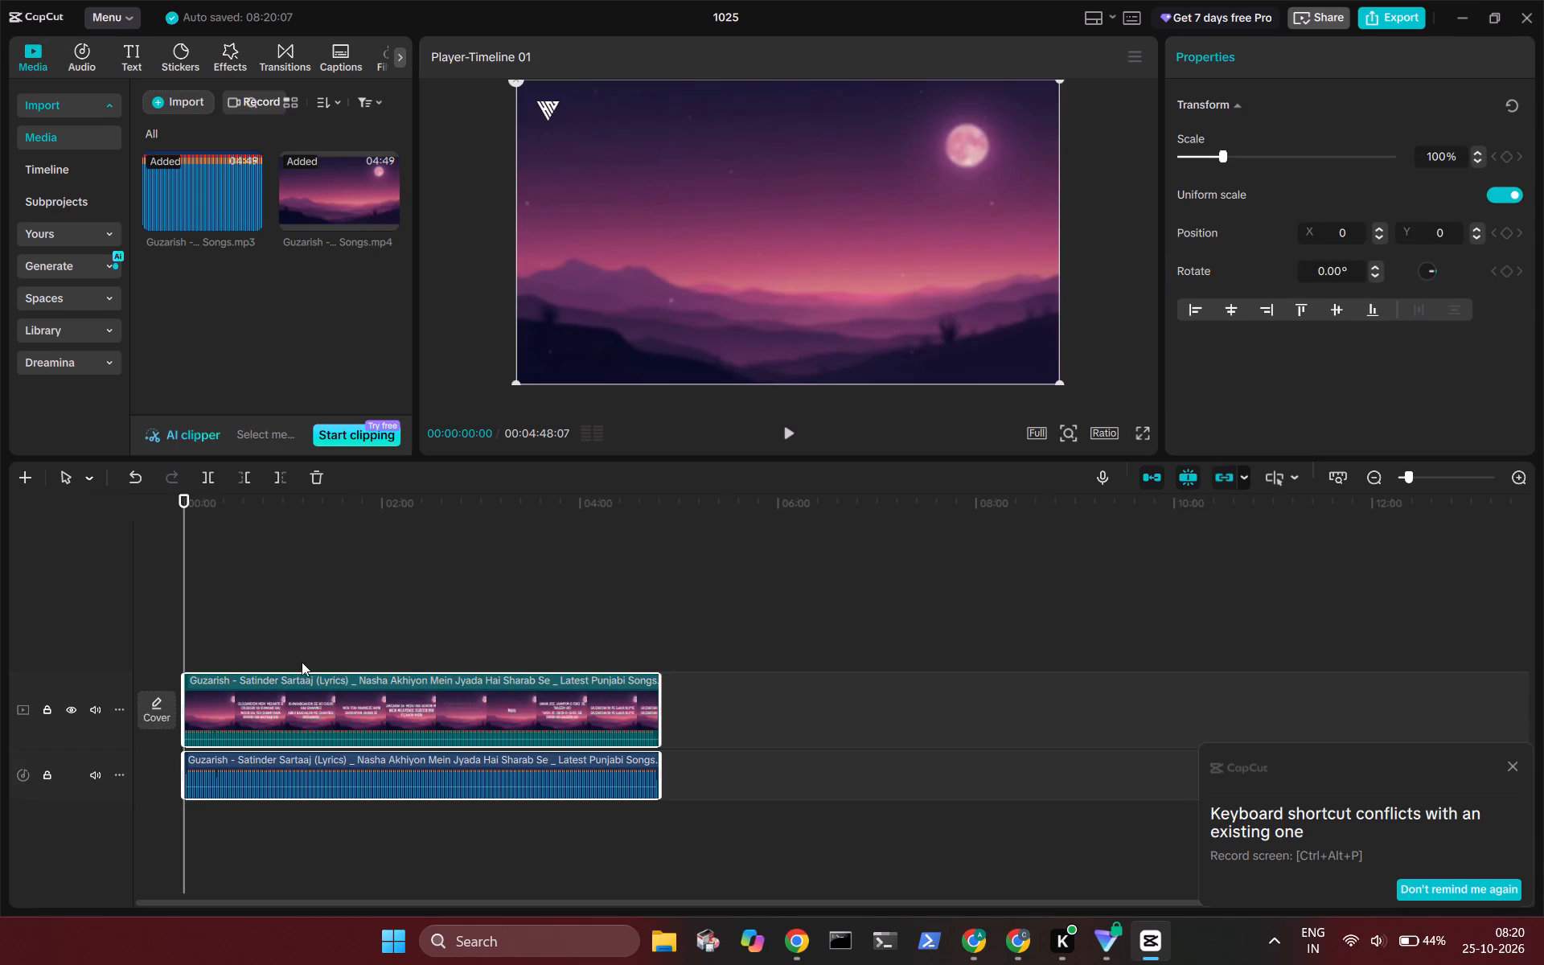
# Delete the separate Guzarish MP3 audio clip from the timeline, keeping the video clip.
pyautogui.click(294, 775)
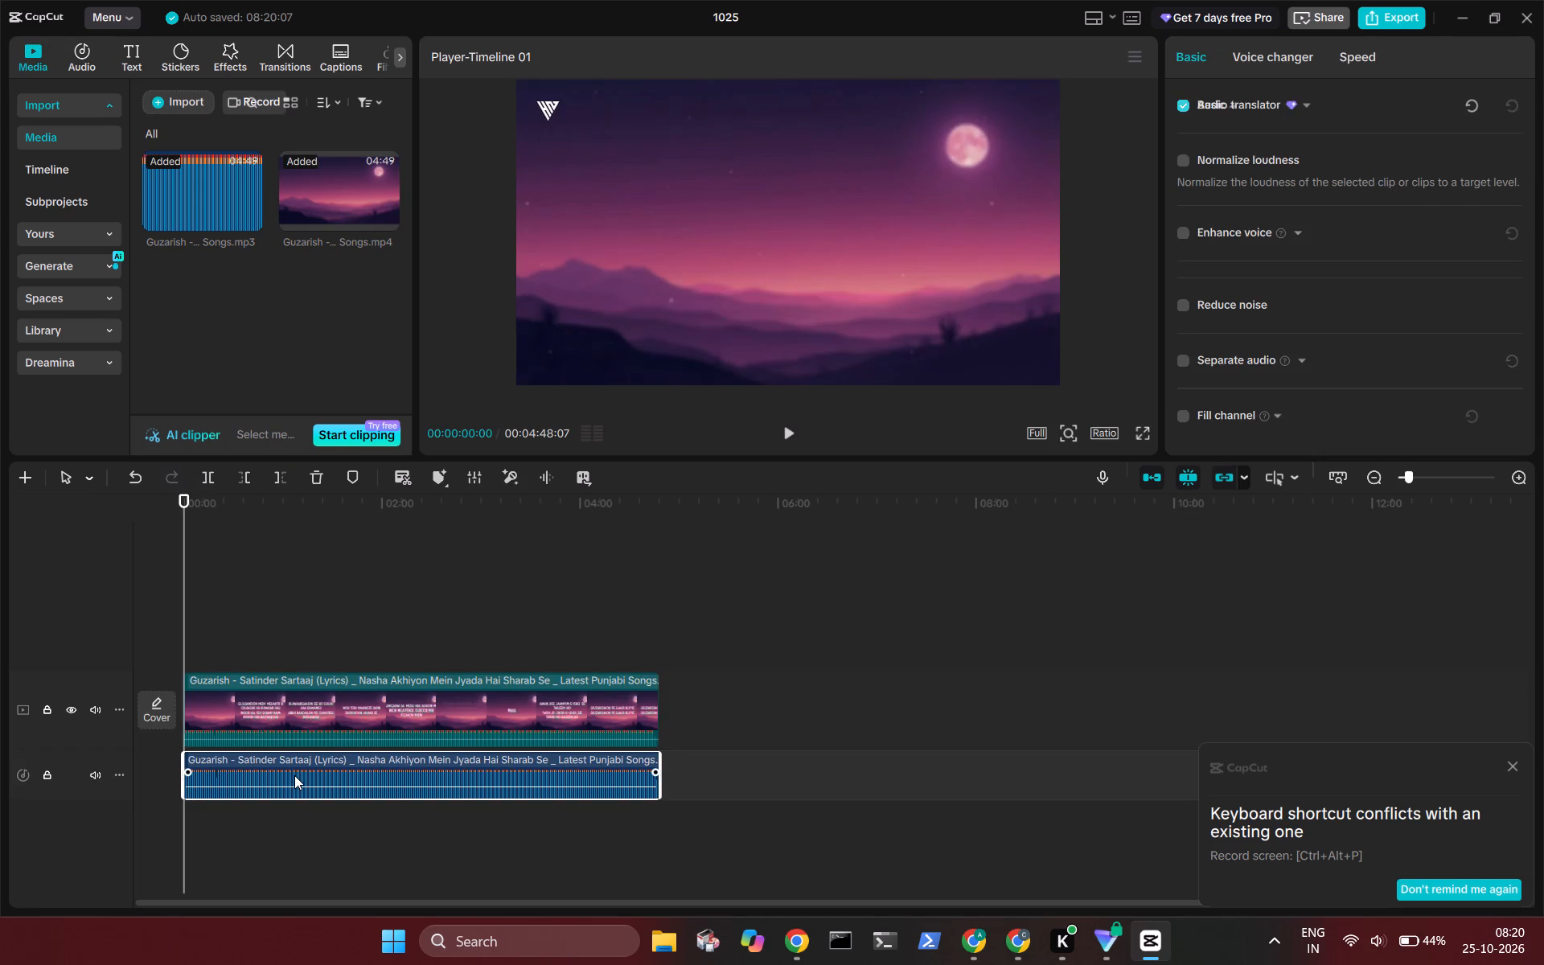
pyautogui.press('BackSpace')
# Start a preview of the video and set the project's aspect ratio to 16:9.
pyautogui.press('space')
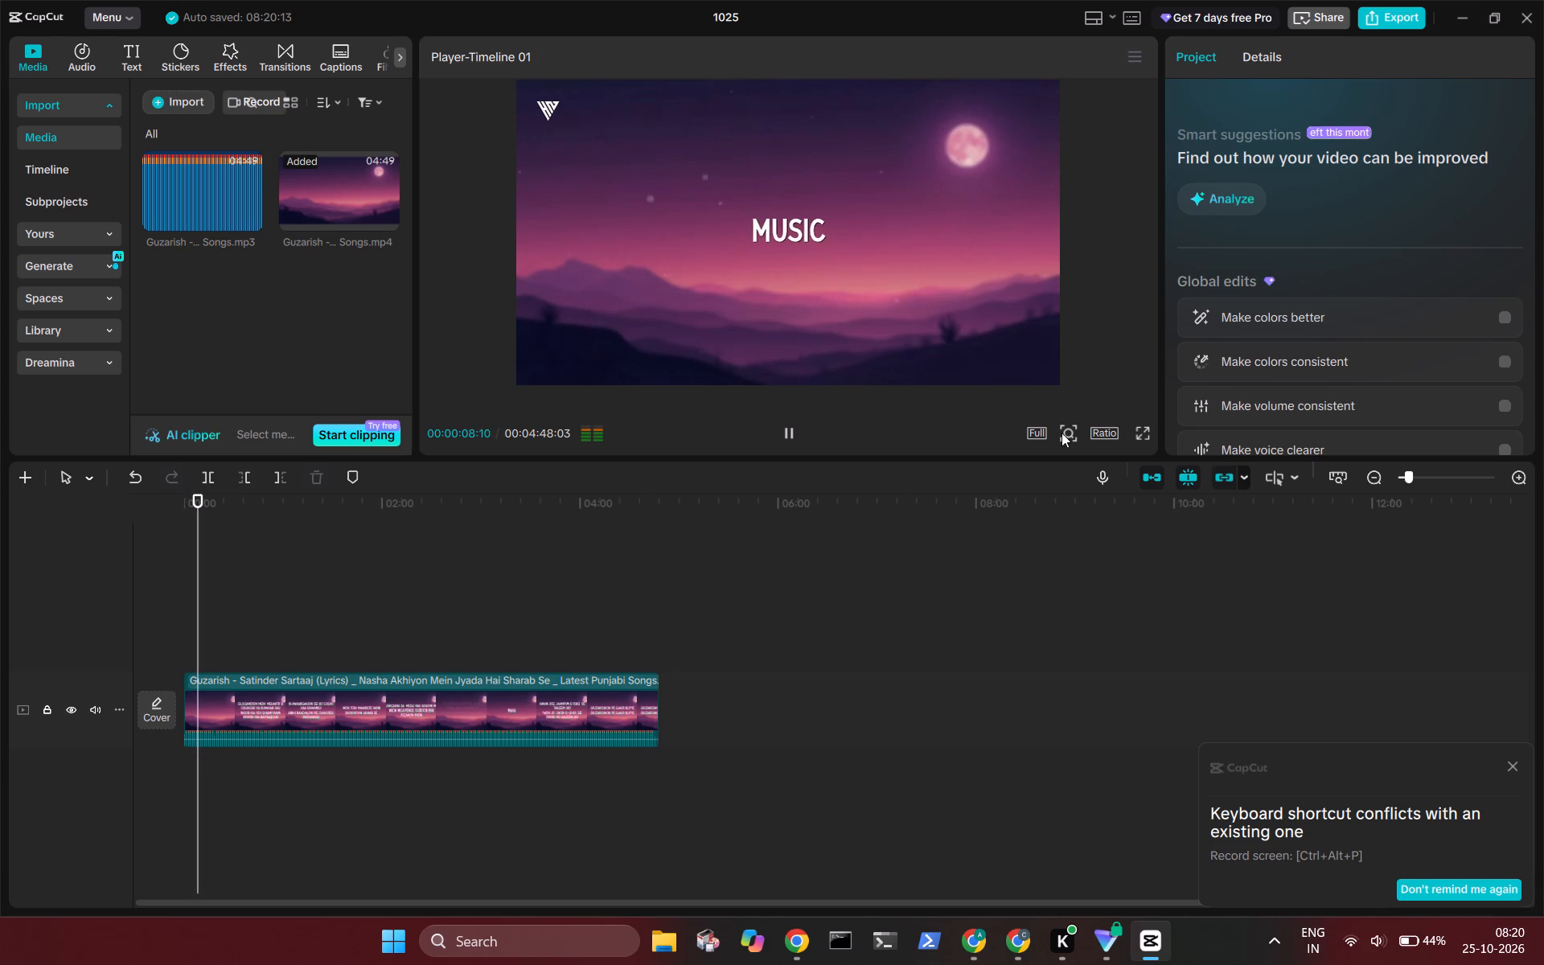
pyautogui.click(1101, 433)
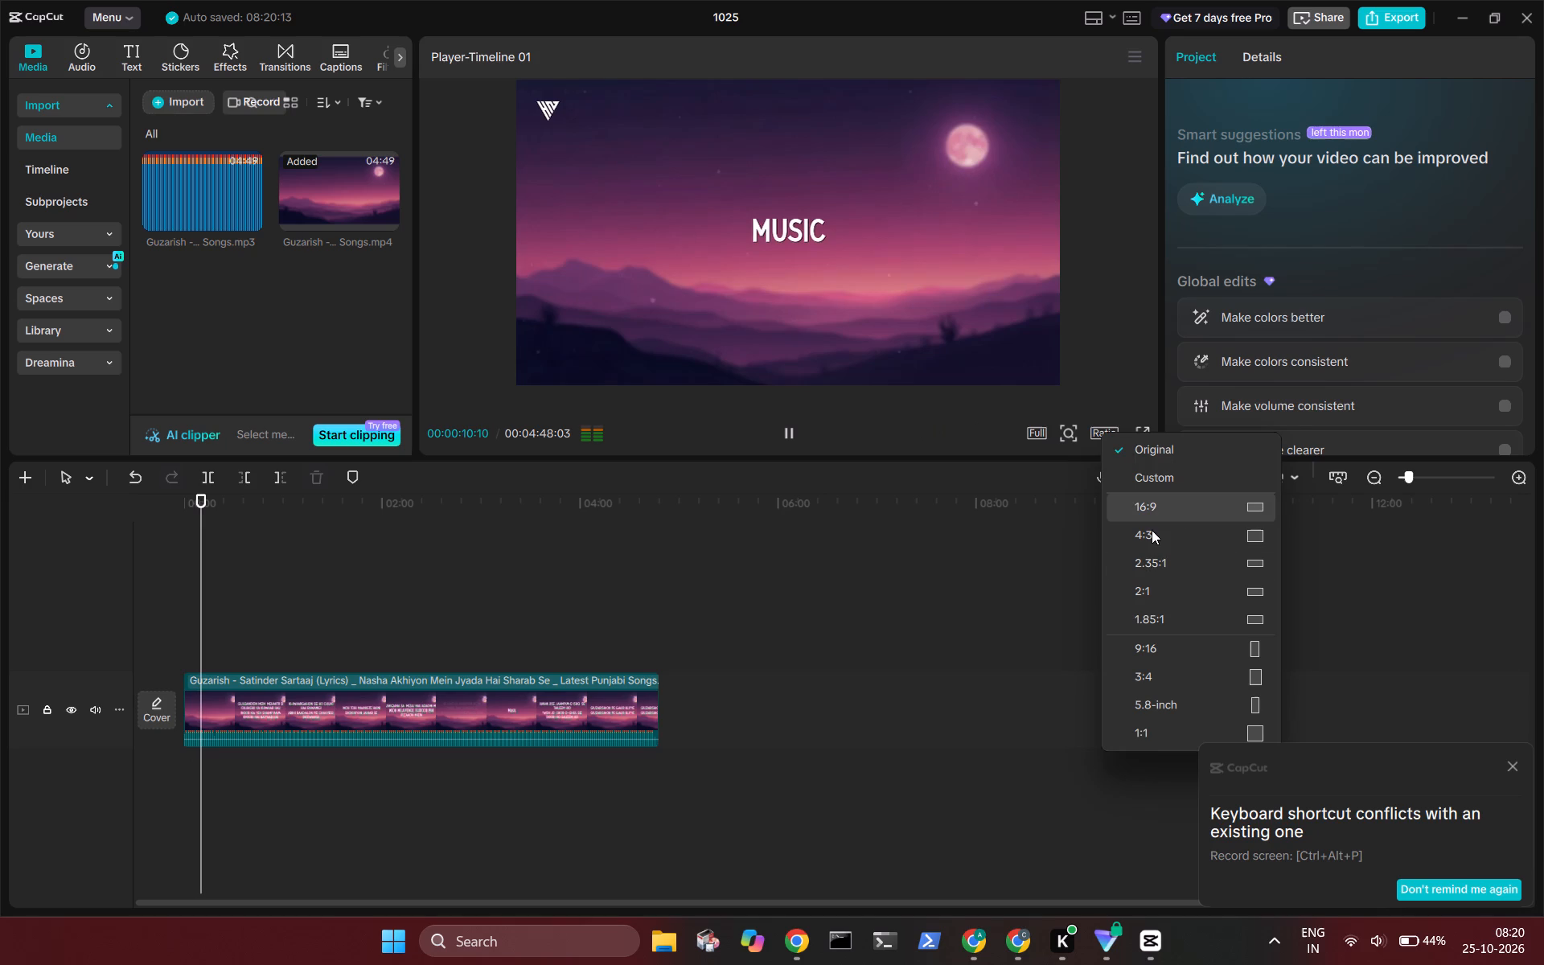
pyautogui.click(1149, 499)
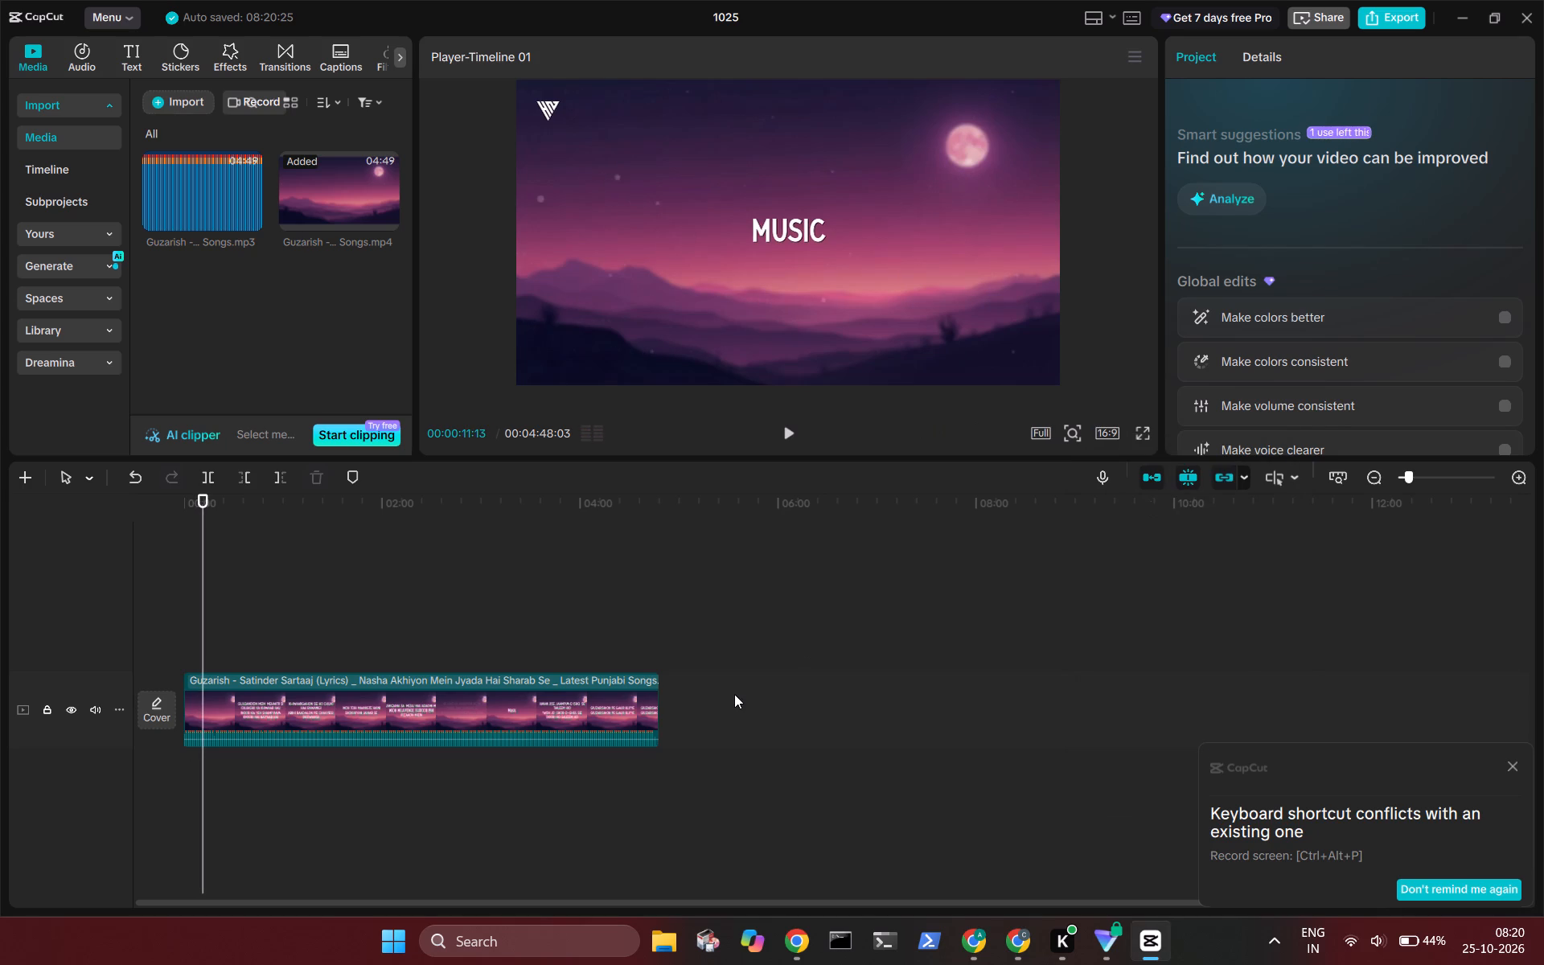
# Play through the opening lyrics of the video to review them, and return the playhead to the start.
pyautogui.press('space')
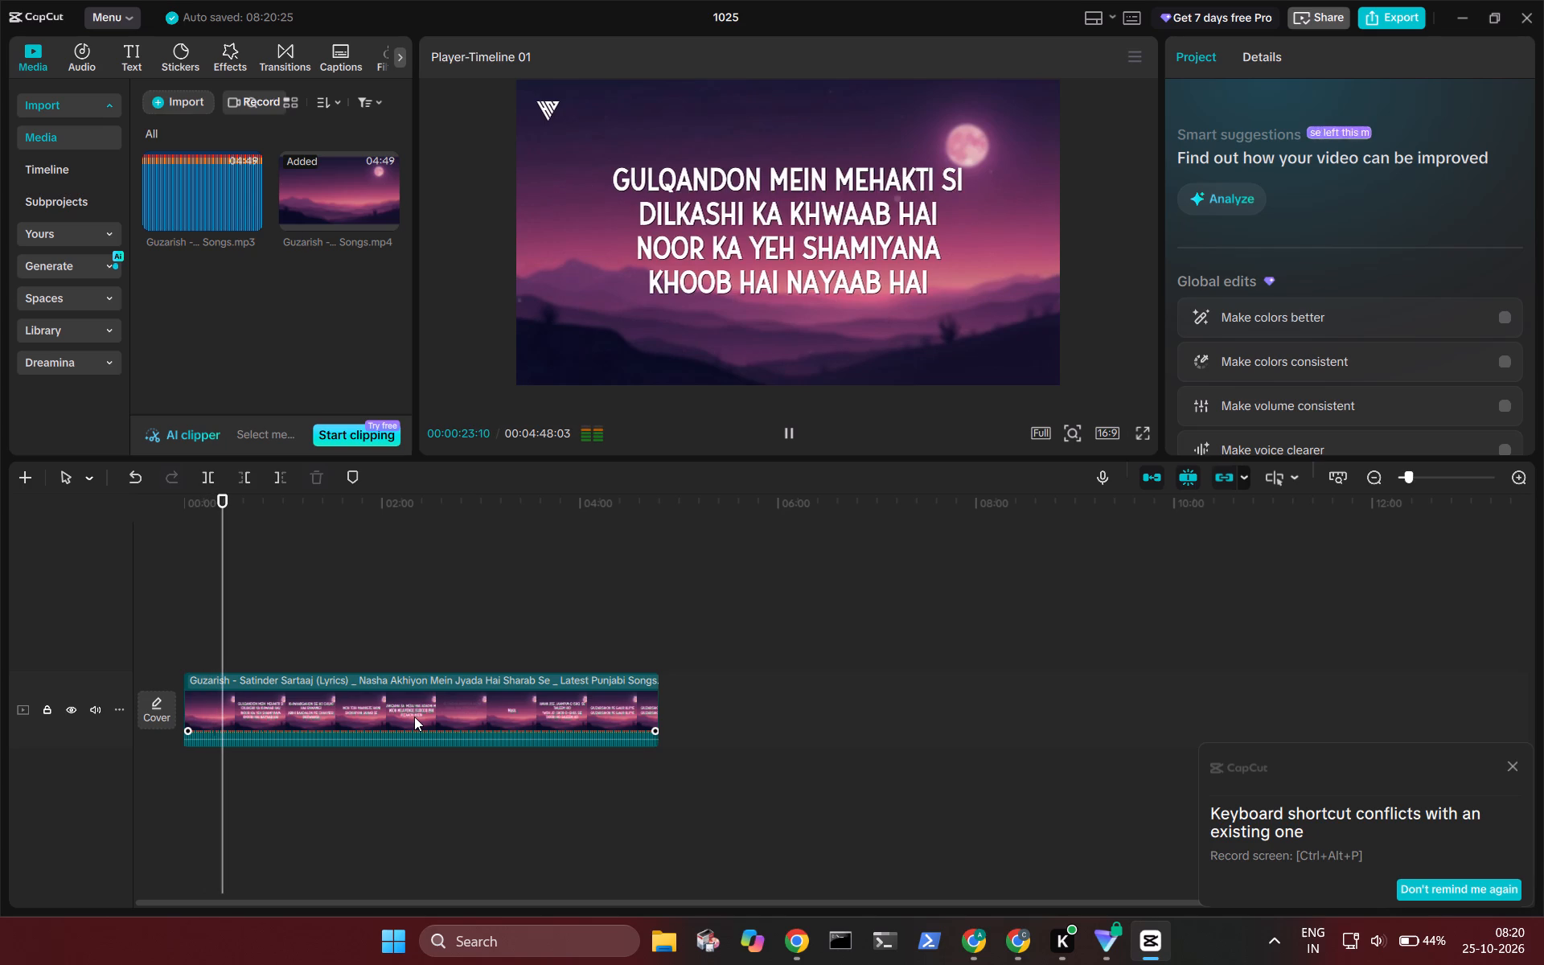
pyautogui.press('space')
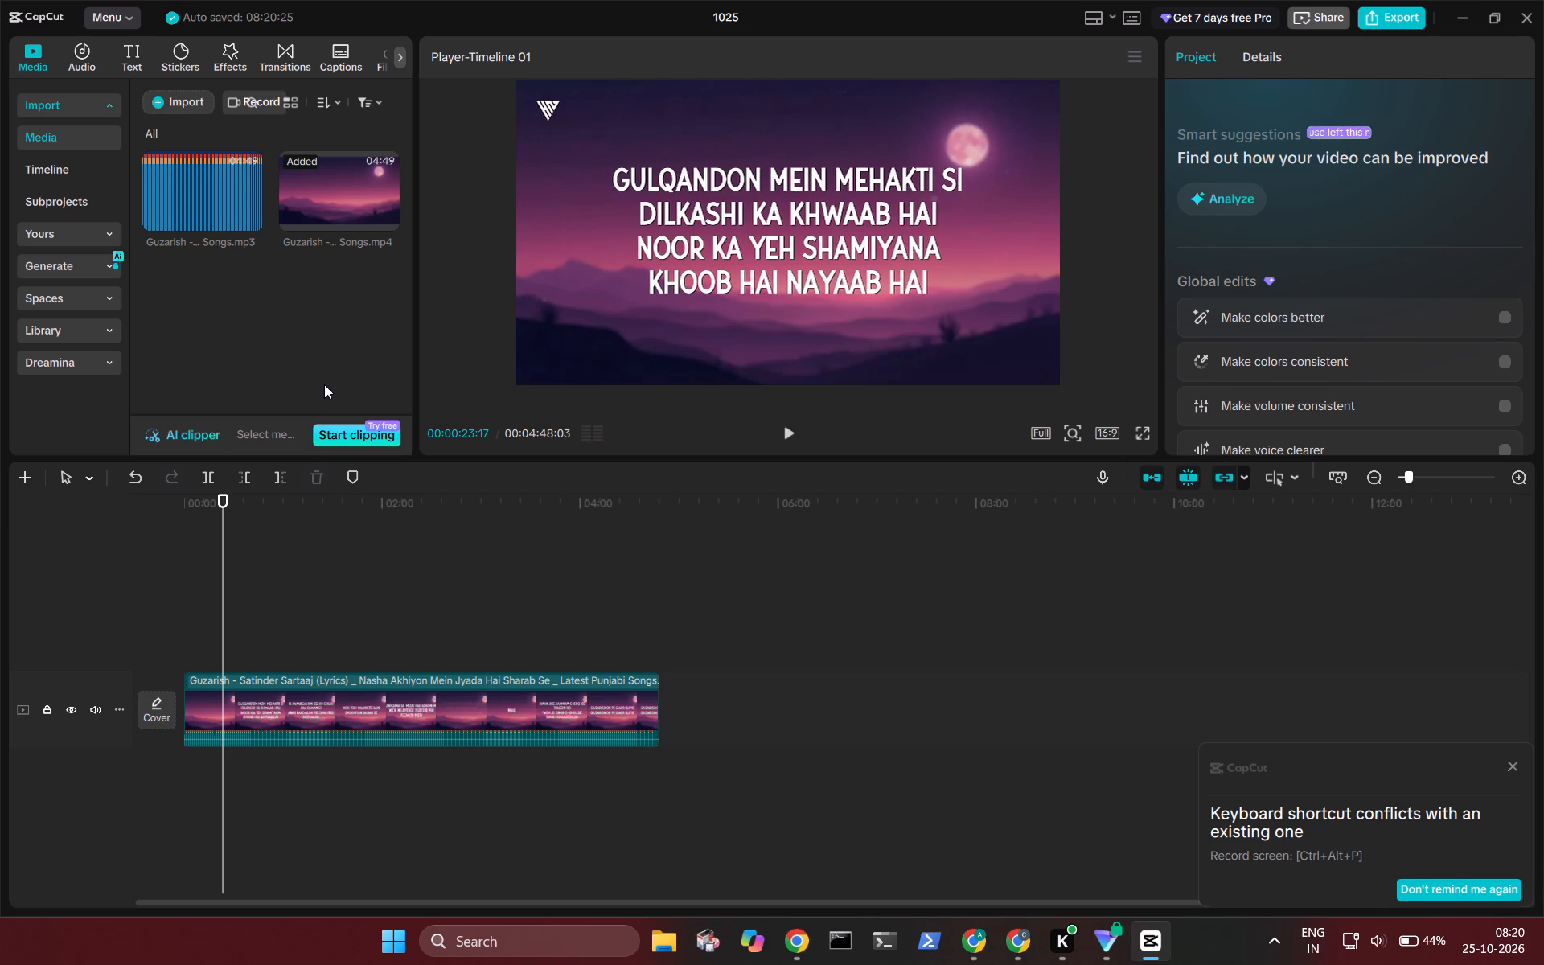
pyautogui.click(80, 57)
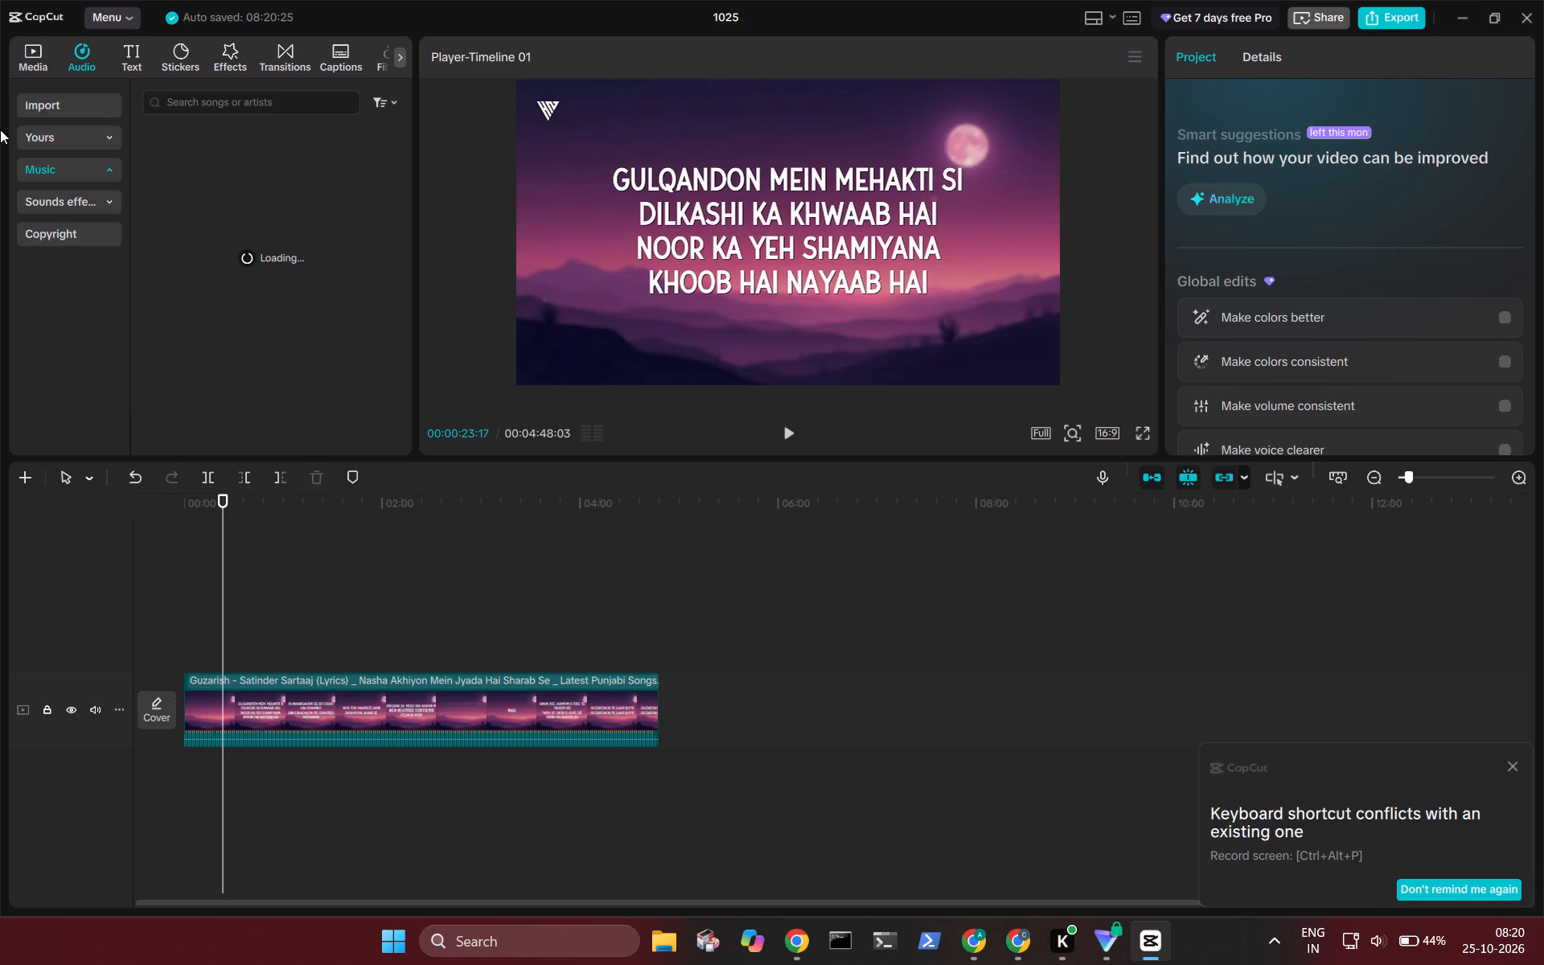
pyautogui.click(29, 61)
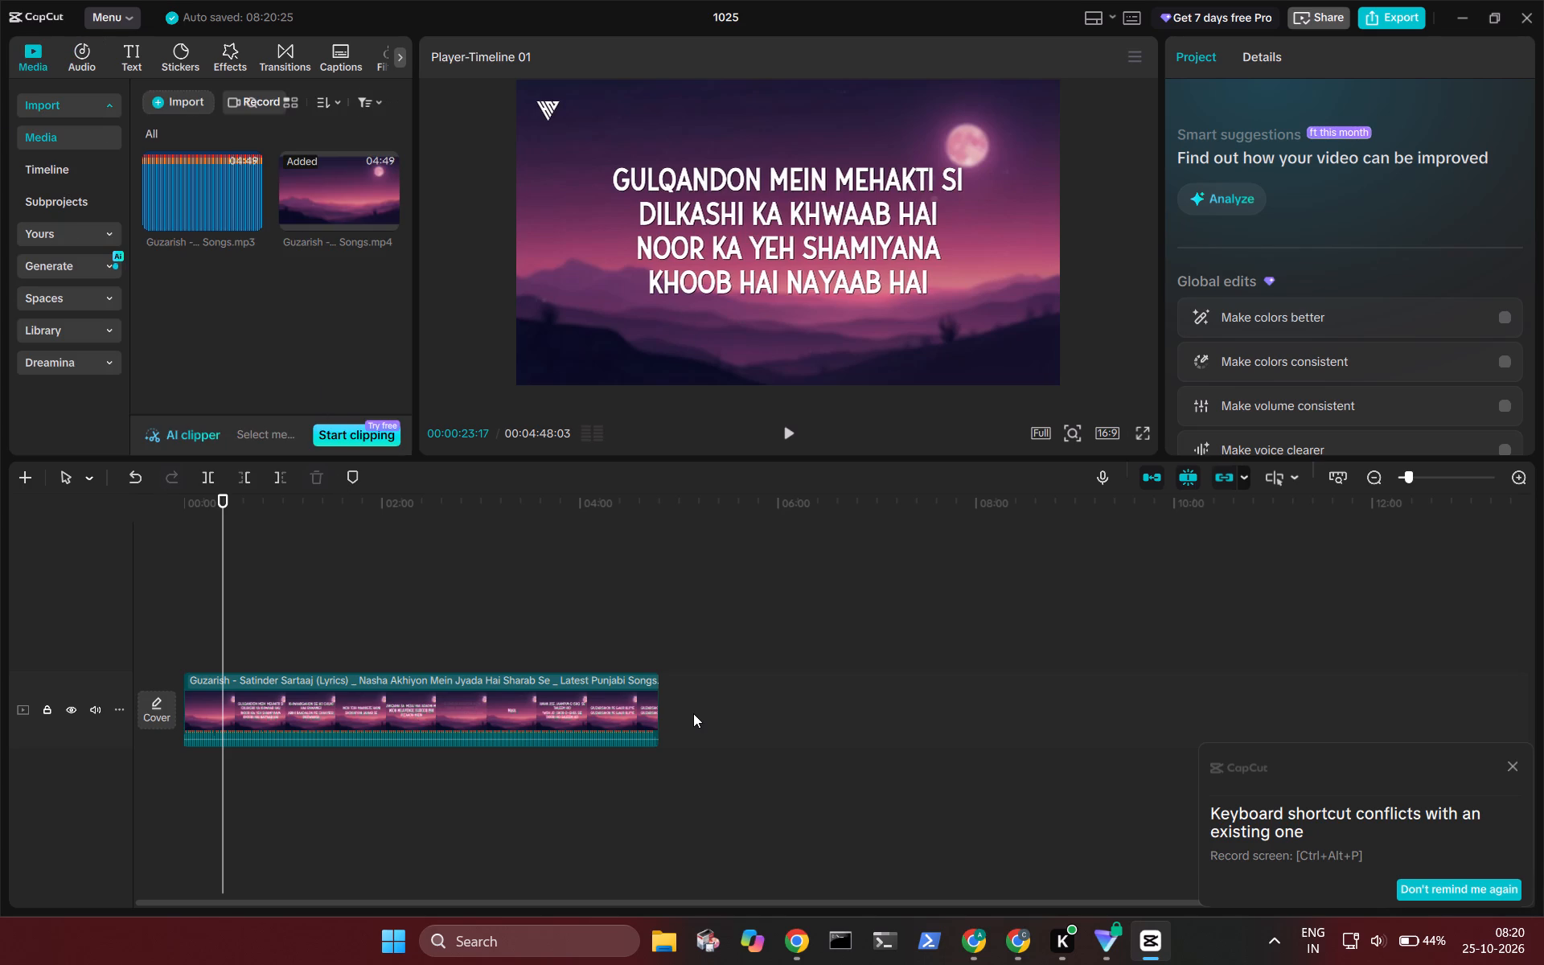
pyautogui.press('space')
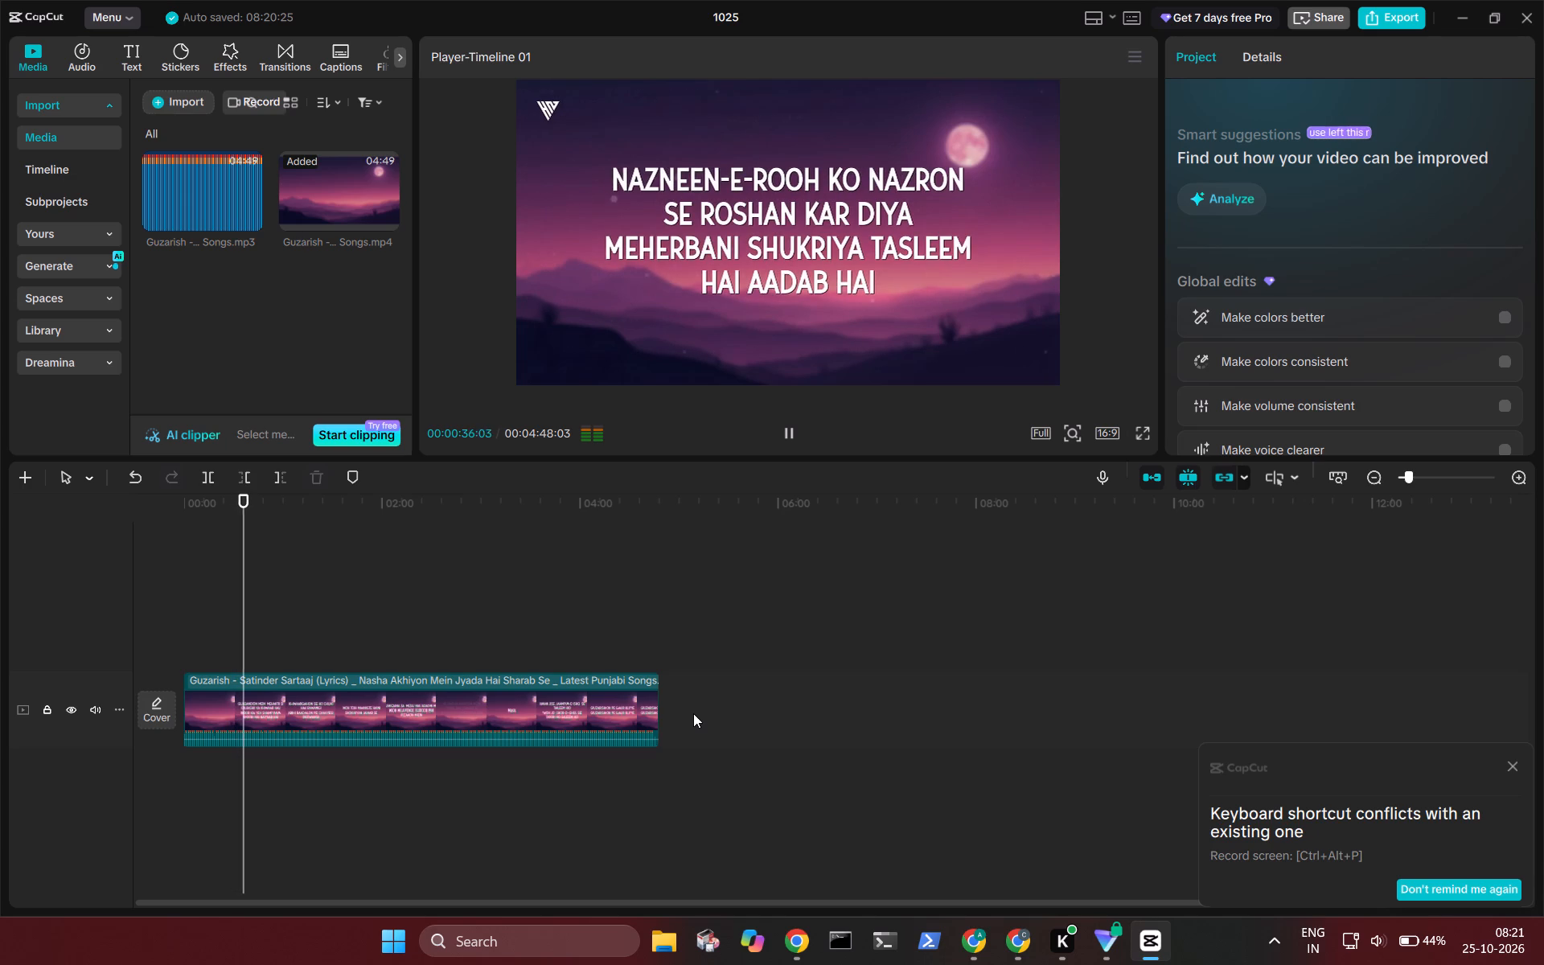
pyautogui.press('space')
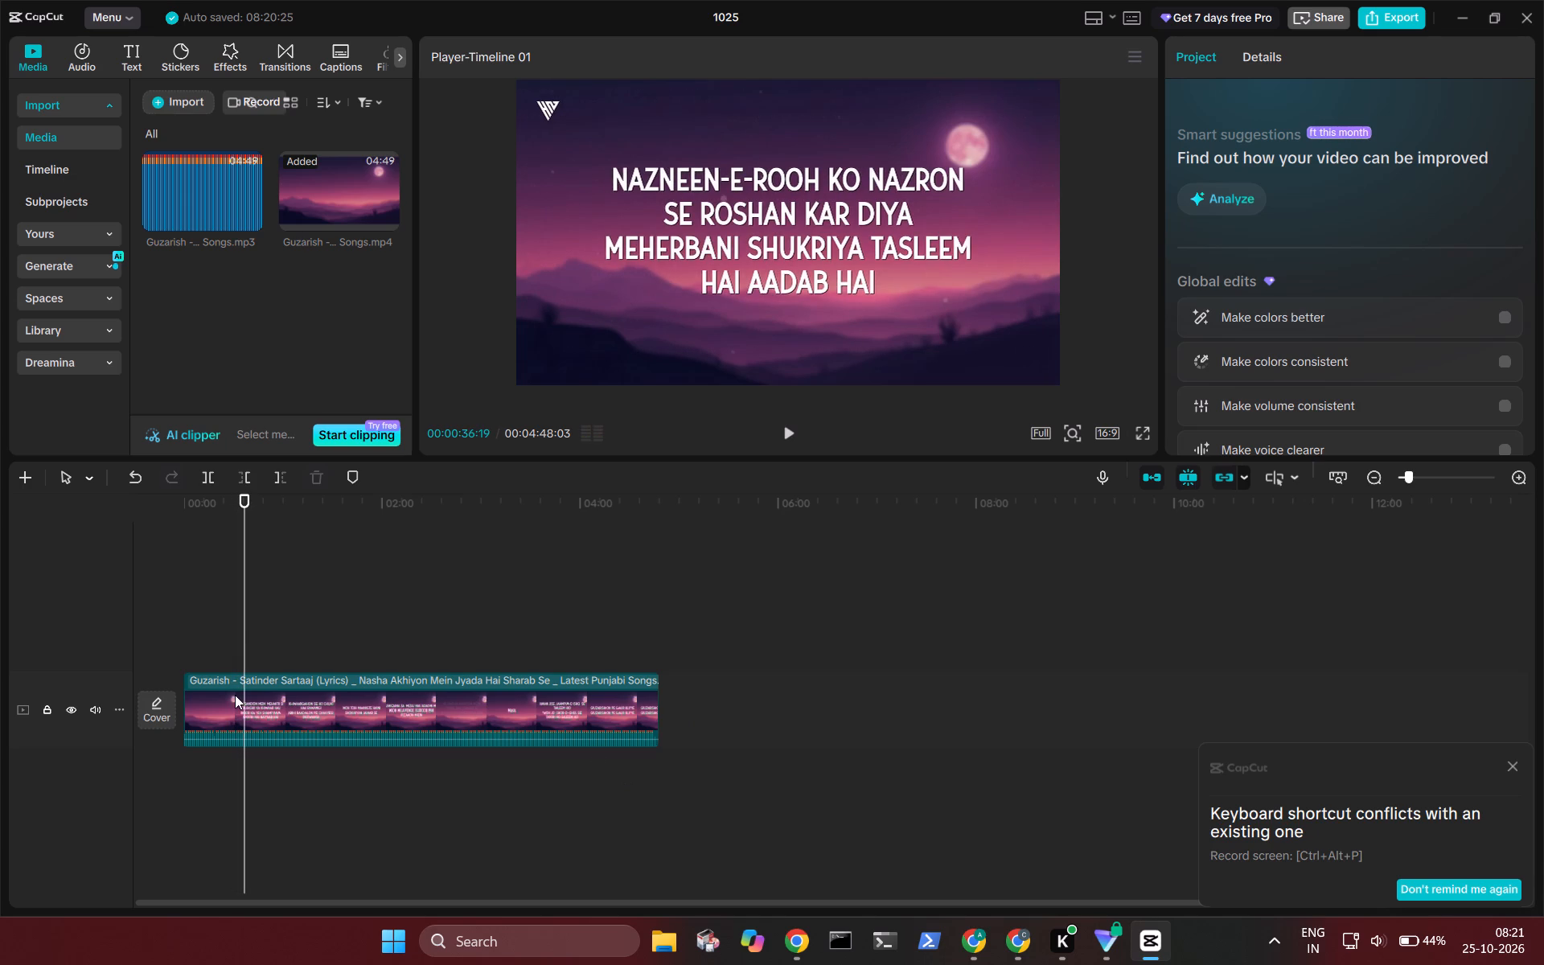
pyautogui.moveTo(251, 610); pyautogui.dragTo(191, 615)
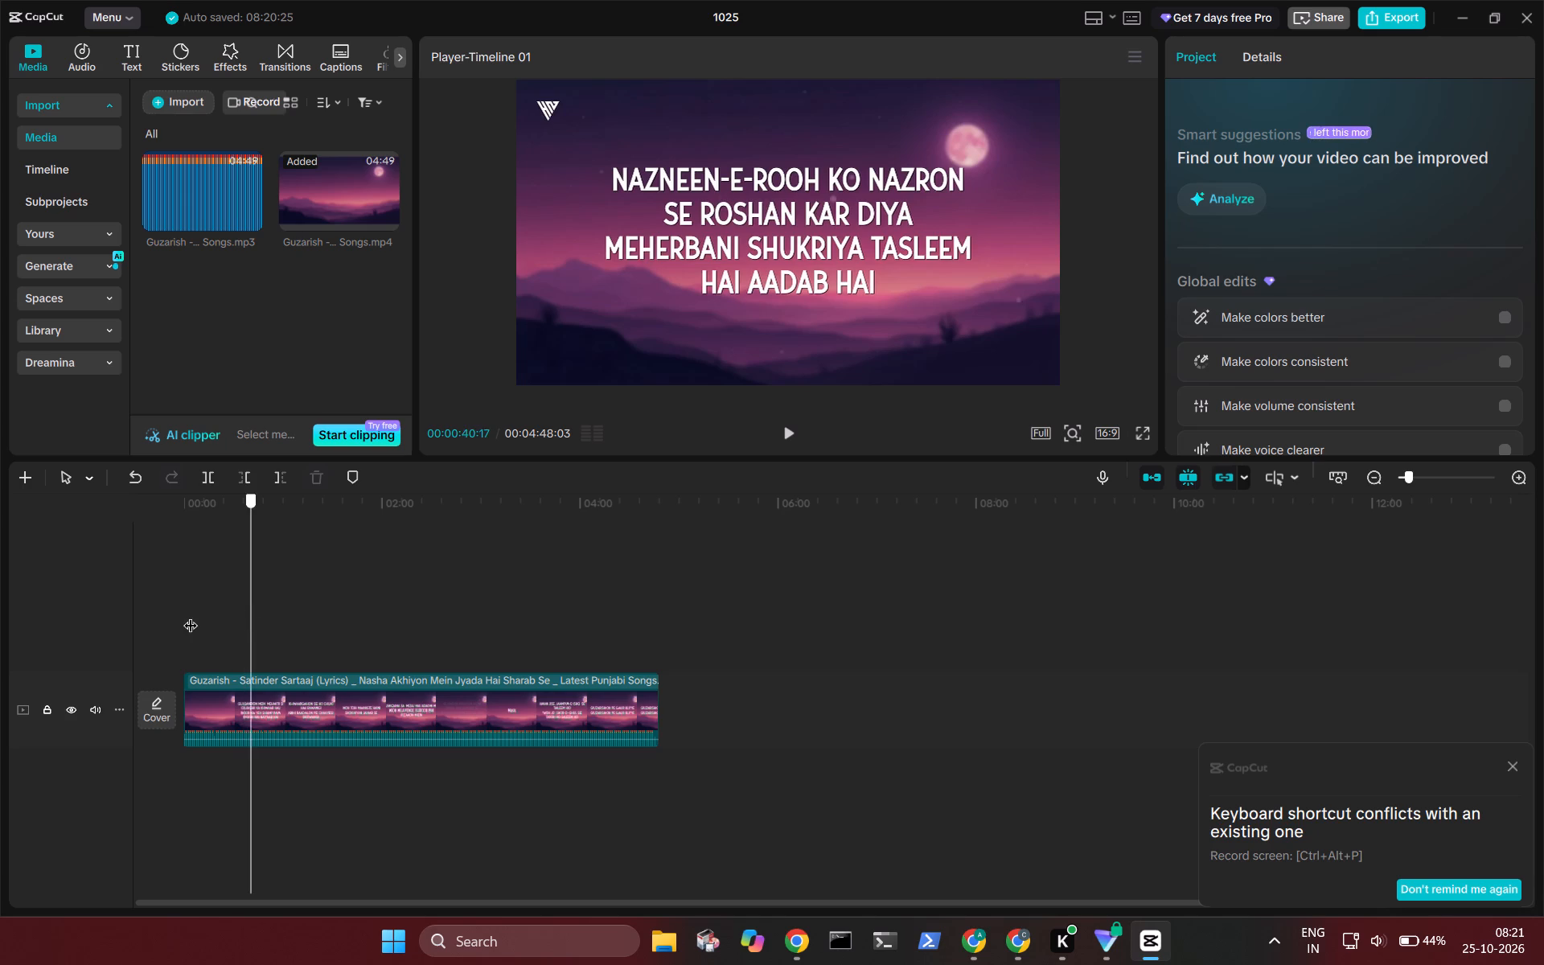
pyautogui.moveTo(191, 615); pyautogui.dragTo(117, 644)
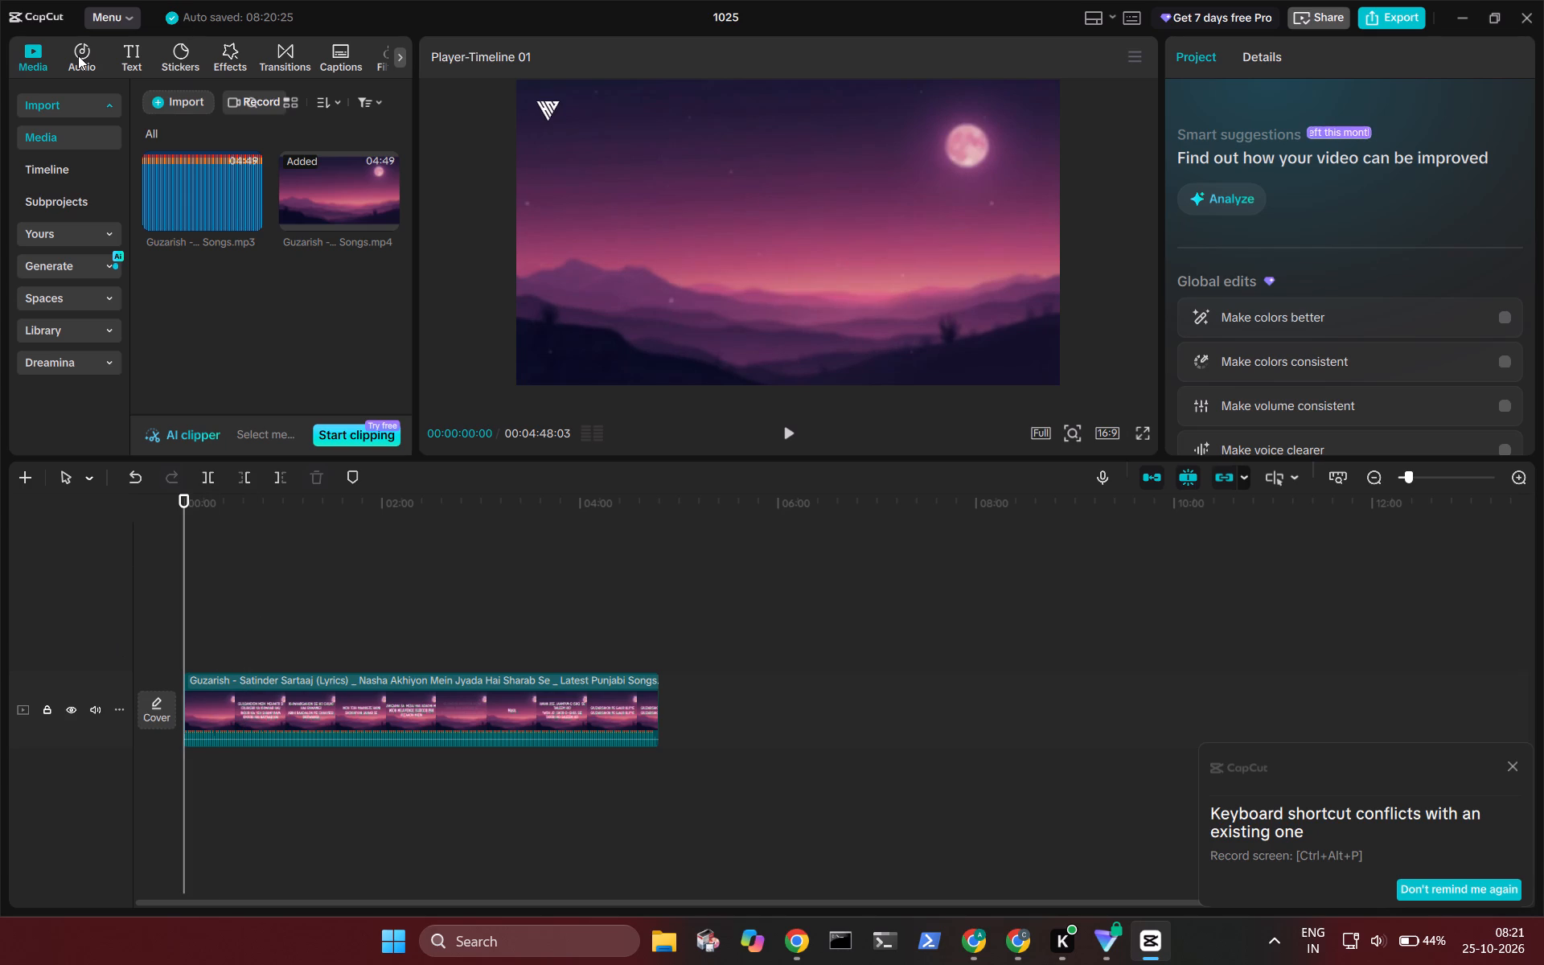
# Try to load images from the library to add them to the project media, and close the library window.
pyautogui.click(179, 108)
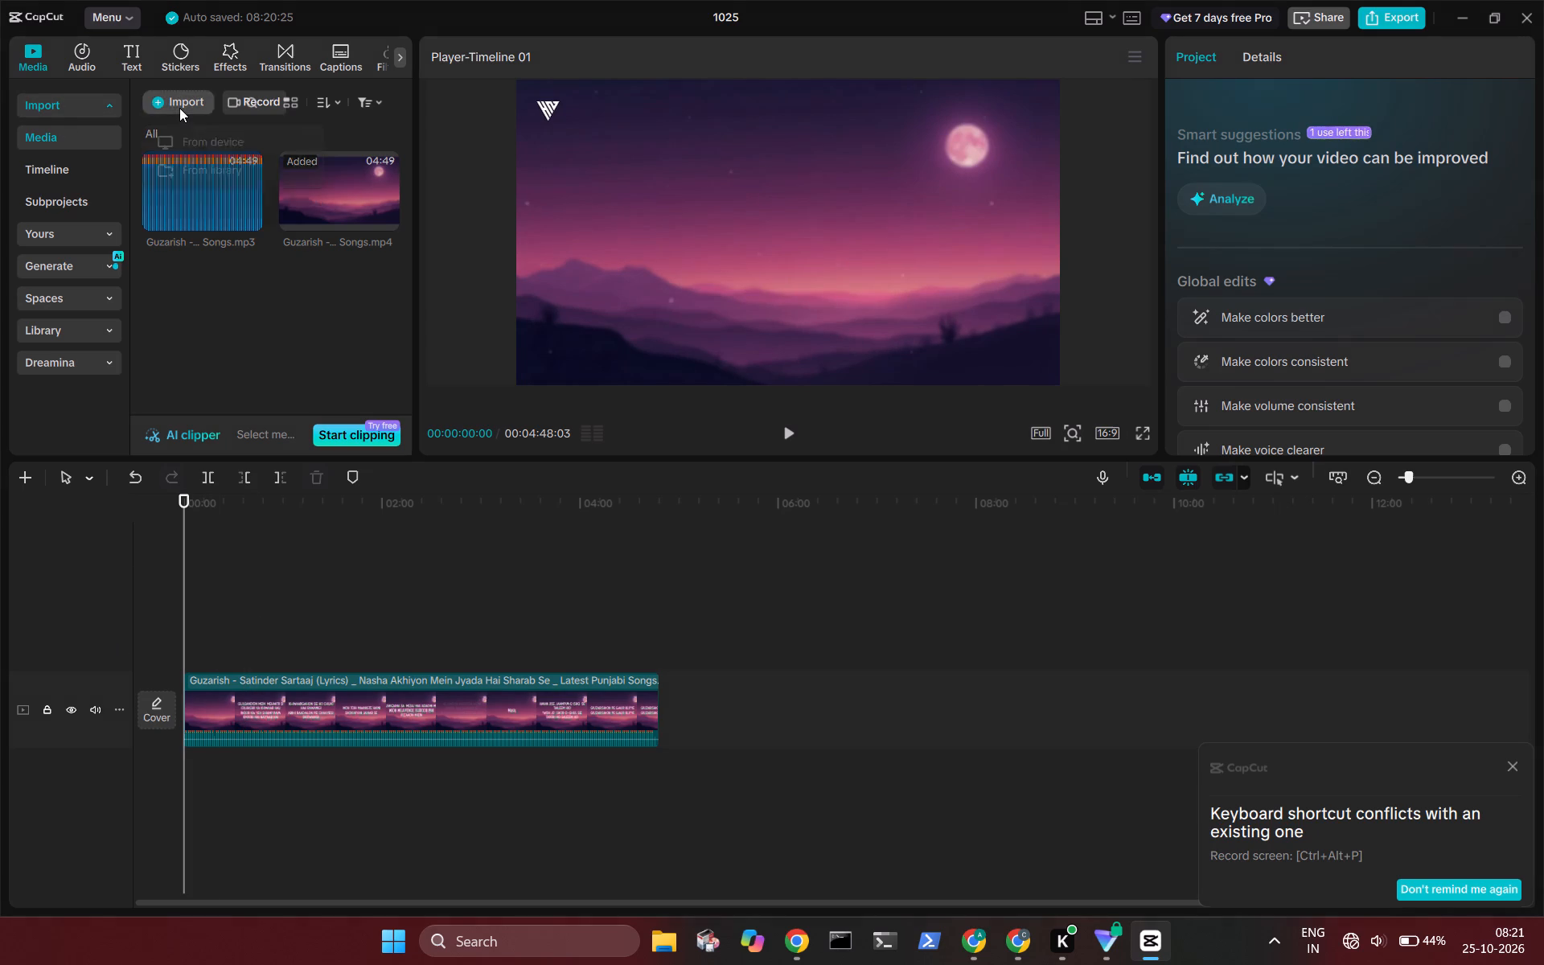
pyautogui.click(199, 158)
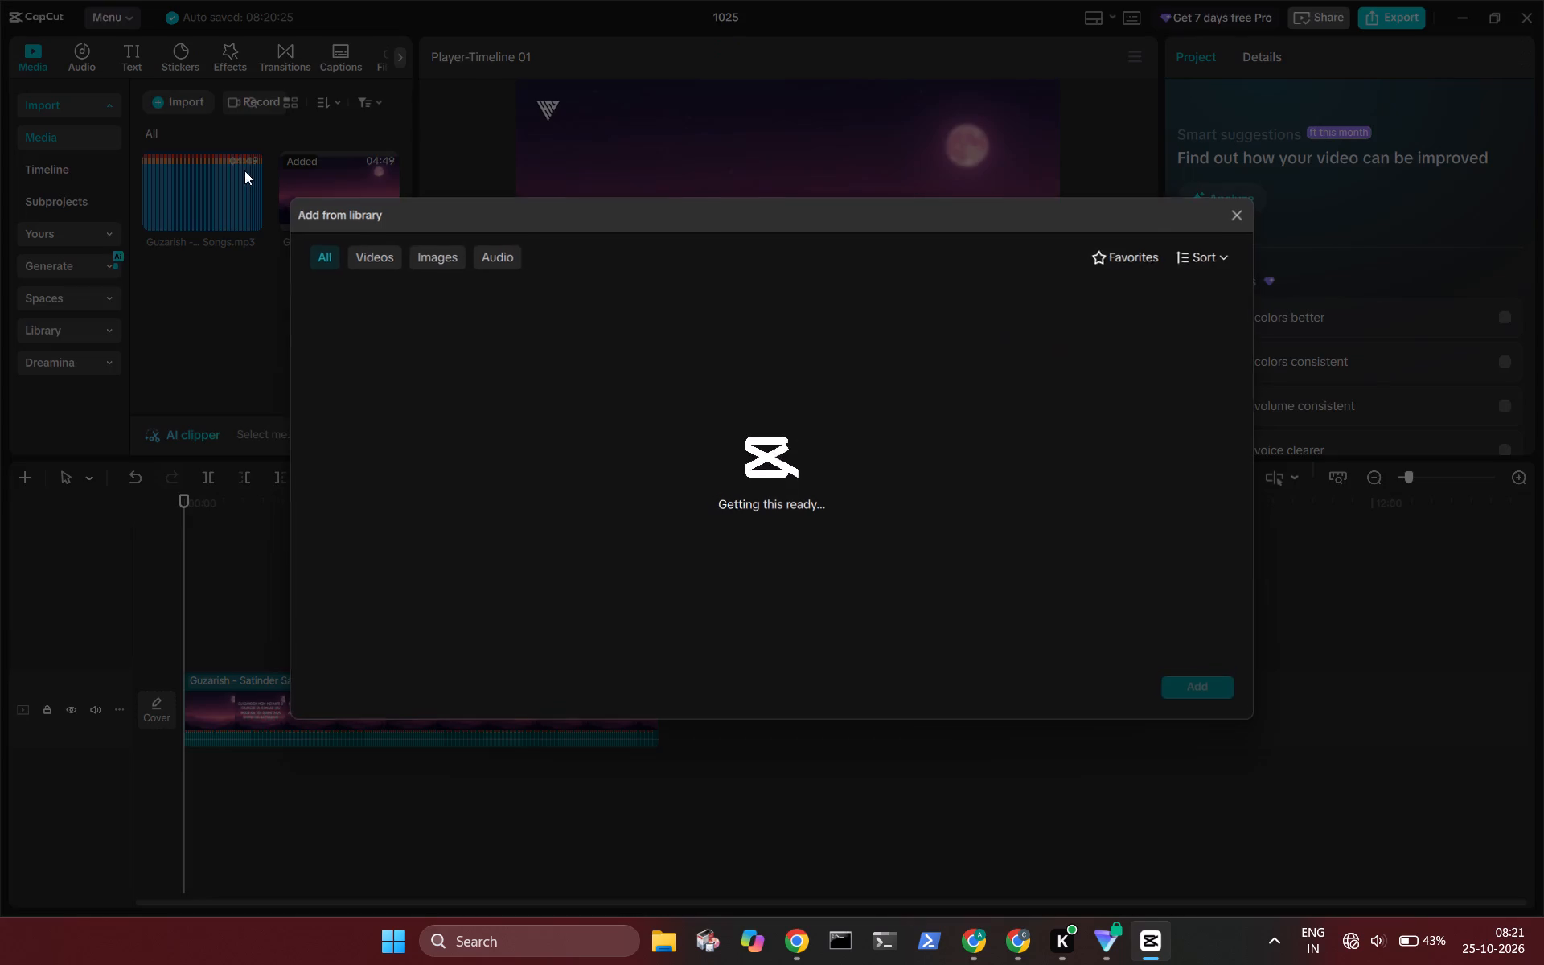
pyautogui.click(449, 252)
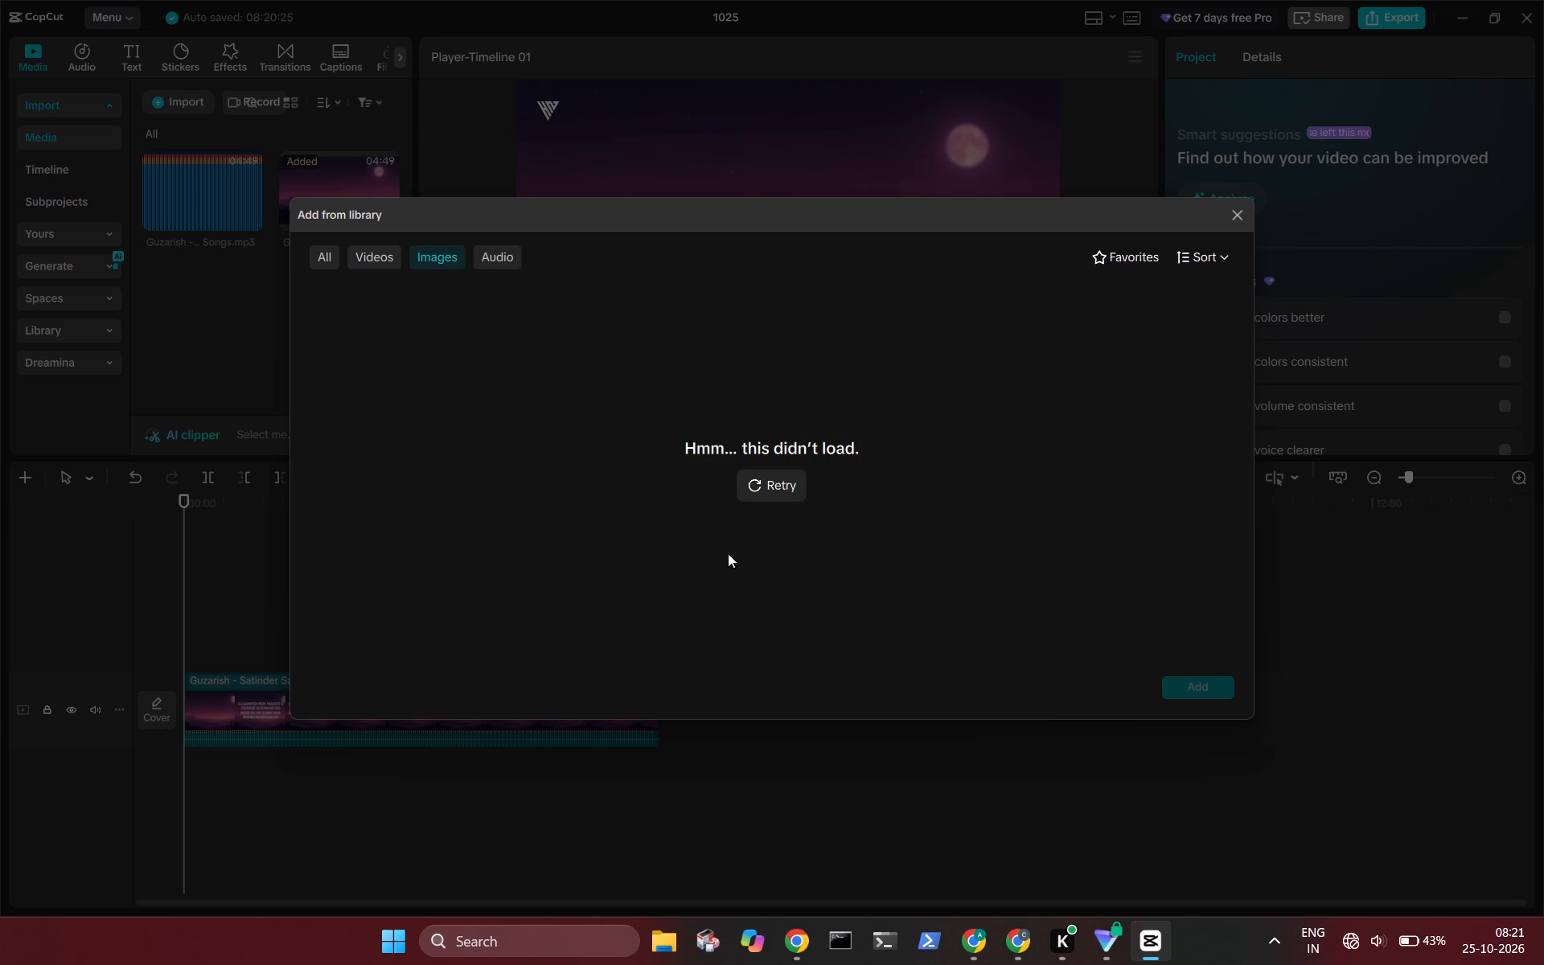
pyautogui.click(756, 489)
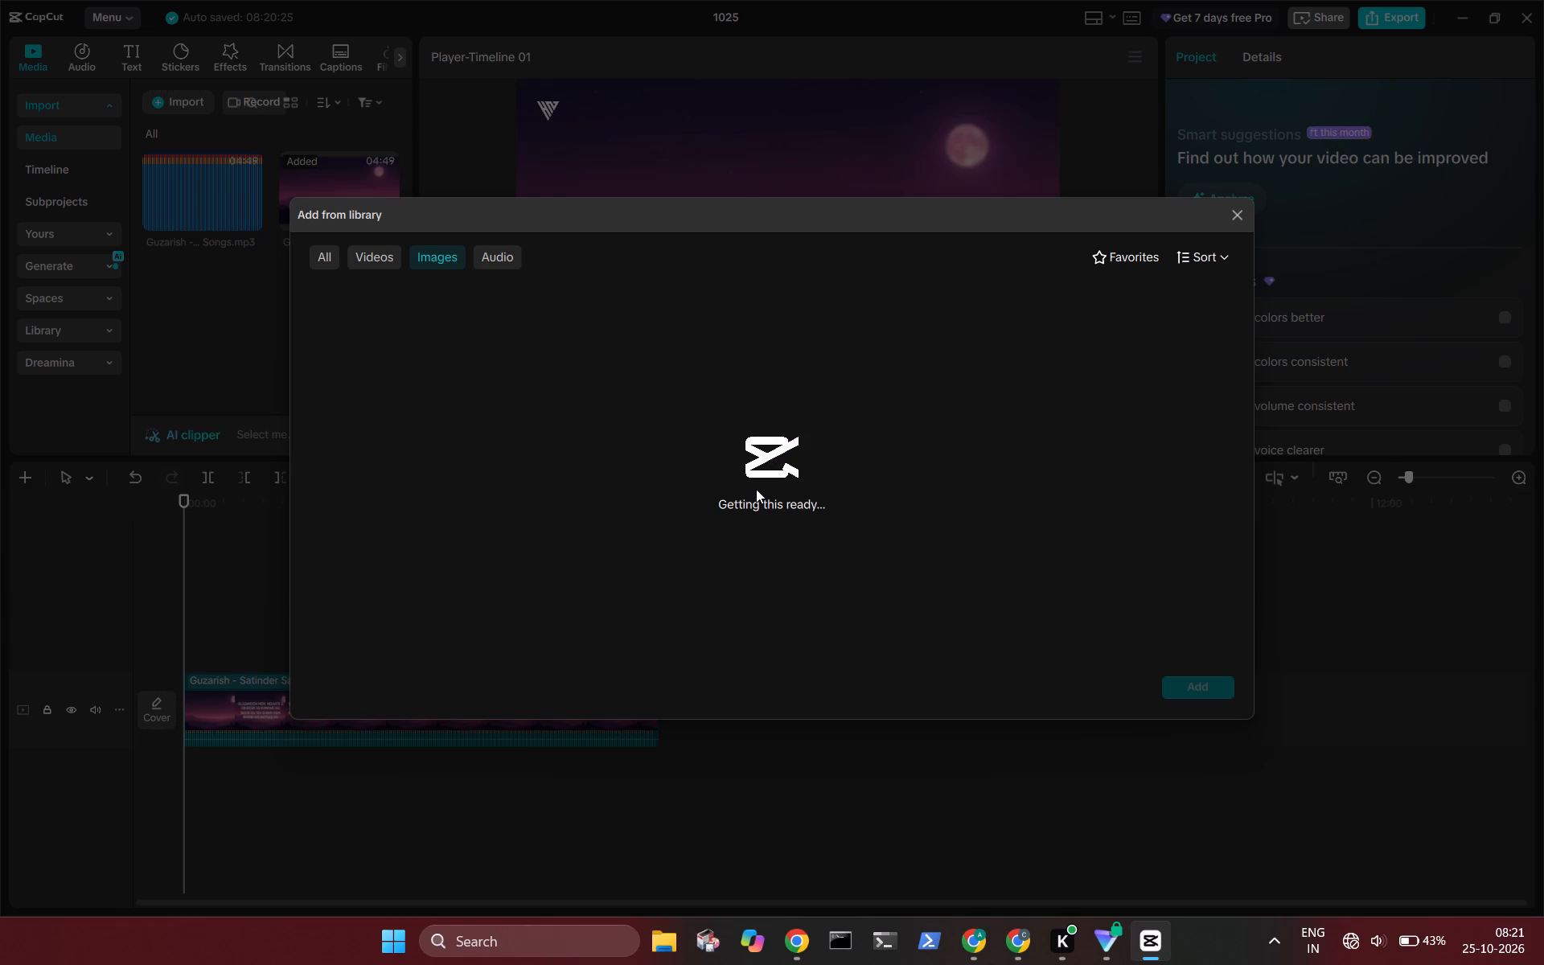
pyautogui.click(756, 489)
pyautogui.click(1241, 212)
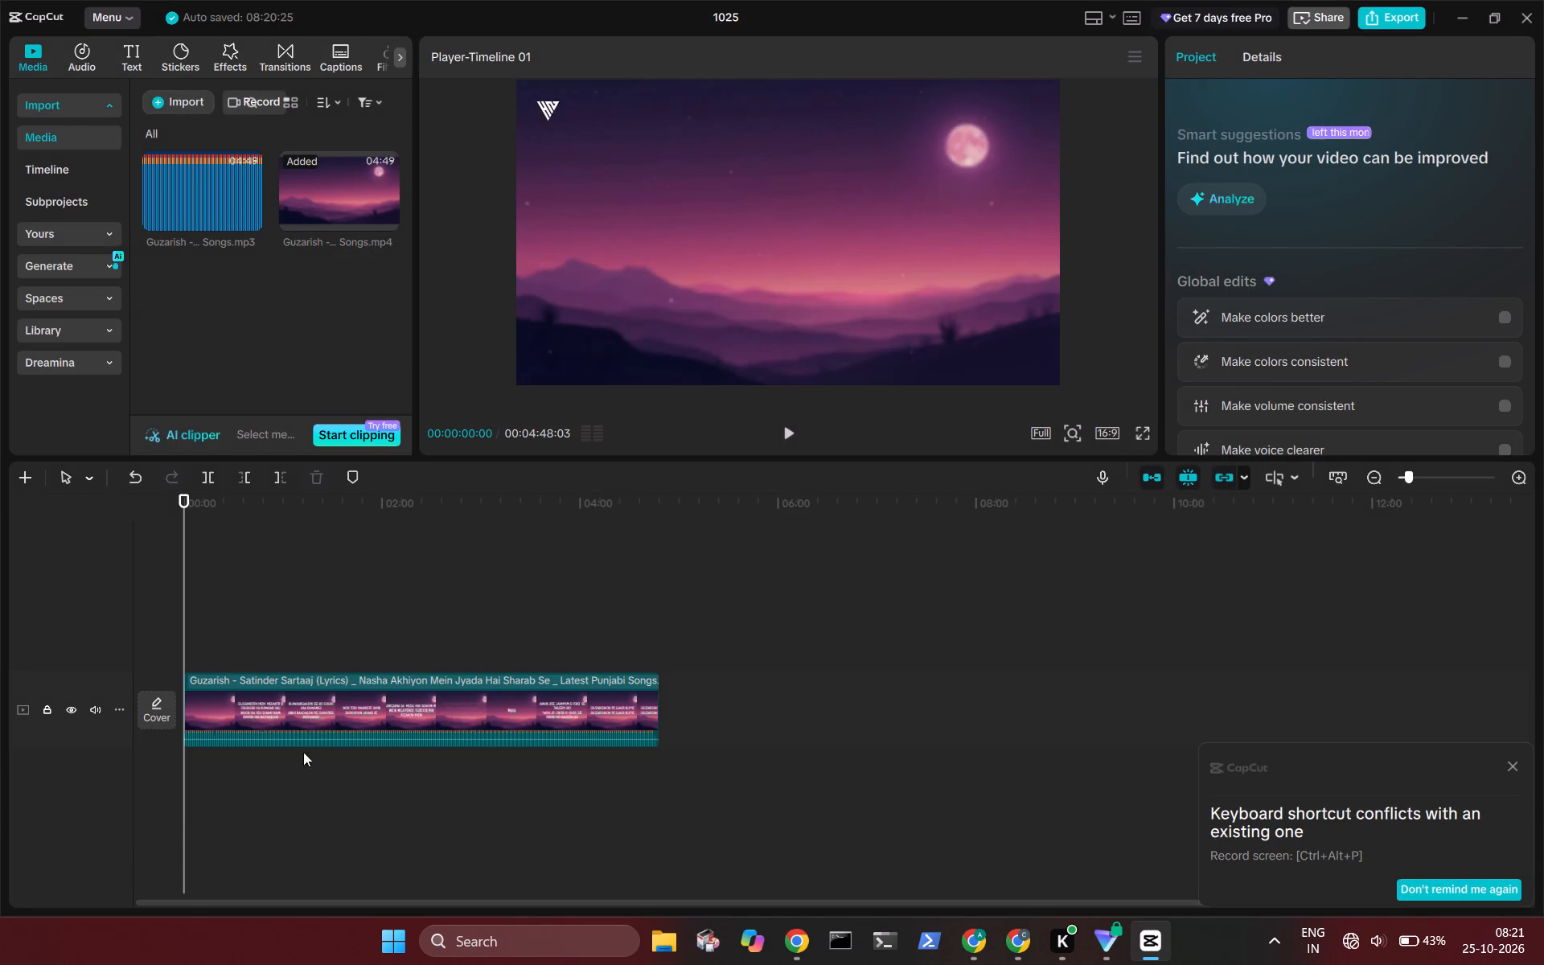
# Add a timeline marker at 00:00:03:22, while the "HN EDITZ XYZ PRESENTS" title is showing.
pyautogui.keyDown('ctrl'); pyautogui.scroll(13, 307, 733); pyautogui.keyUp('ctrl')
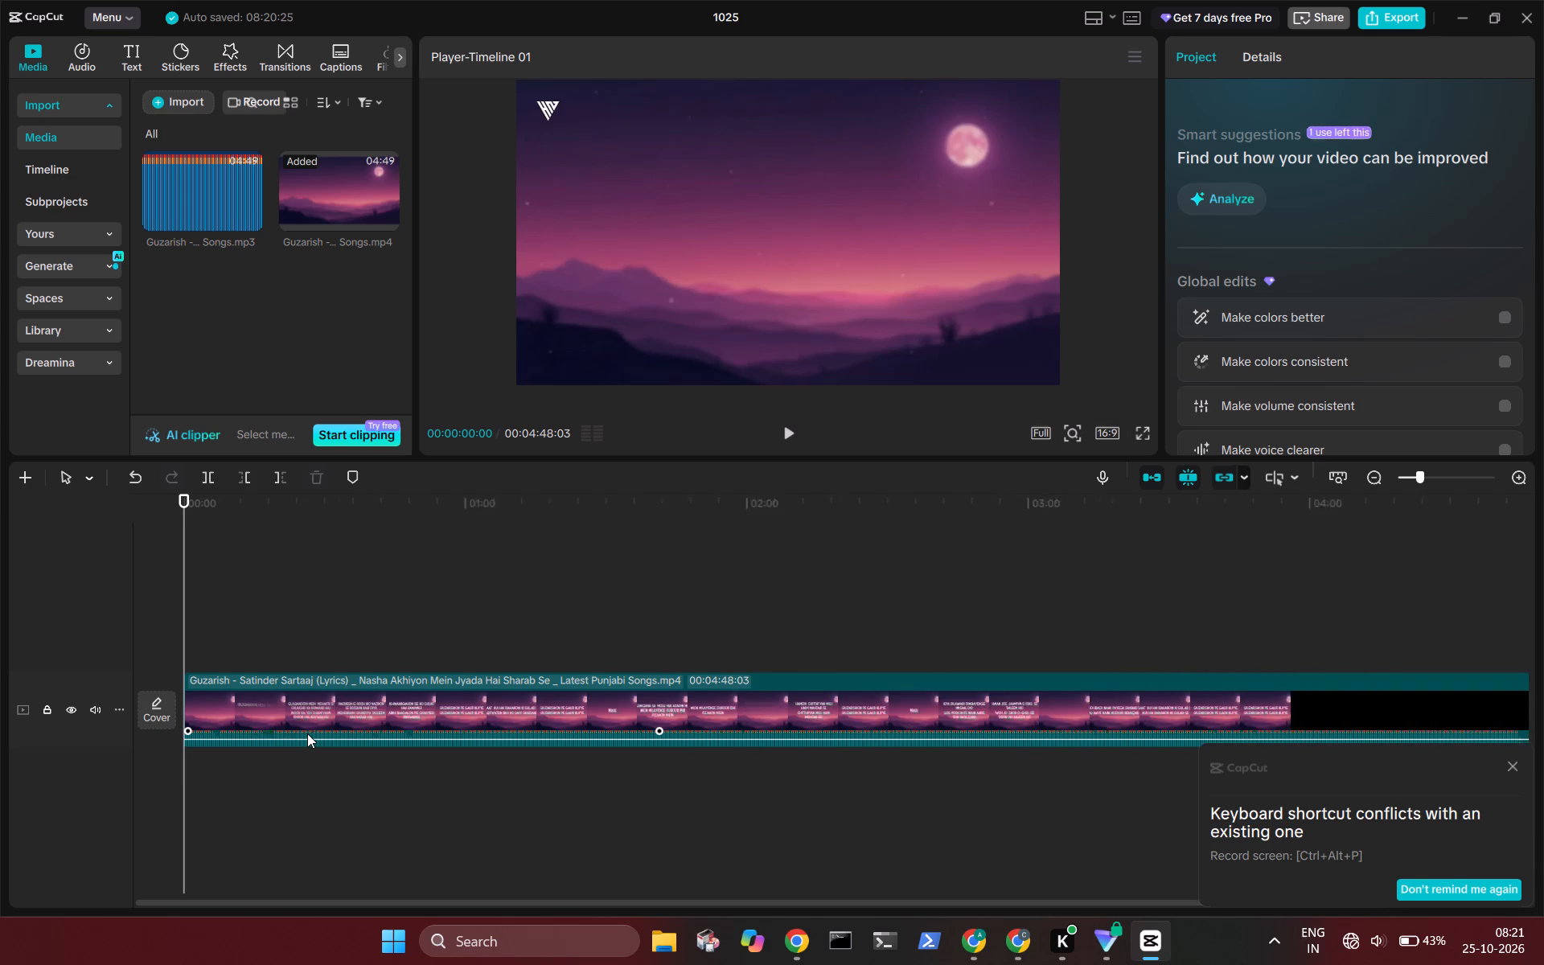
pyautogui.keyDown('ctrl'); pyautogui.scroll(18, 307, 733); pyautogui.keyUp('ctrl')
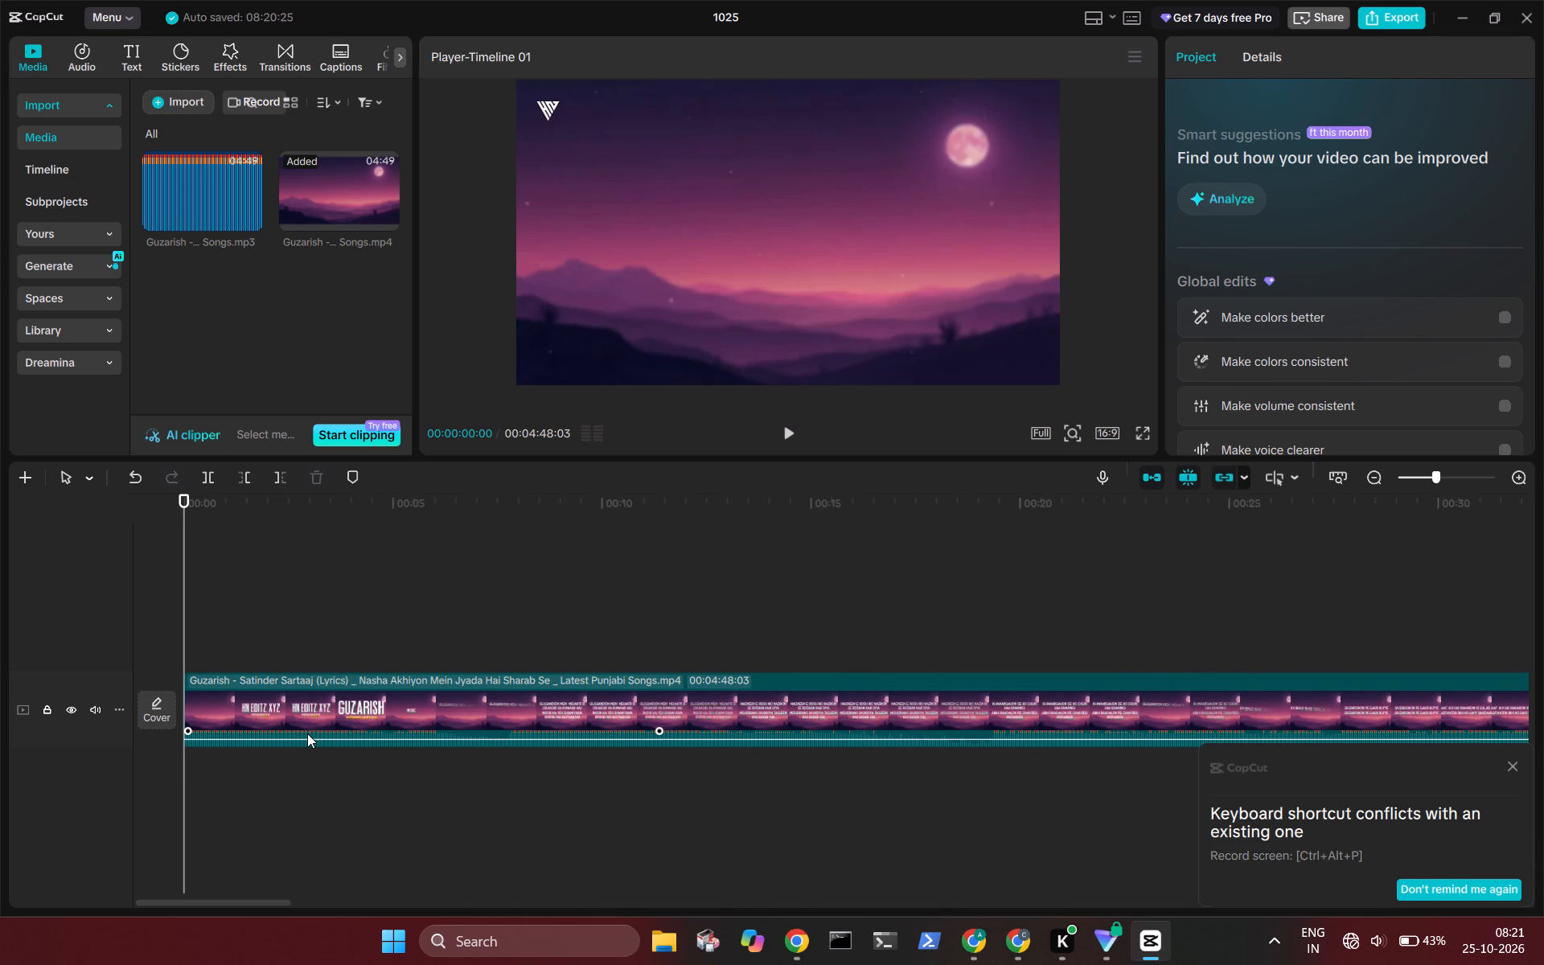
pyautogui.keyDown('ctrl'); pyautogui.scroll(12, 307, 733); pyautogui.keyUp('ctrl')
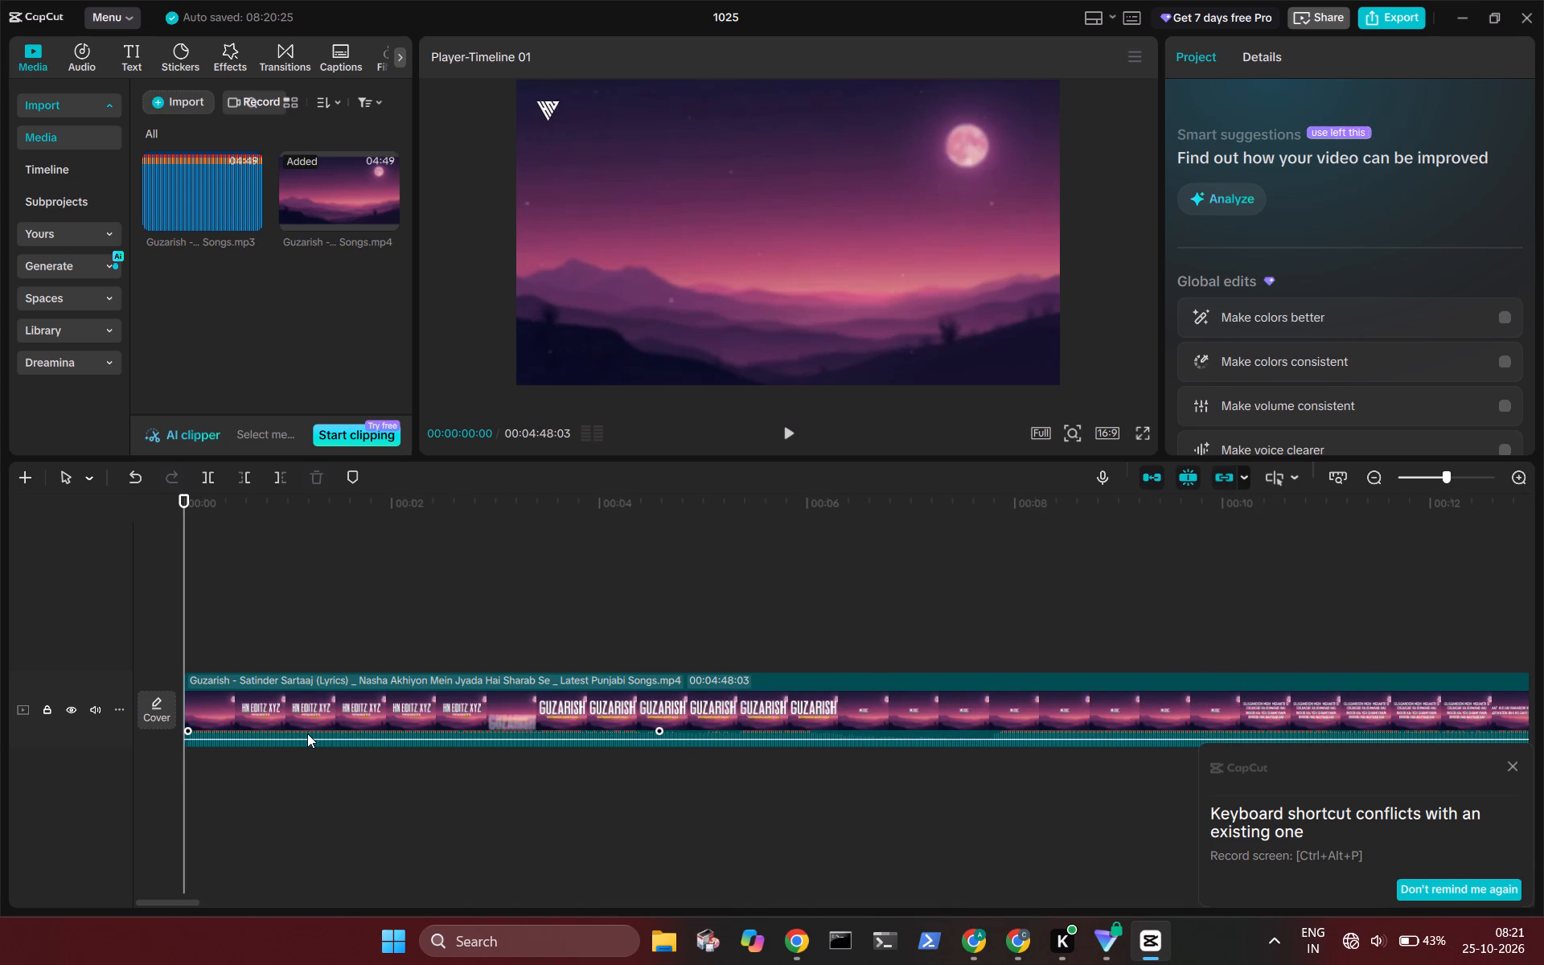
pyautogui.press('space')
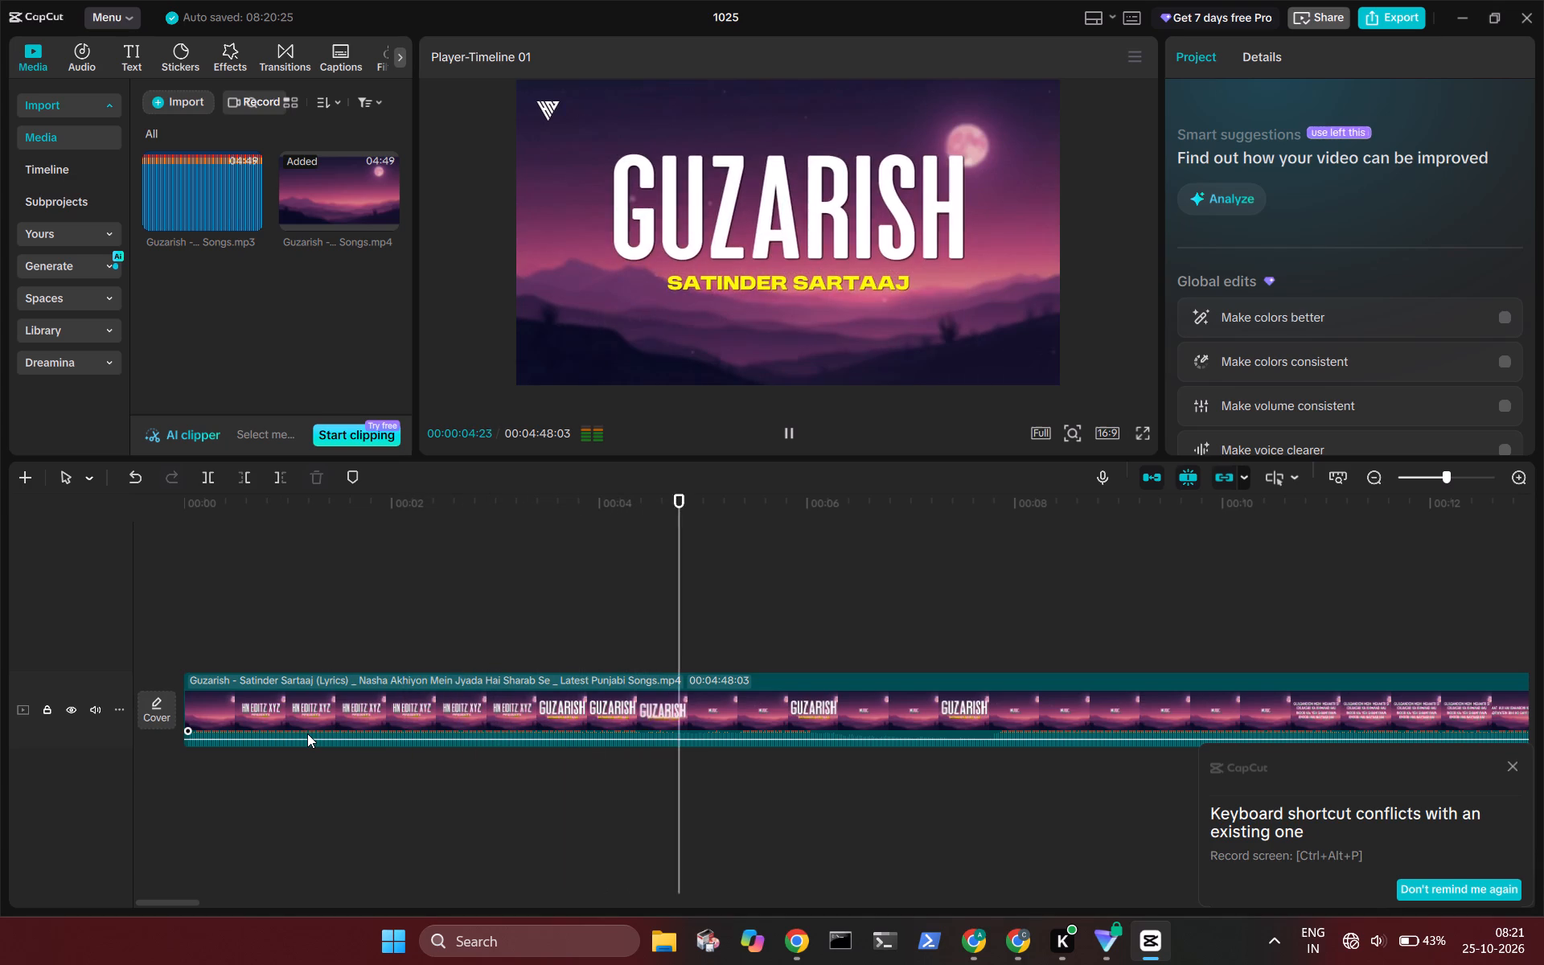
pyautogui.press('space')
pyautogui.press('Left')
pyautogui.press('Left')
pyautogui.press('Left')
pyautogui.press('Left')
pyautogui.press('Left')
pyautogui.press('Left')
pyautogui.press('Left')
pyautogui.press('Left')
pyautogui.press('Left')
pyautogui.press('Left')
pyautogui.press('Left')
pyautogui.press('Left')
pyautogui.press('Left')
pyautogui.press('Left')
pyautogui.press('Left')
pyautogui.press('Left')
pyautogui.press('Left')
pyautogui.press('Left')
pyautogui.press('Left')
pyautogui.press('Left')
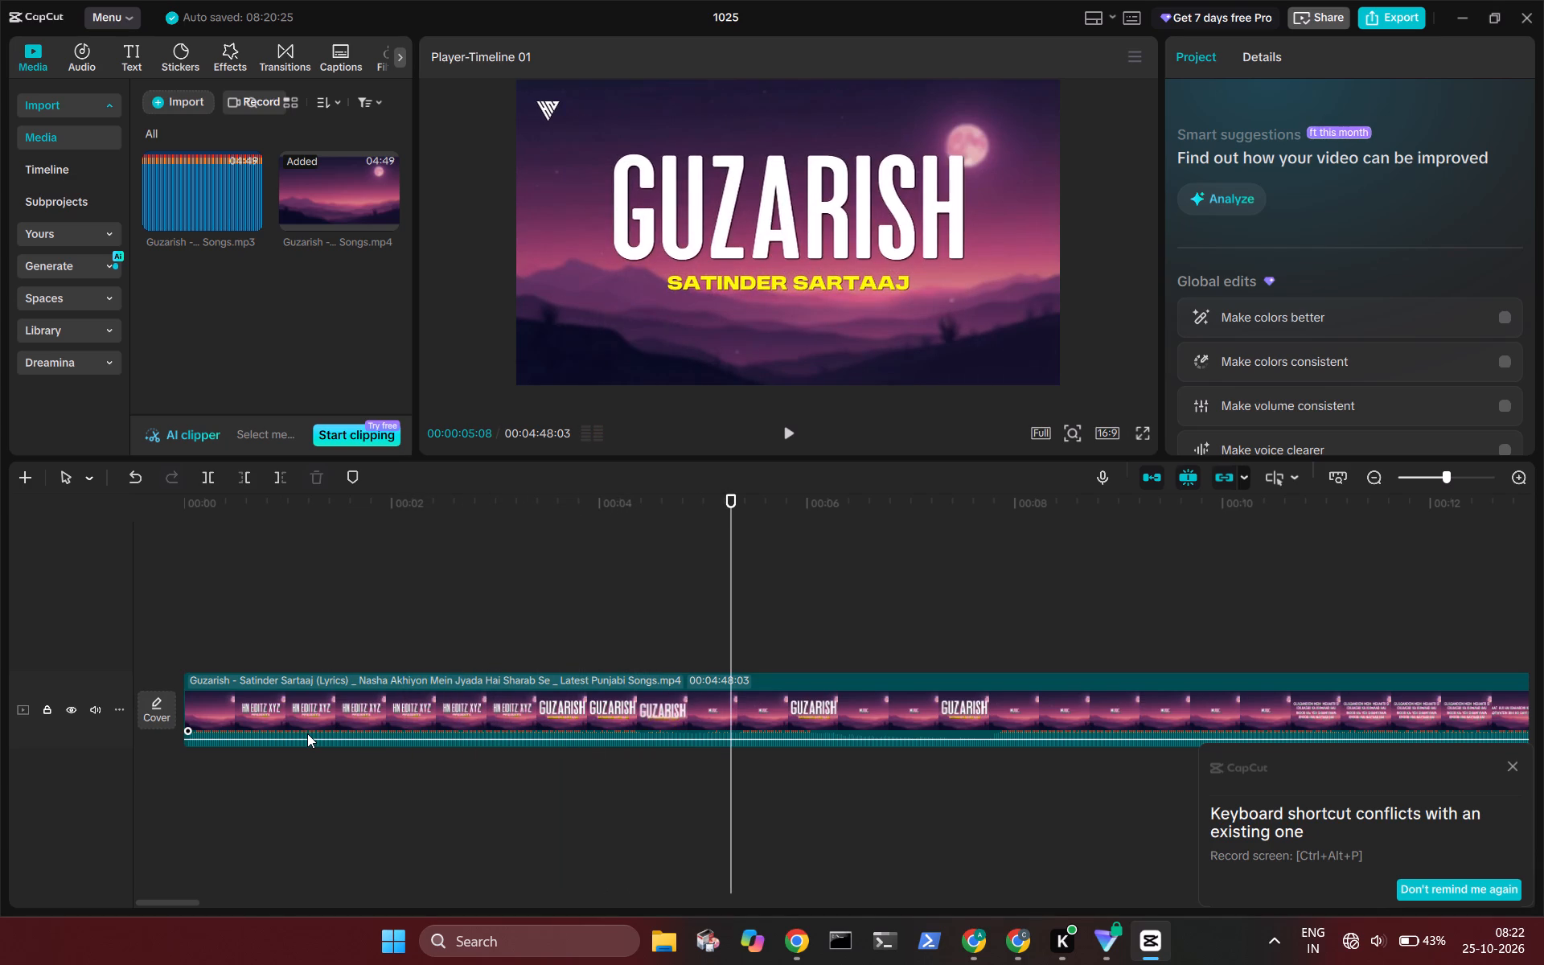
pyautogui.press('Left')
pyautogui.press('Left')
pyautogui.press('Left')
pyautogui.press('Left')
pyautogui.press('Left')
pyautogui.press('Left')
pyautogui.press('Left')
pyautogui.press('Left')
pyautogui.press('Left')
pyautogui.press('Left')
pyautogui.press('Left')
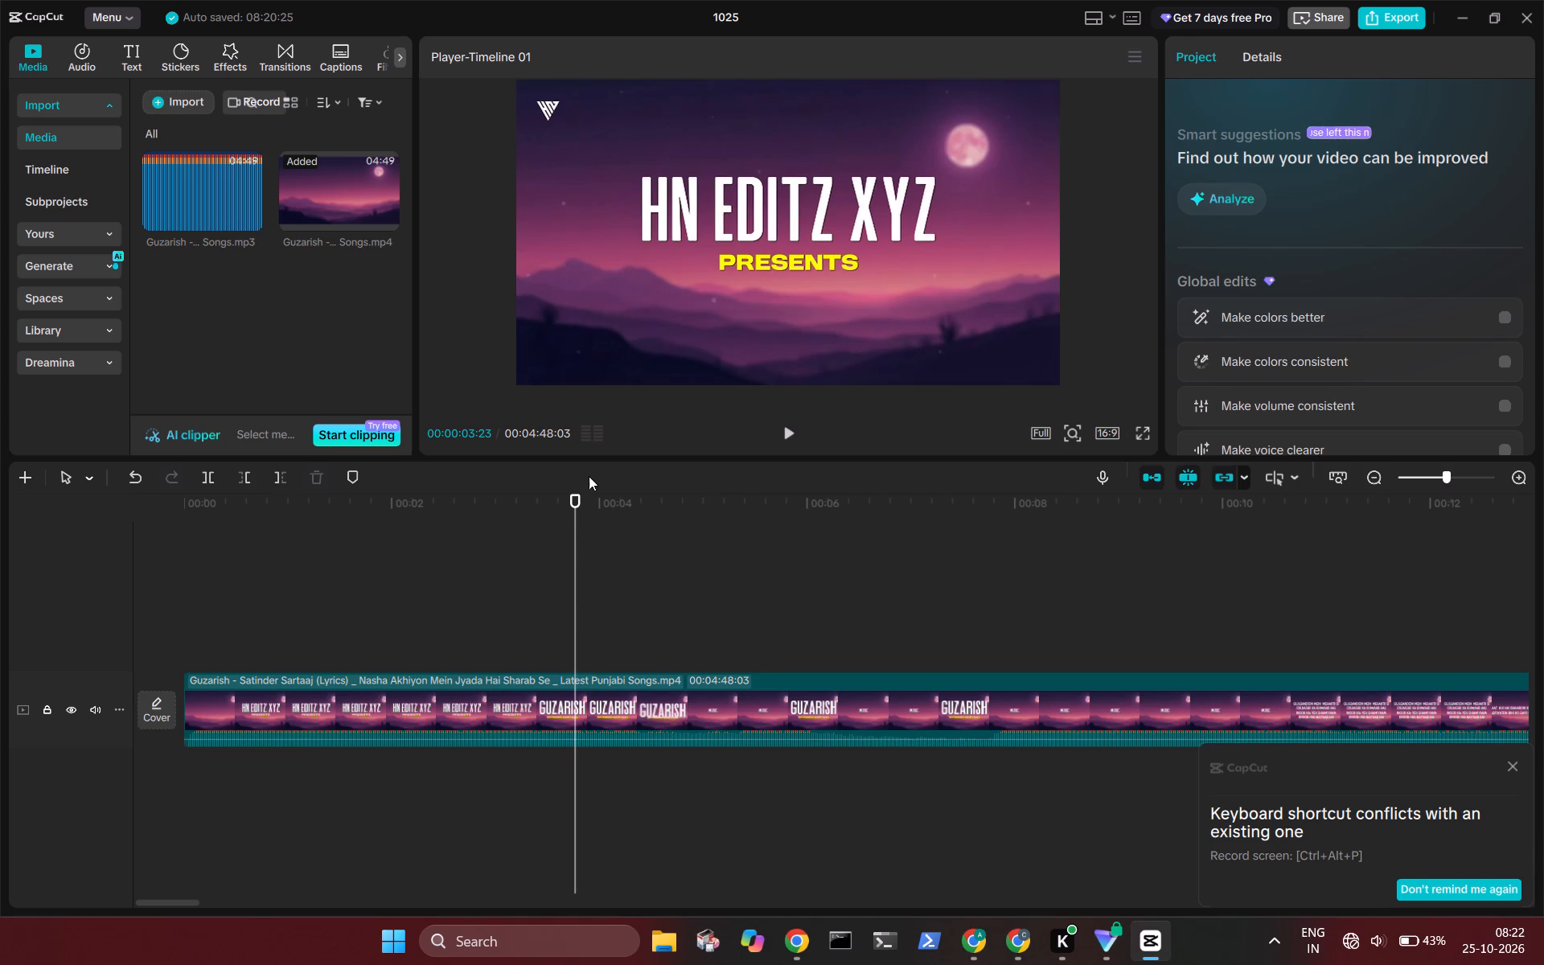
pyautogui.click(573, 497)
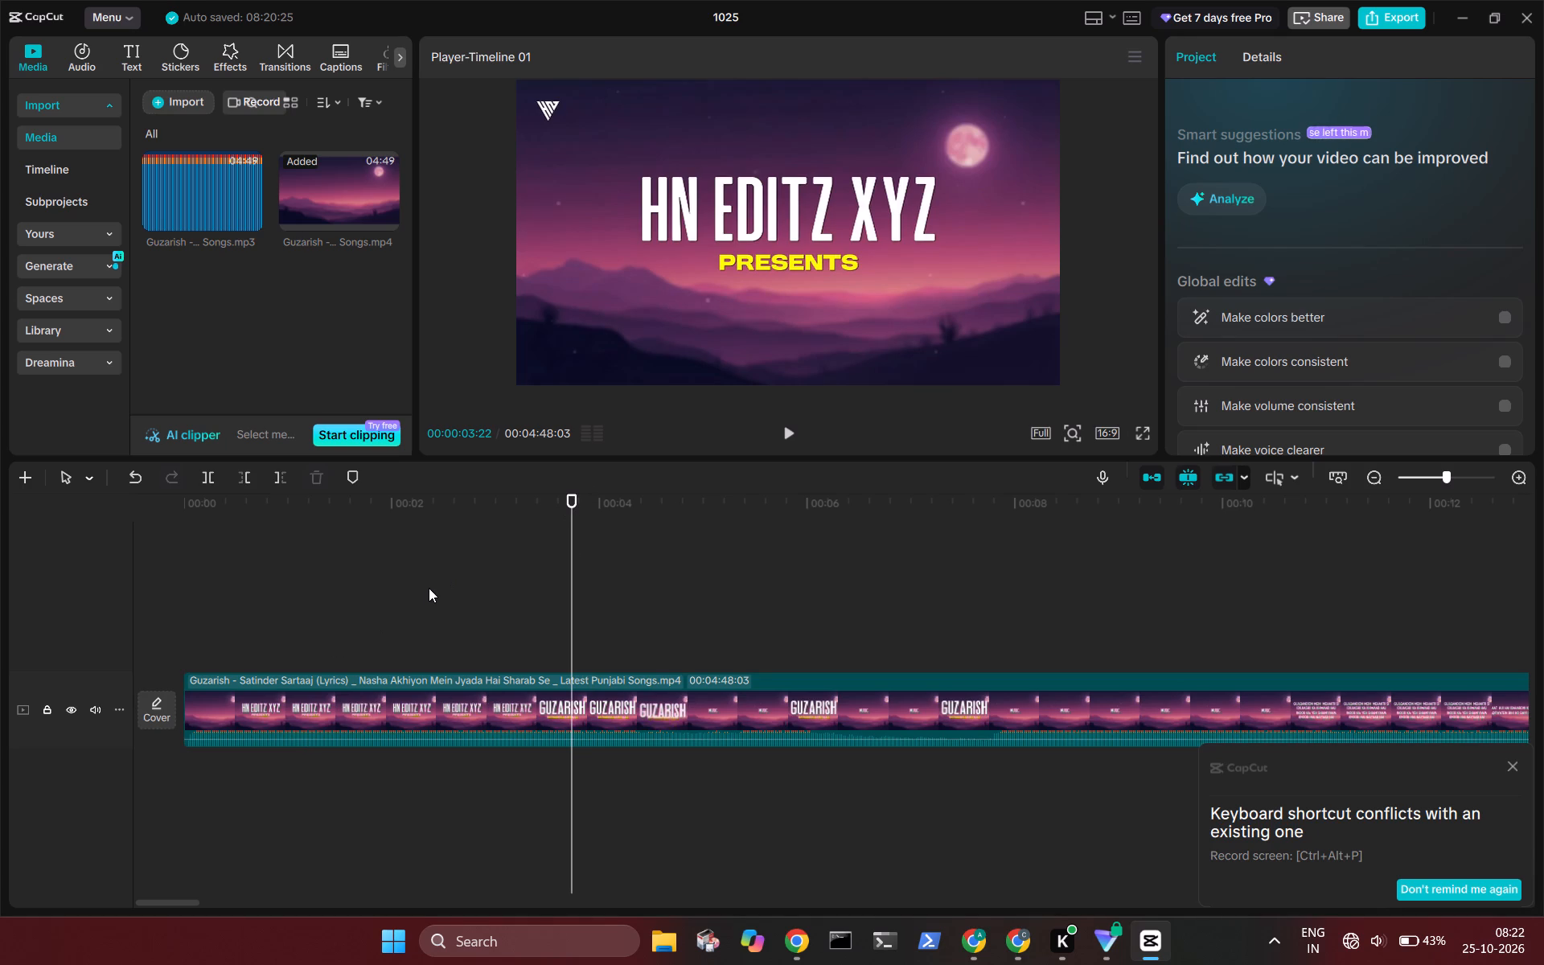
pyautogui.hscroll(1, 400, 597)
pyautogui.click(573, 489)
pyautogui.click(351, 480)
pyautogui.hscroll(1, 253, 630)
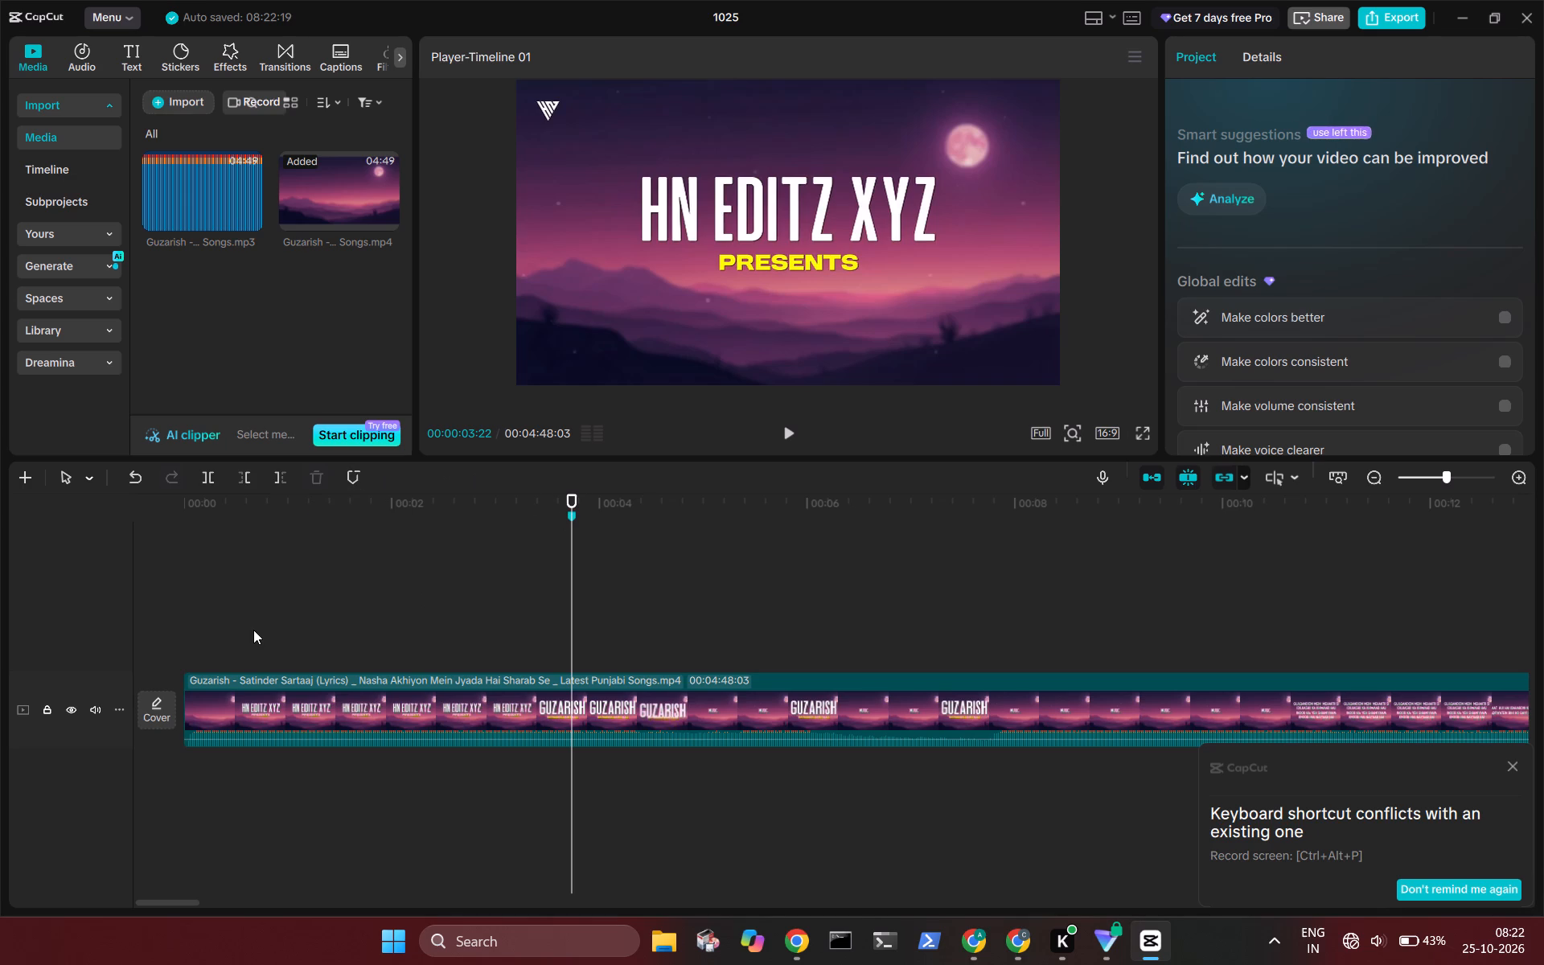
# Add a default text clip at the start of the timeline and extend its end to about 9 seconds.
pyautogui.hscroll(1, 253, 630)
pyautogui.click(187, 641)
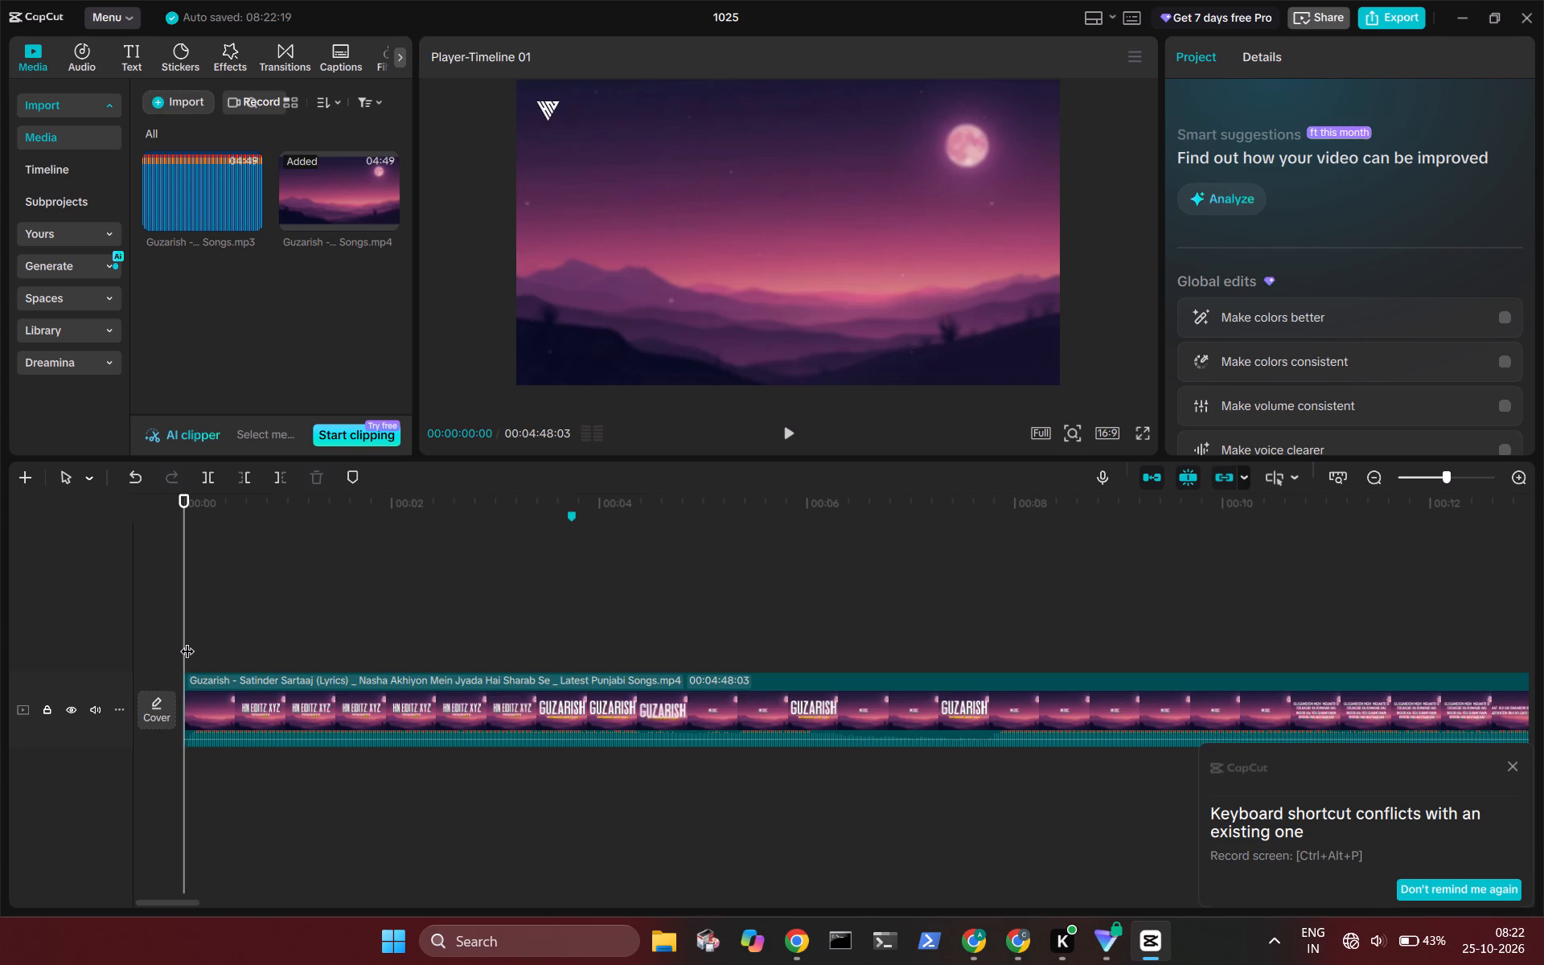
pyautogui.press('space')
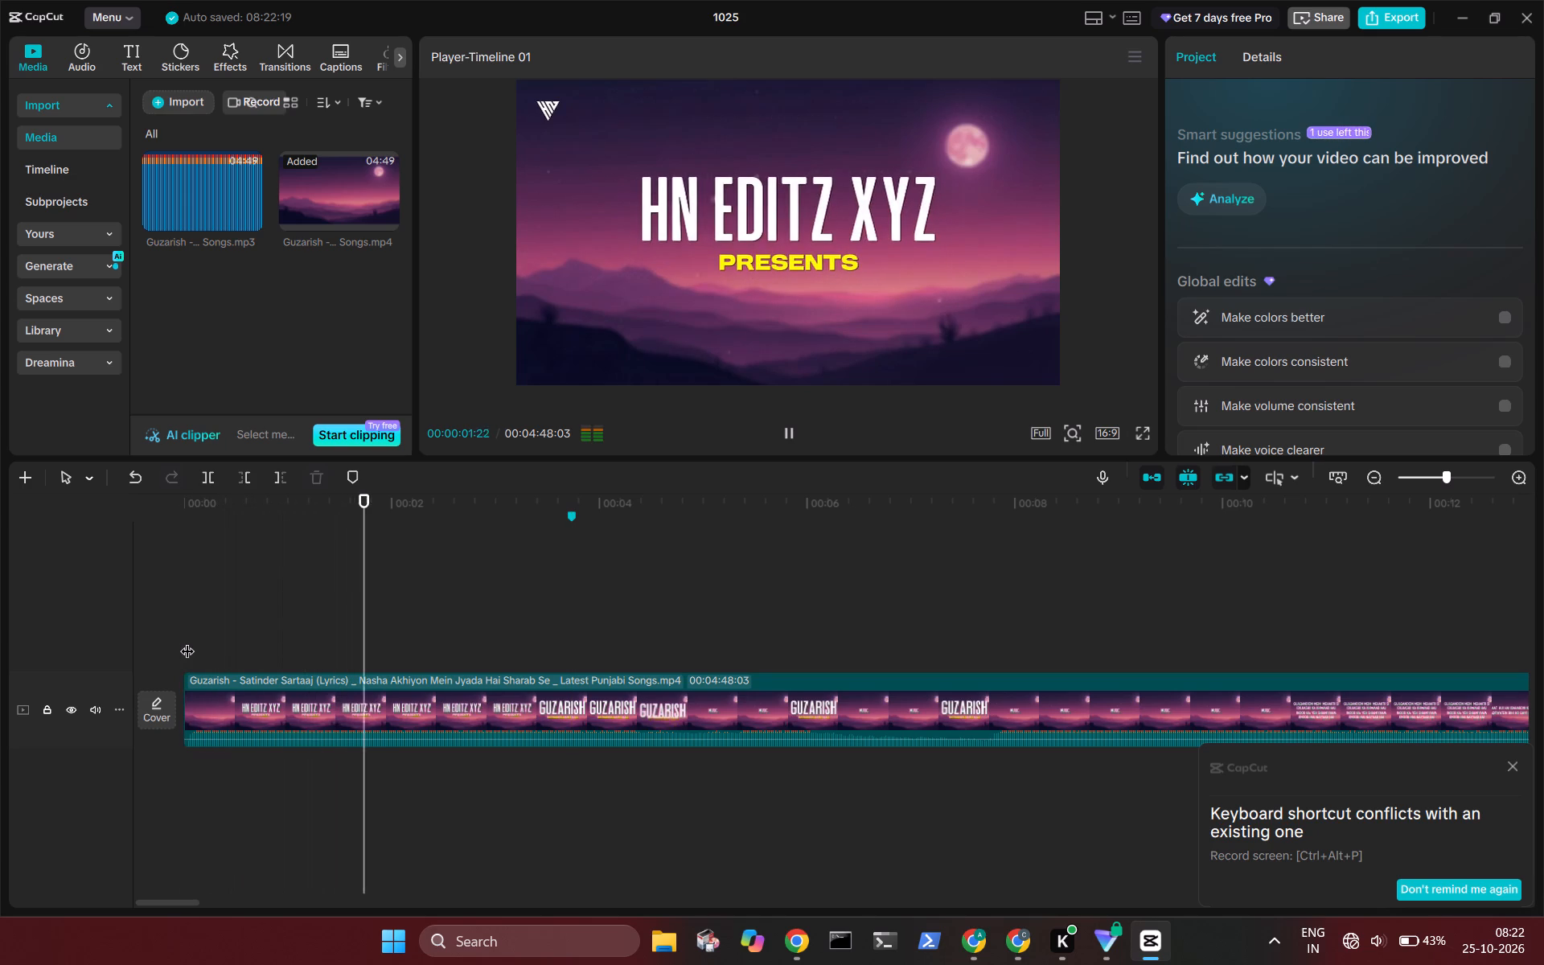
pyautogui.press('space')
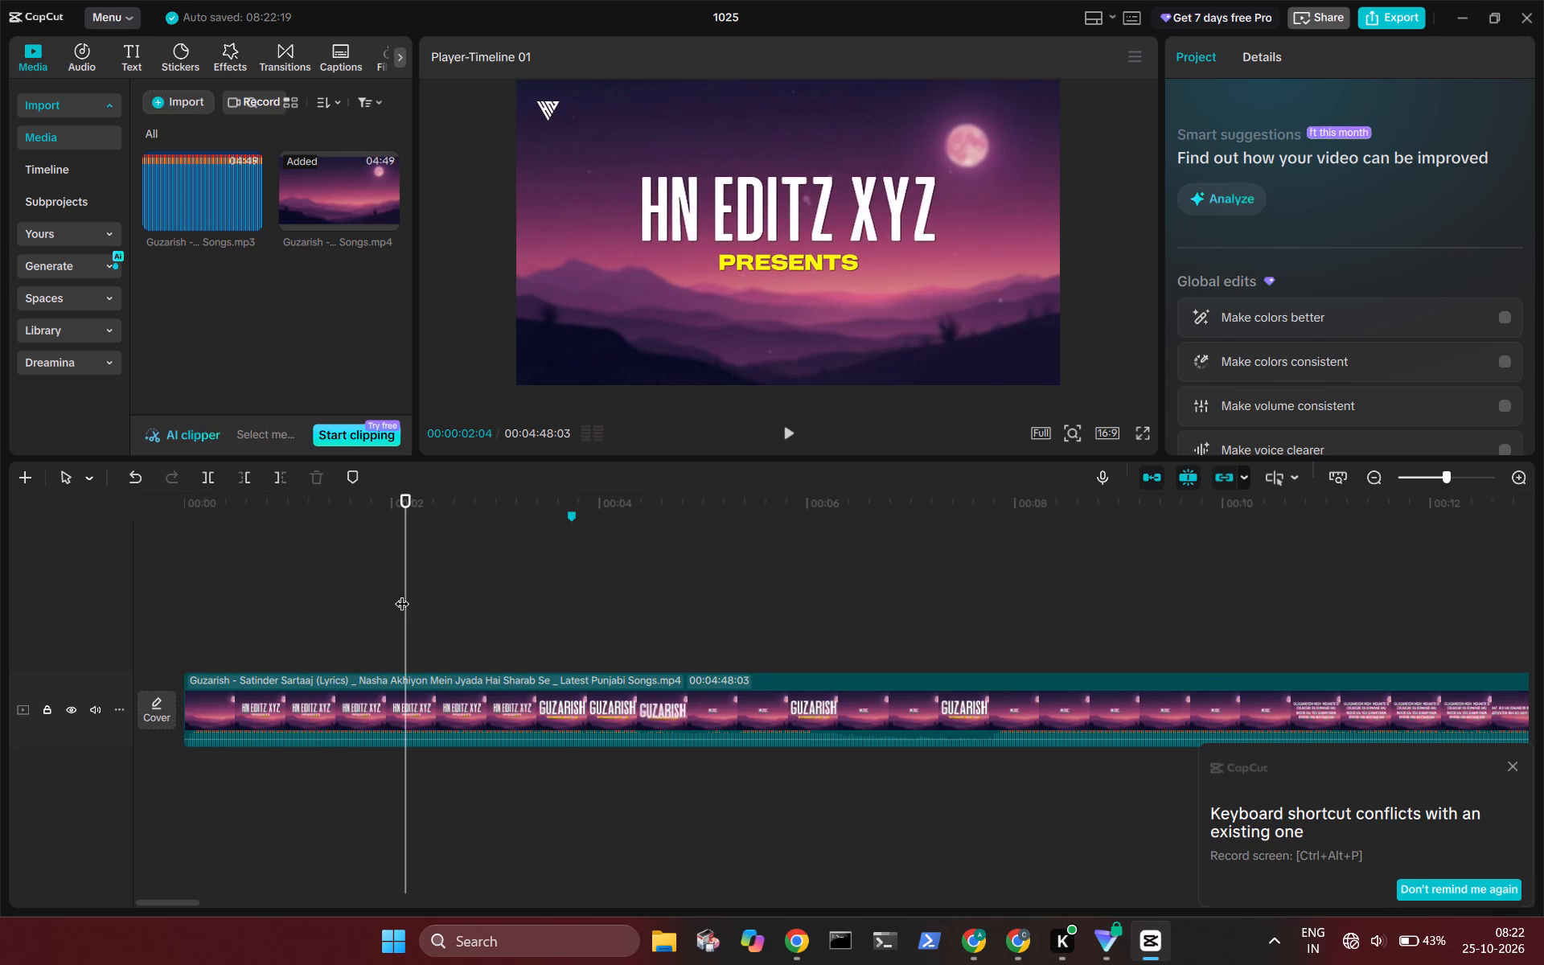
pyautogui.moveTo(406, 584); pyautogui.dragTo(147, 600)
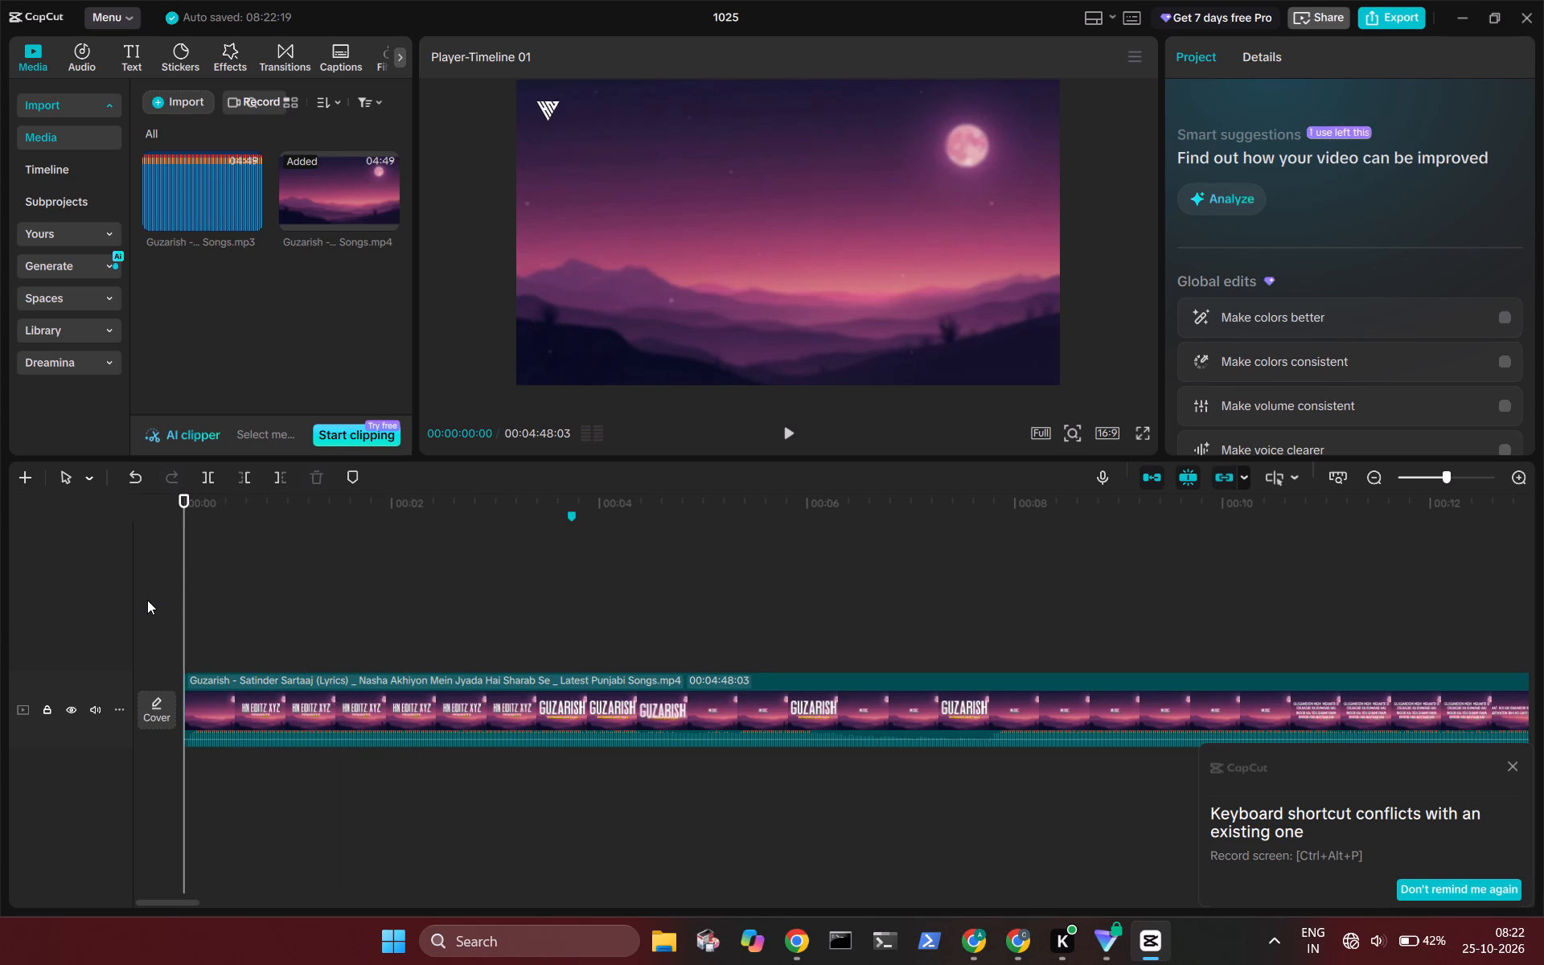
pyautogui.click(139, 62)
pyautogui.click(203, 138)
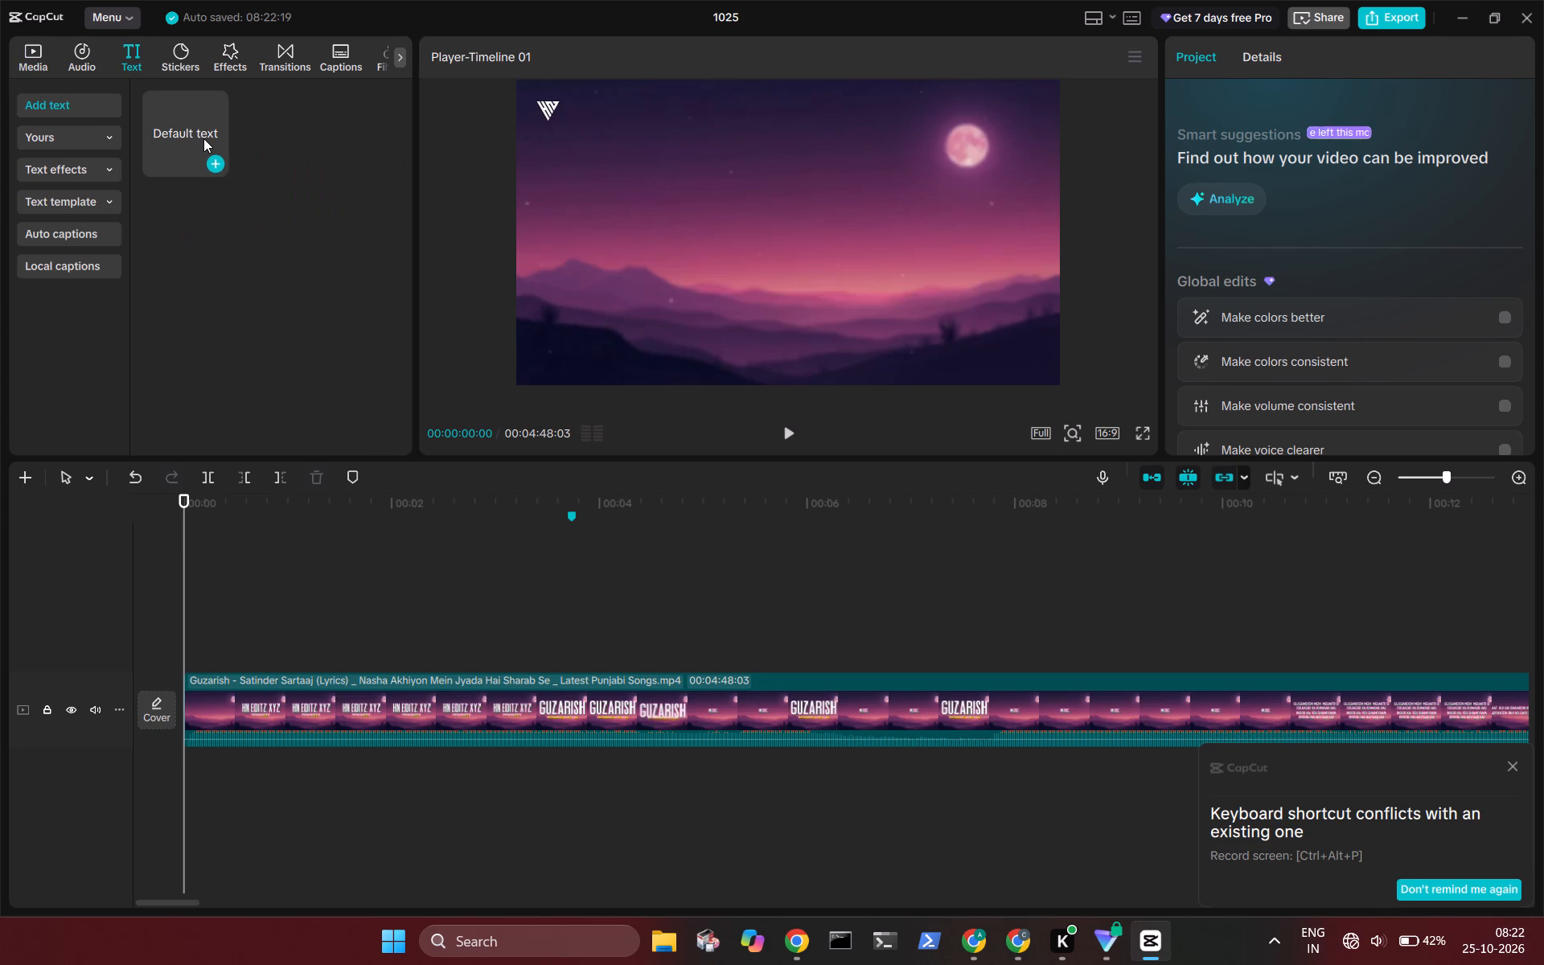
pyautogui.click(216, 158)
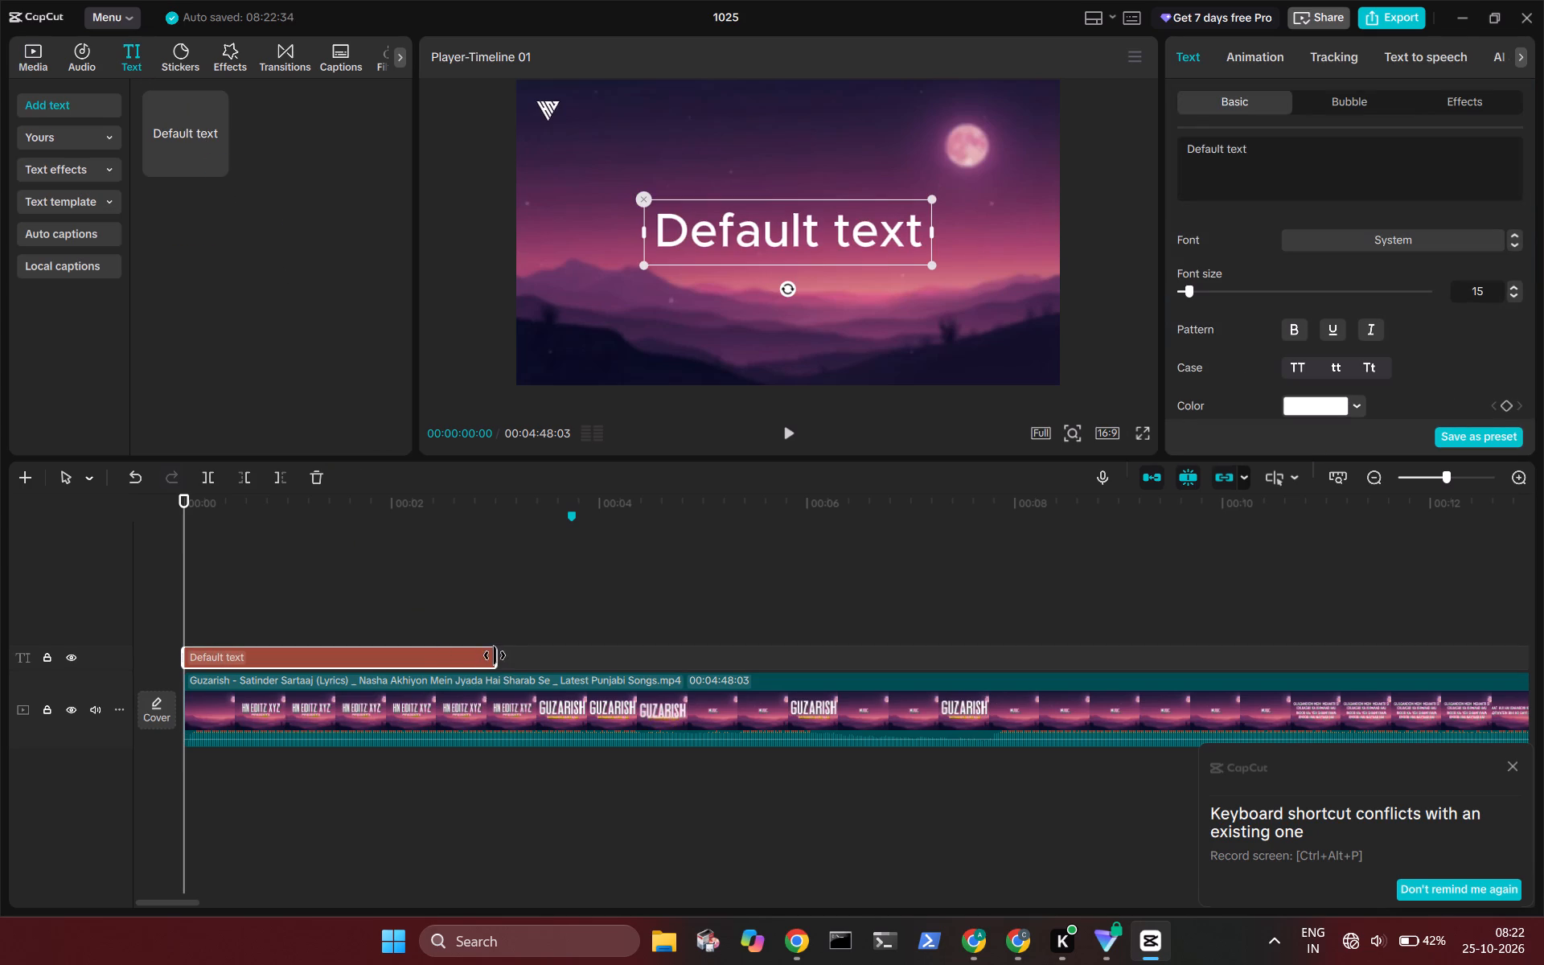
pyautogui.moveTo(495, 655); pyautogui.dragTo(1119, 570)
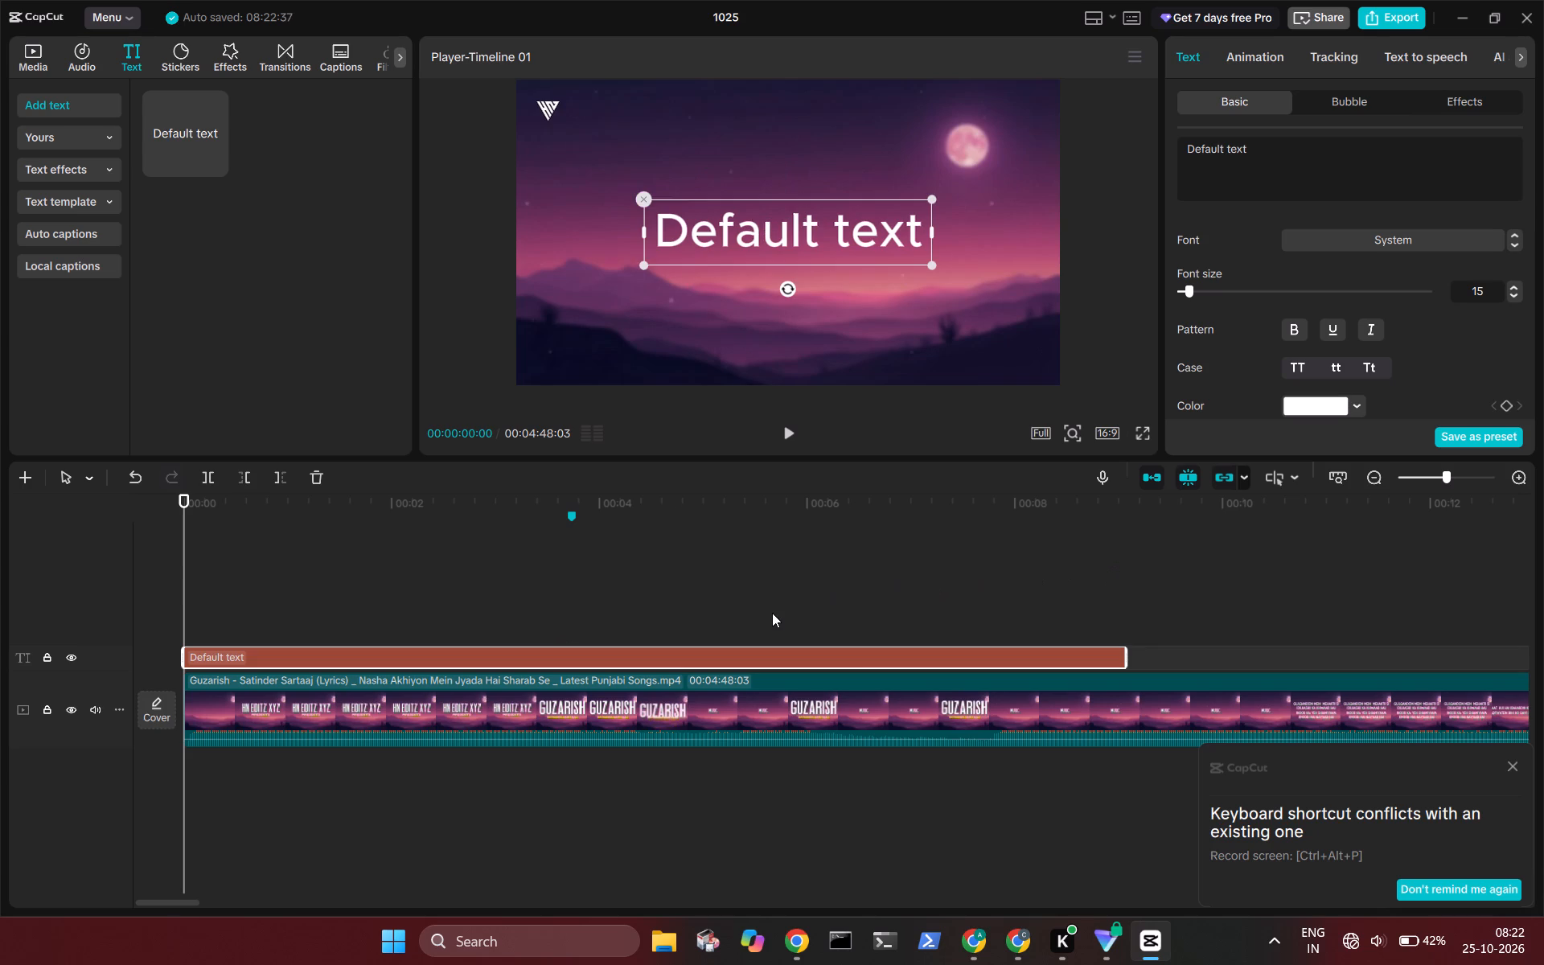
# Split the default text clip at the timeline marker at 00:00:03:22.
pyautogui.click(573, 515)
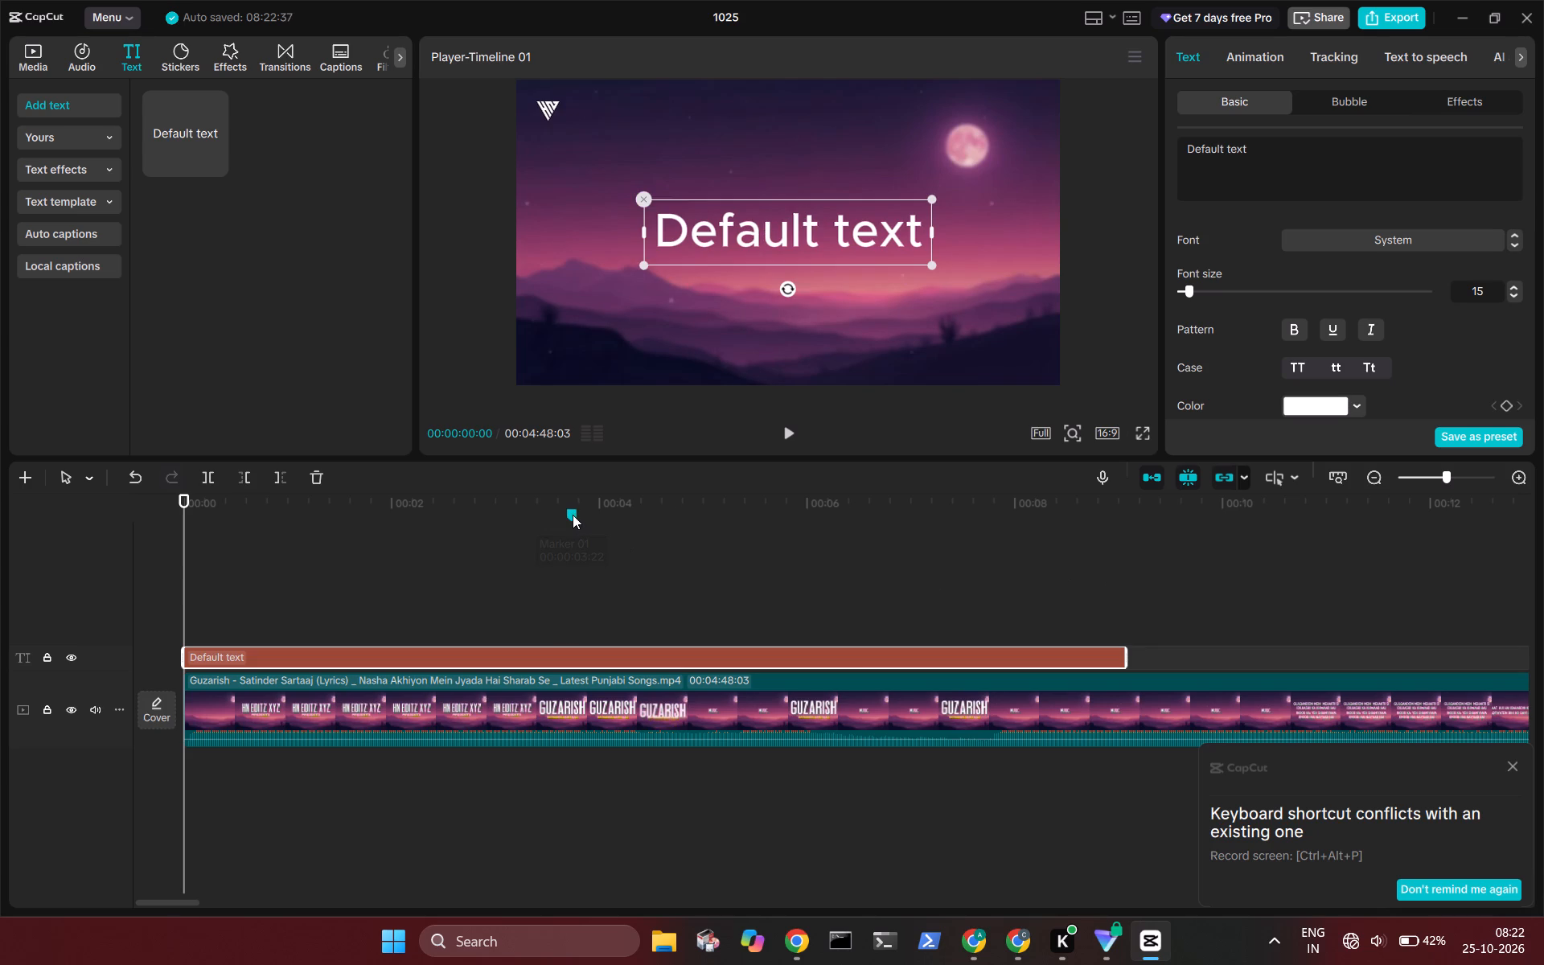
pyautogui.click(573, 515)
pyautogui.moveTo(182, 560); pyautogui.dragTo(467, 522)
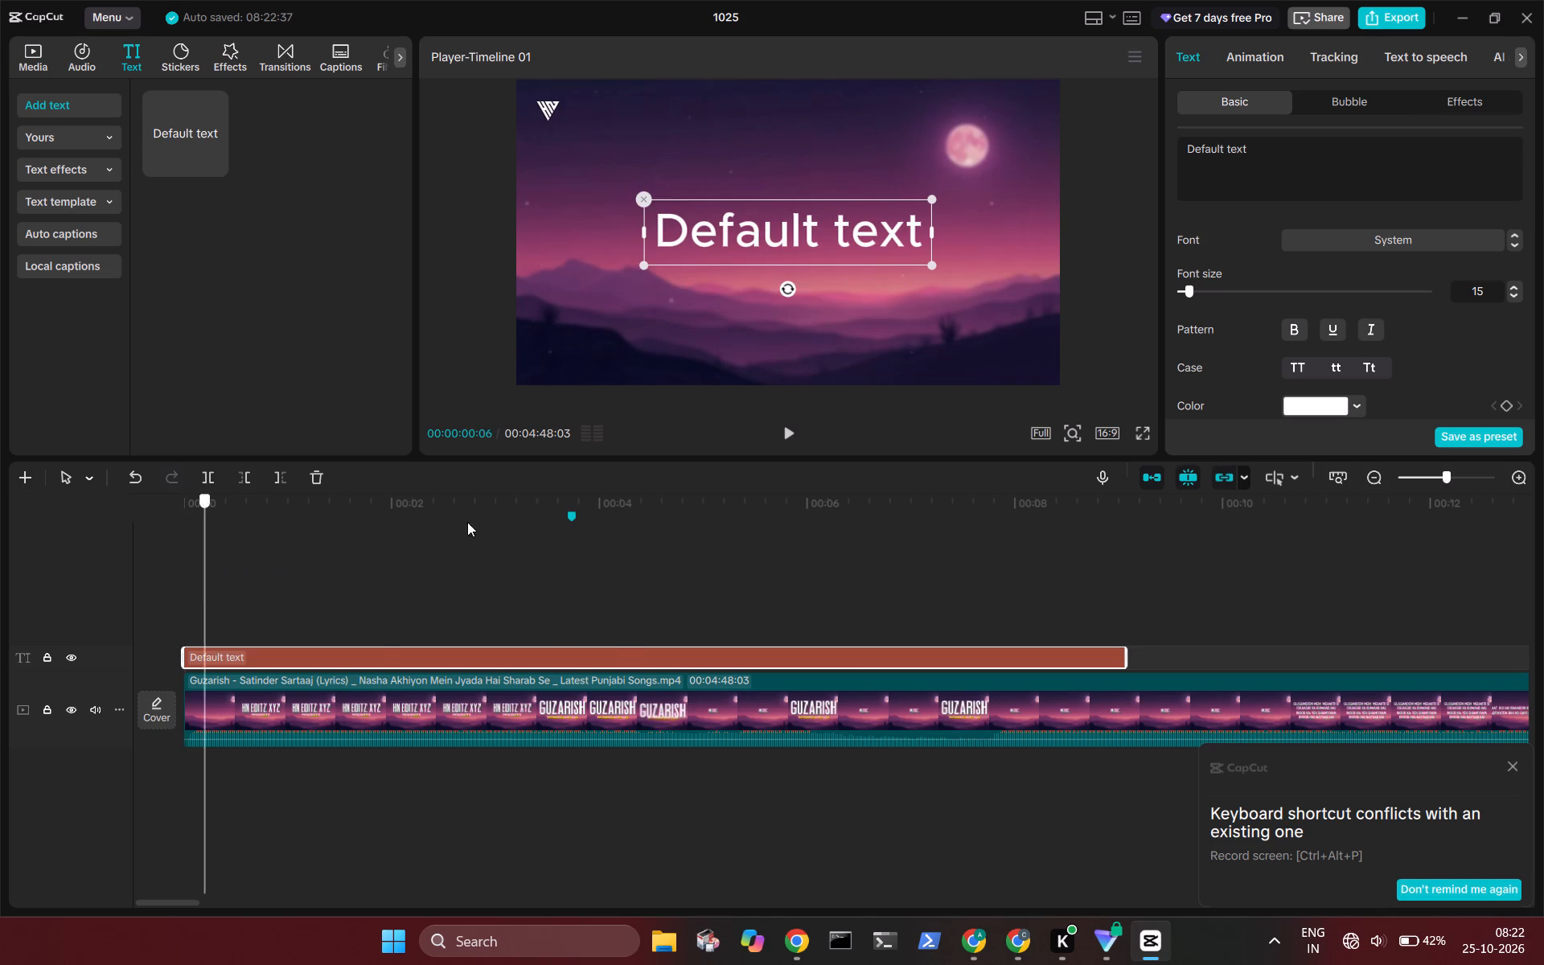
pyautogui.moveTo(467, 522); pyautogui.dragTo(572, 530)
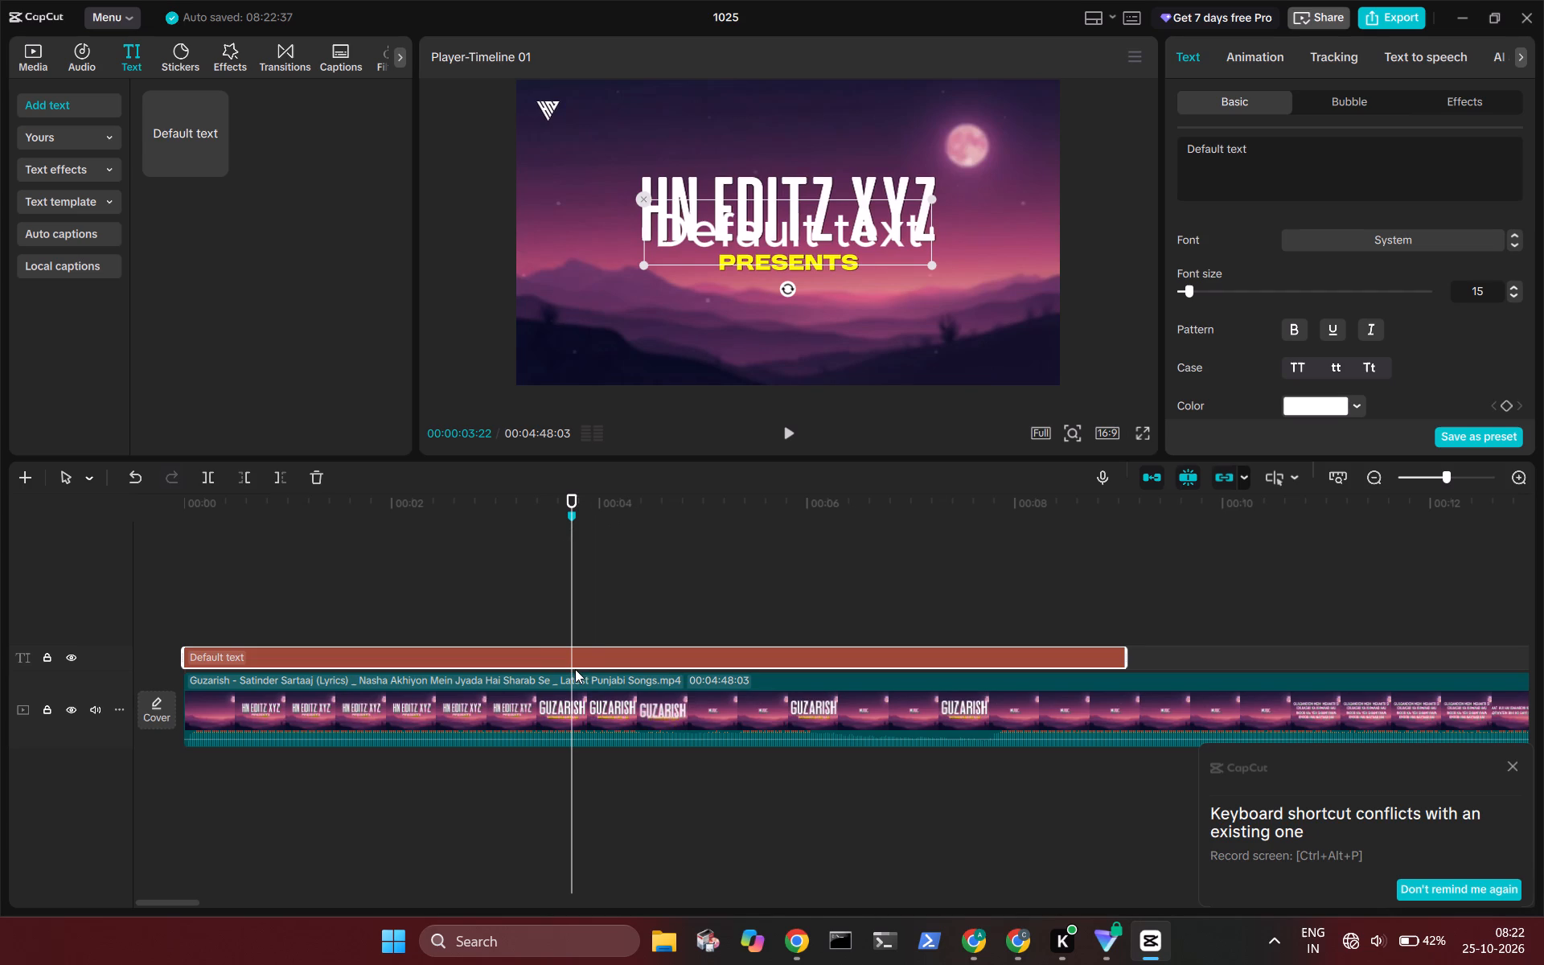
pyautogui.hotkey('ctrl', 'b')
# Move the first text clip's text below "PRESENTS" in the frame, at about X 60, Y -561.
pyautogui.click(359, 595)
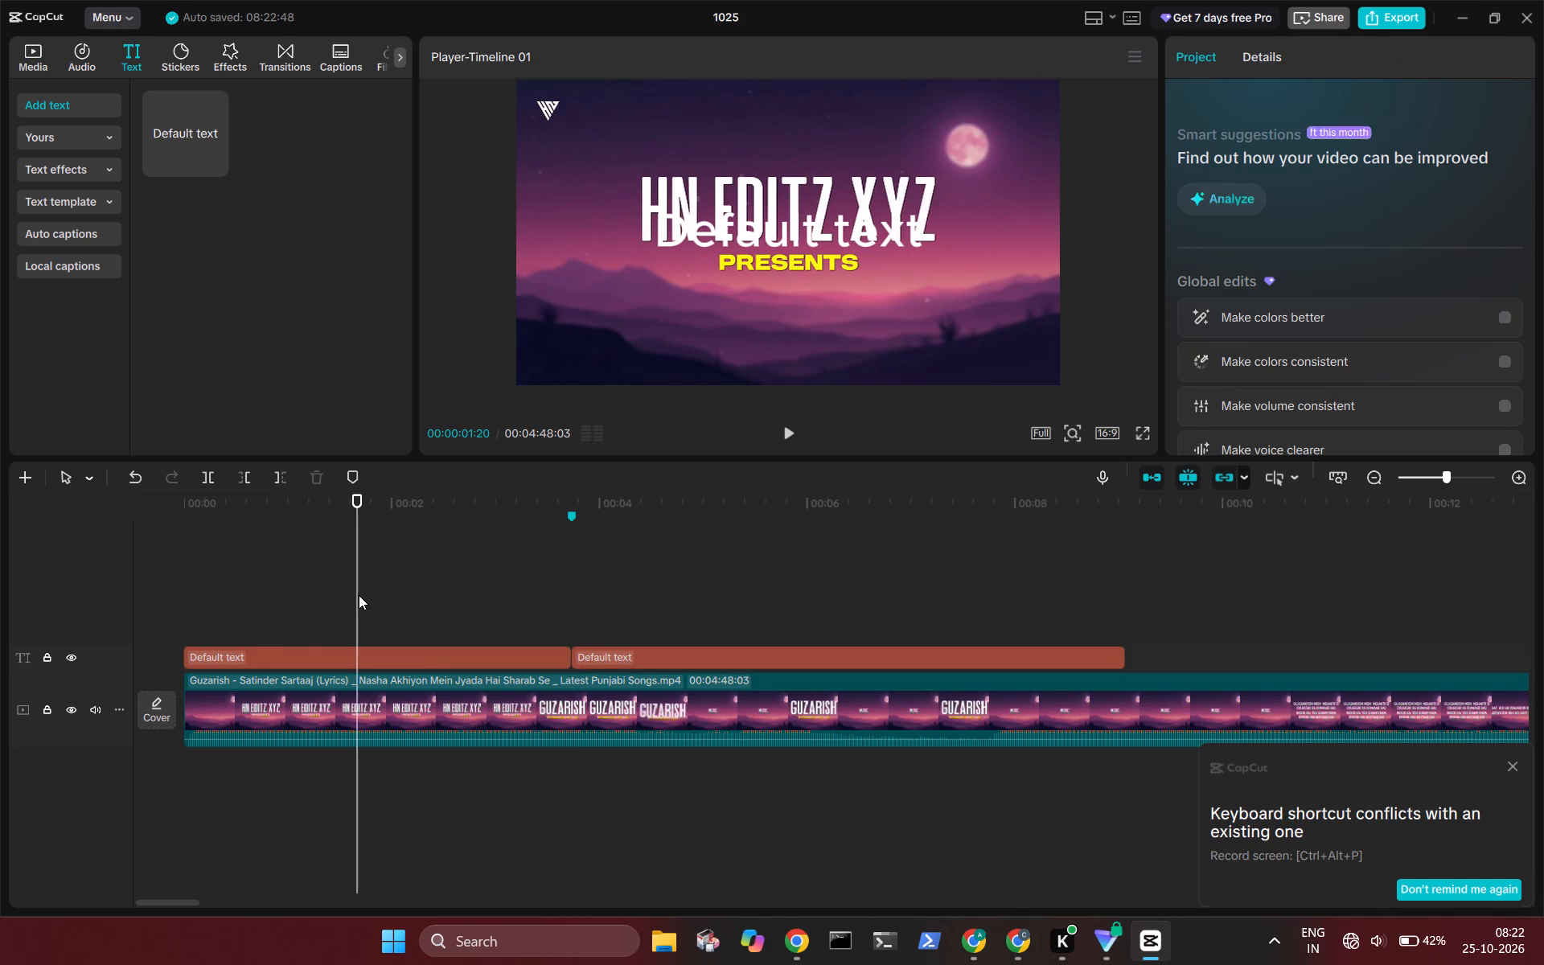
pyautogui.click(243, 659)
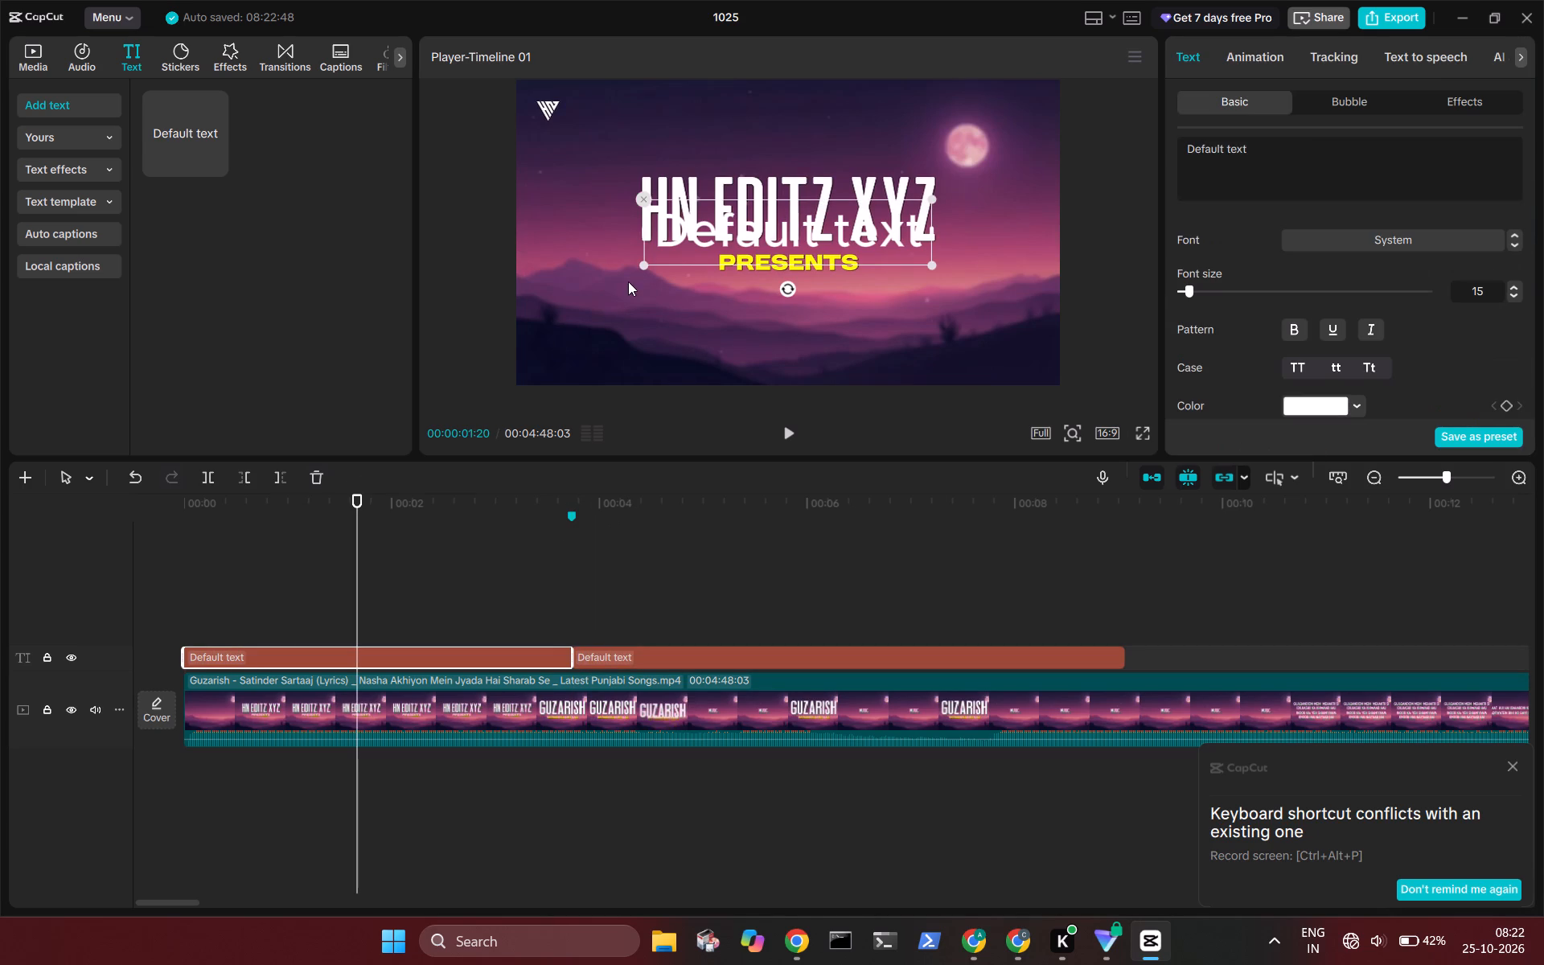
pyautogui.moveTo(787, 230); pyautogui.dragTo(796, 310)
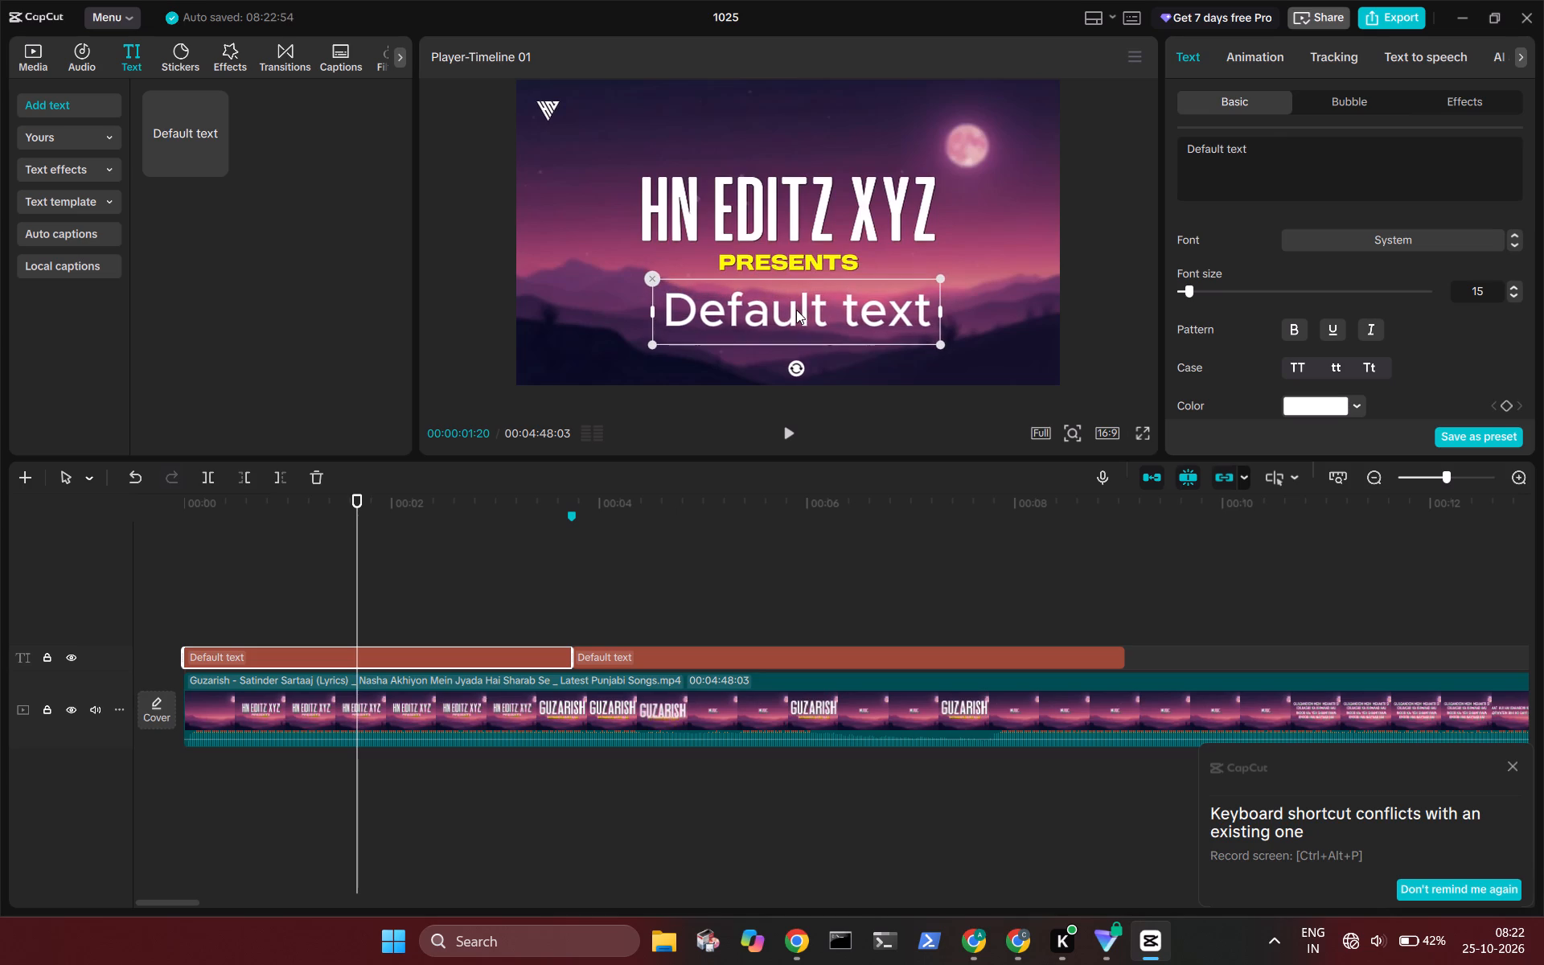
# Replace the first text clip's wording with "COSMIK LOFI".
pyautogui.click(1273, 146)
pyautogui.press('BackSpace')
pyautogui.press('BackSpace')
pyautogui.press('BackSpace')
pyautogui.press('BackSpace')
pyautogui.press('BackSpace')
pyautogui.press('BackSpace')
pyautogui.press('BackSpace')
pyautogui.press('BackSpace')
pyautogui.press('BackSpace')
pyautogui.press('BackSpace')
pyautogui.press('BackSpace')
pyautogui.press('BackSpace')
pyautogui.press('BackSpace')
pyautogui.press('BackSpace')
pyautogui.press('BackSpace')
pyautogui.press('BackSpace')
pyautogui.press('BackSpace')
pyautogui.press('BackSpace')
pyautogui.press('BackSpace')
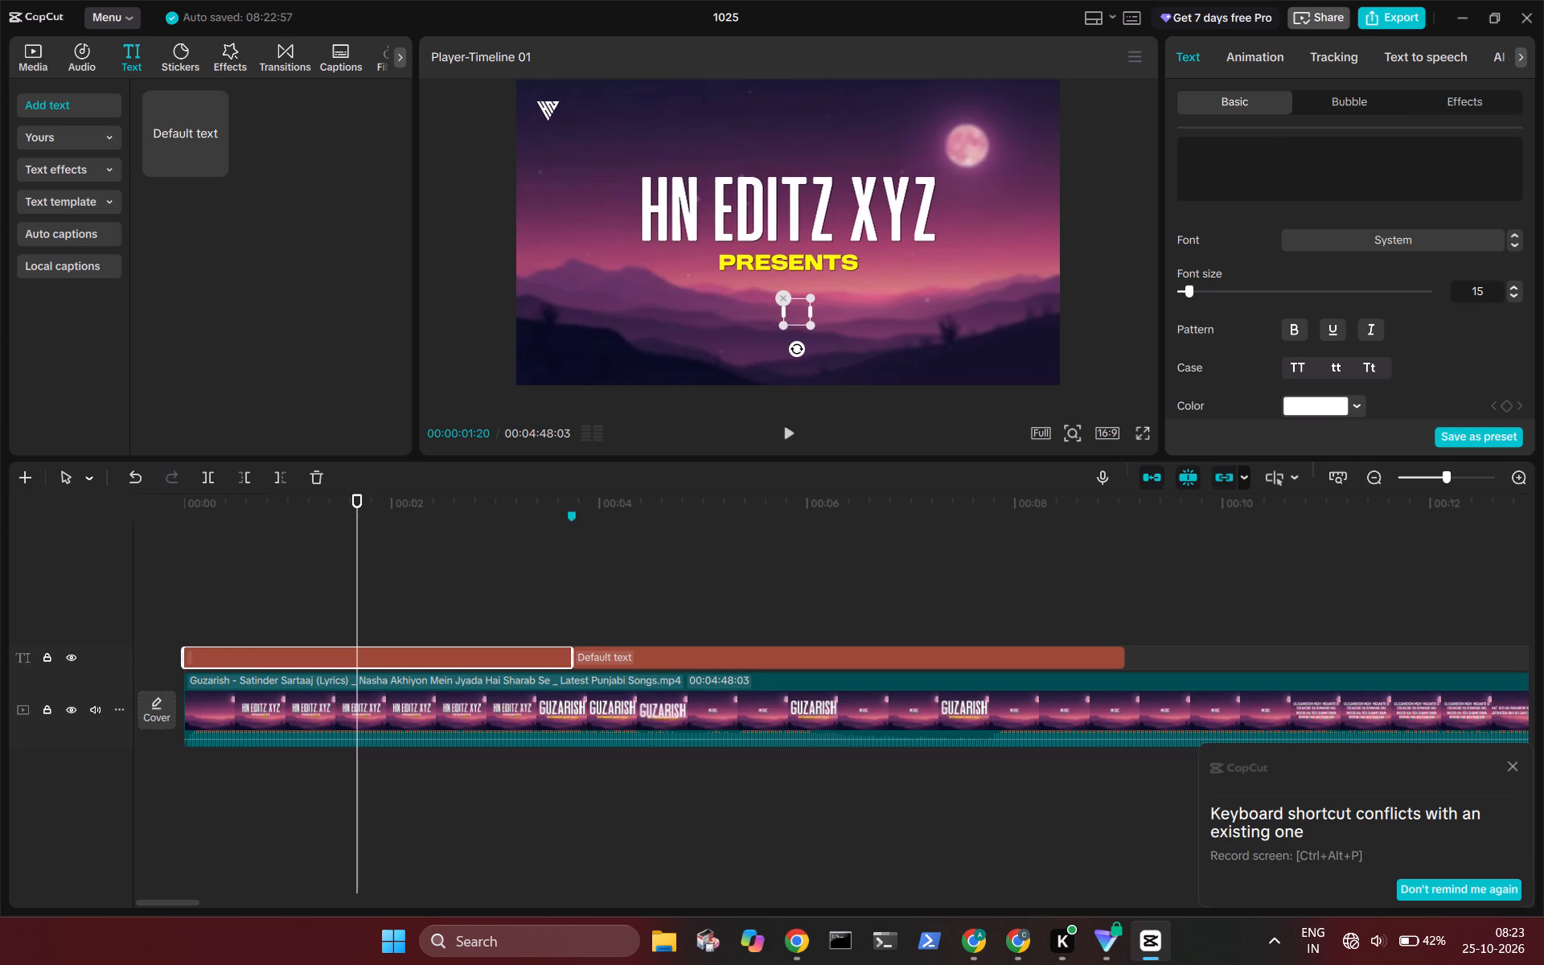
pyautogui.hotkey('shift', 'c')
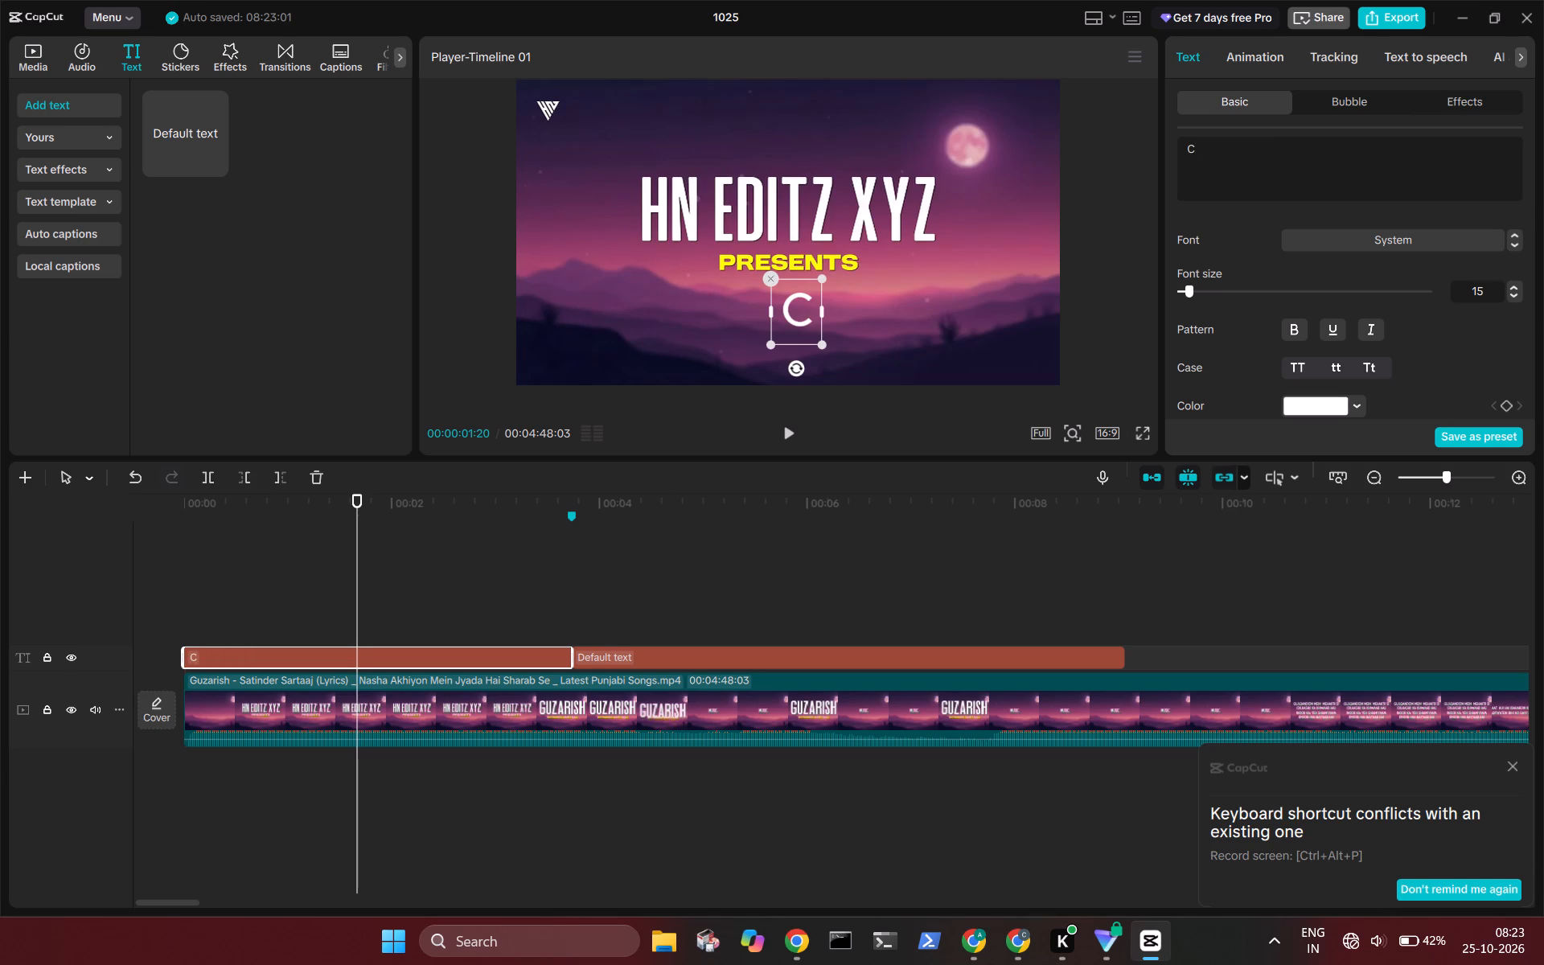
pyautogui.write('OSMIK')
pyautogui.hotkey('shift', 'space')
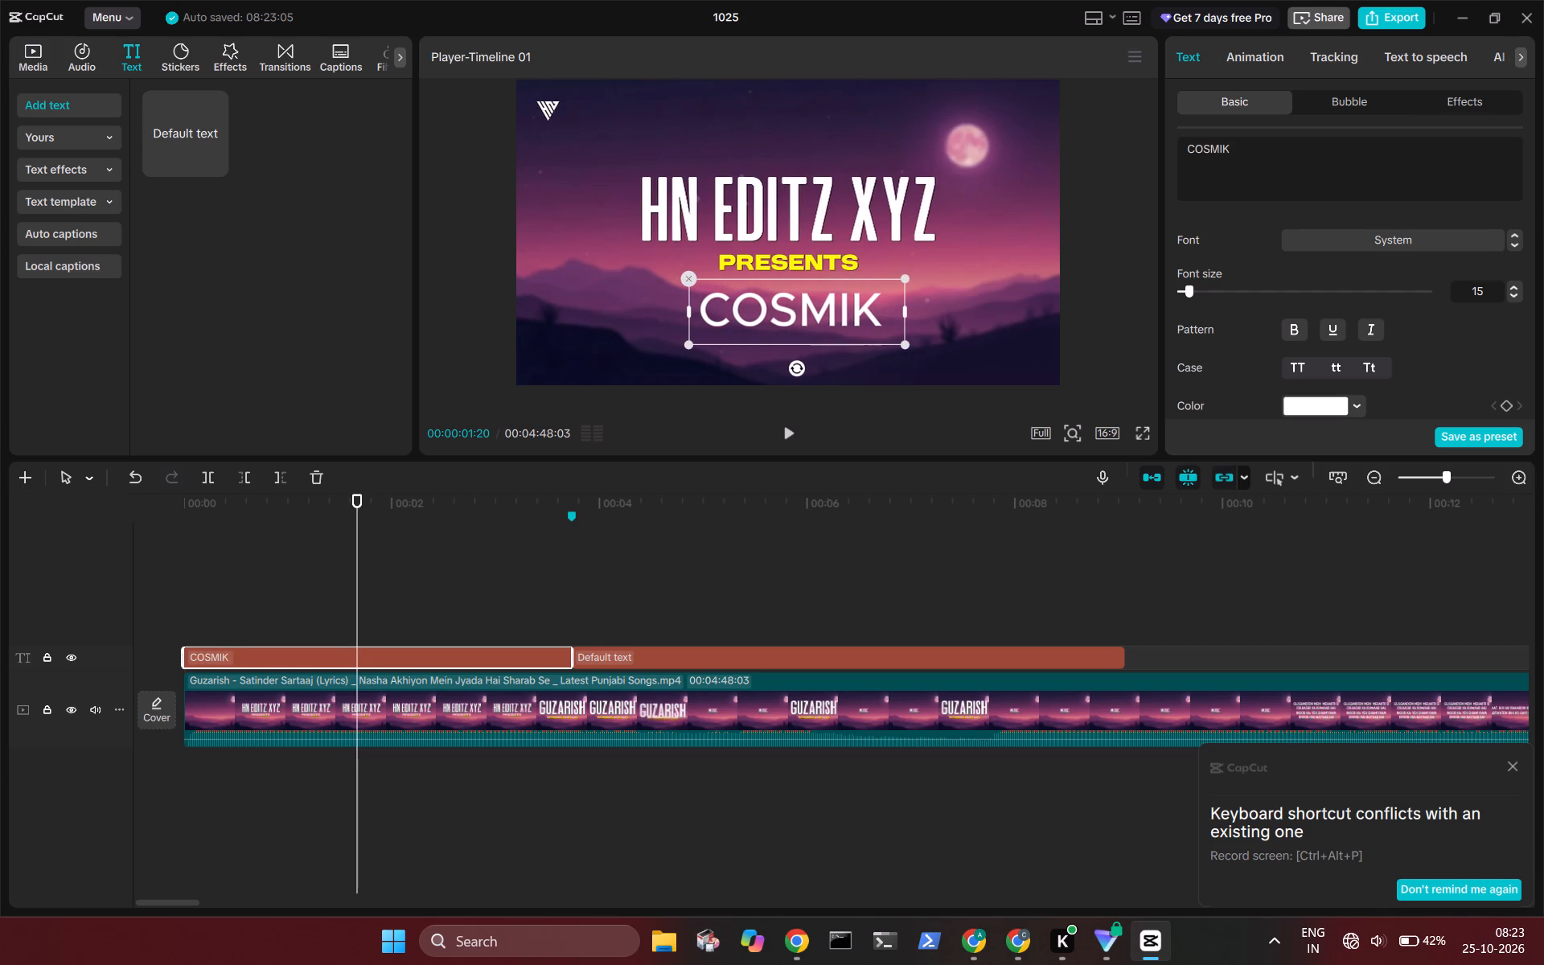
pyautogui.write('LOFI')
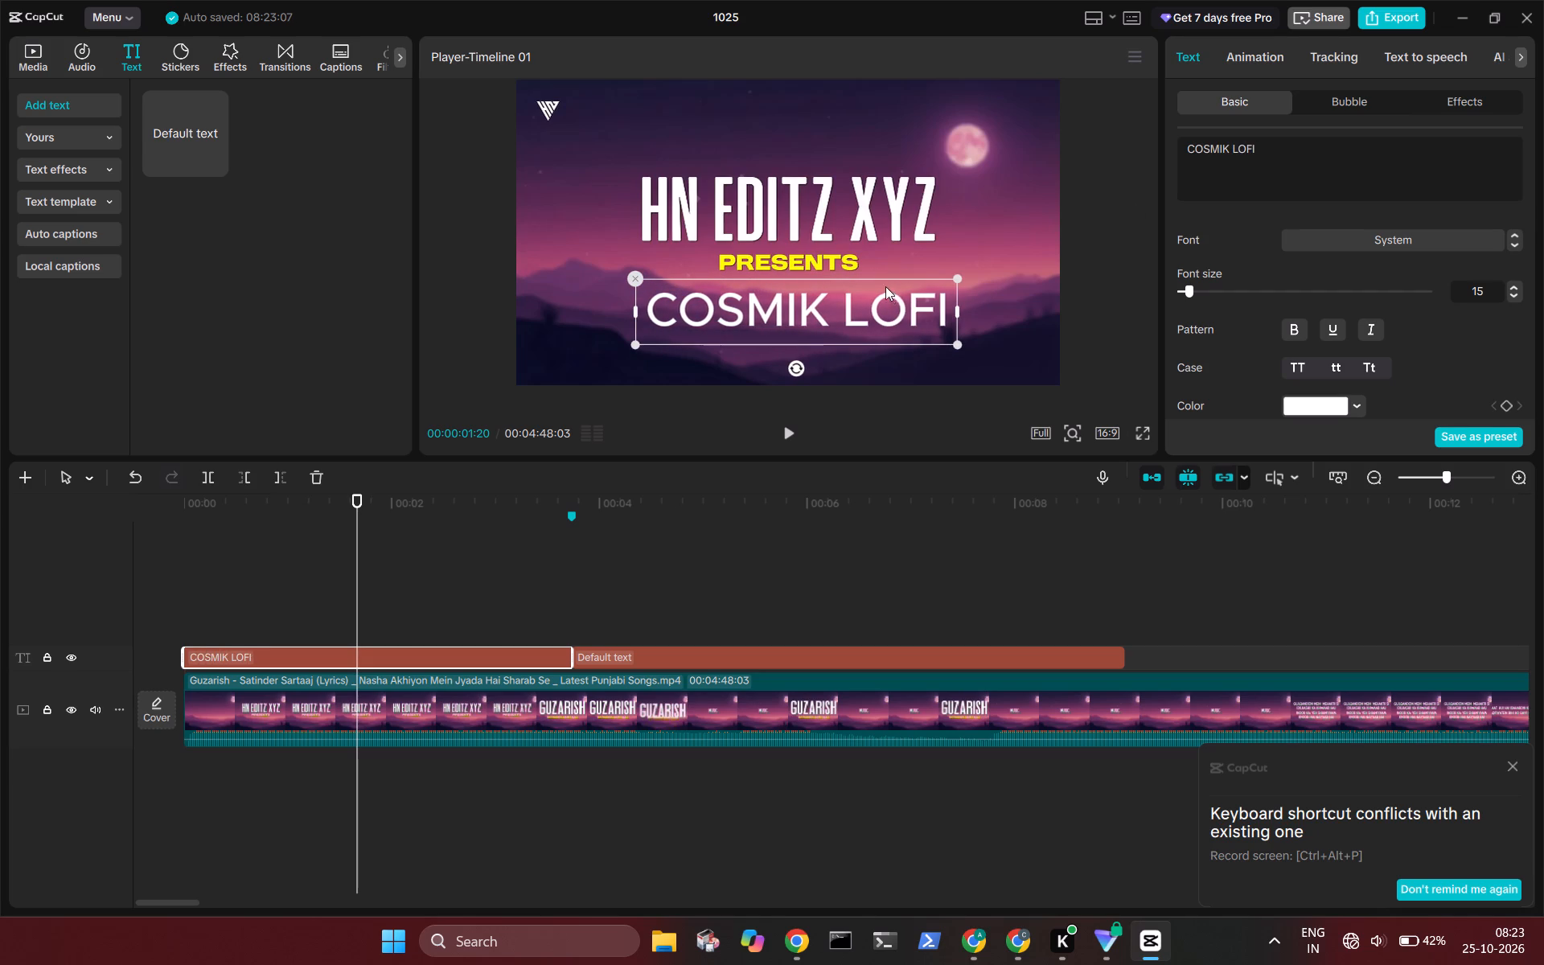
# Examine the tracking, animation and basic styling options available for the "COSMIK LOFI" text.
pyautogui.scroll(-1, 1254, 260)
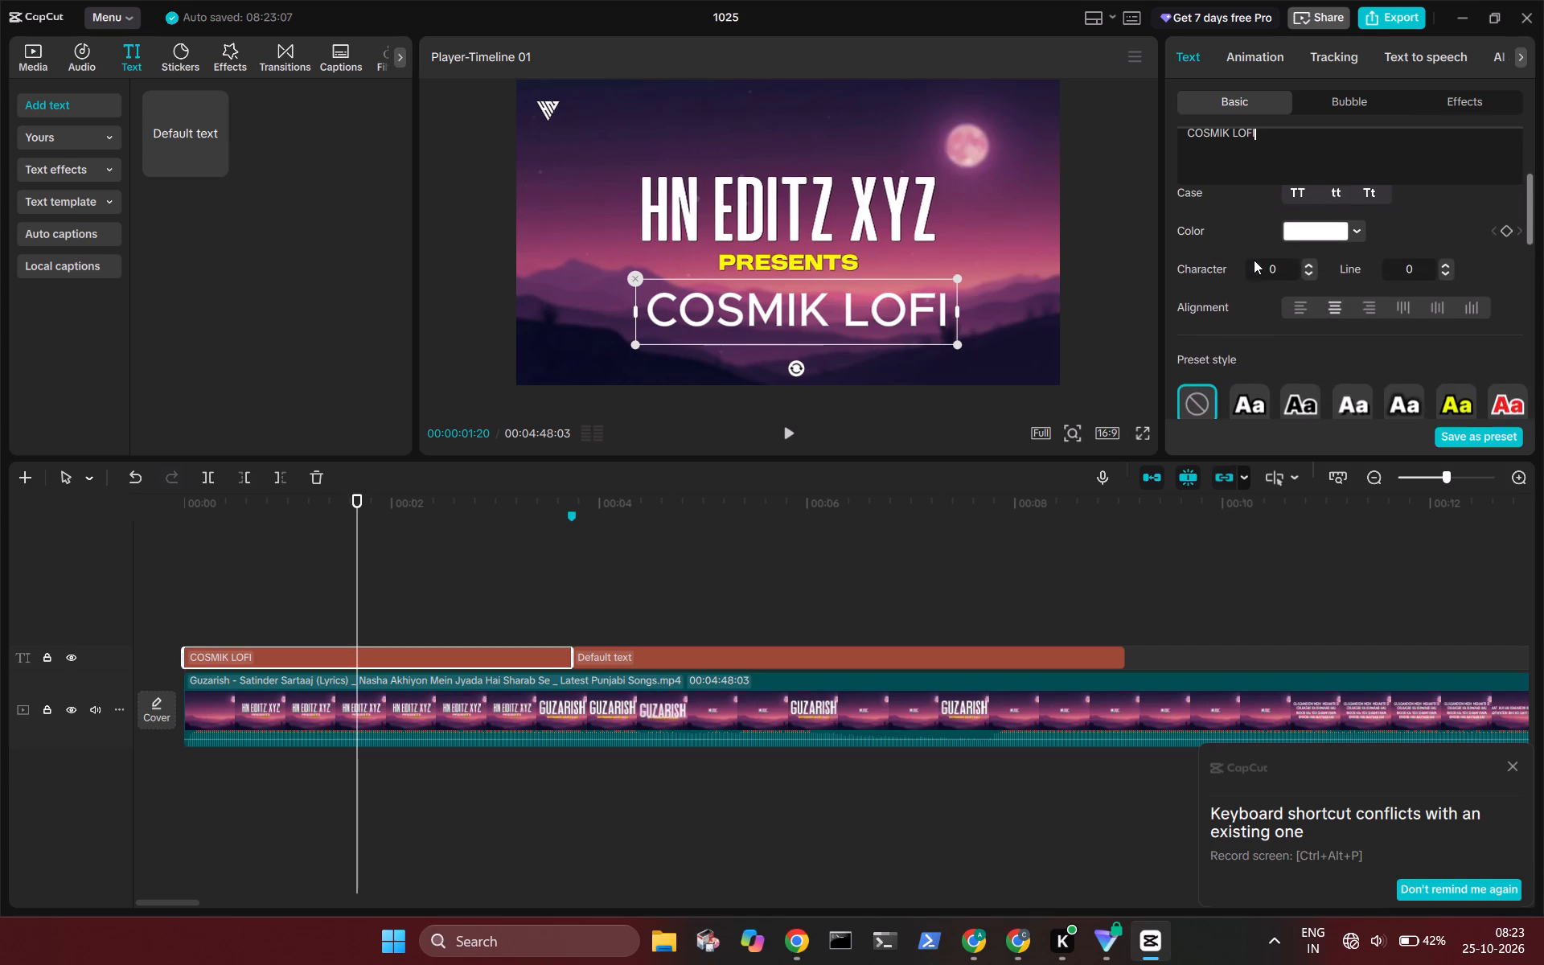
pyautogui.click(1318, 52)
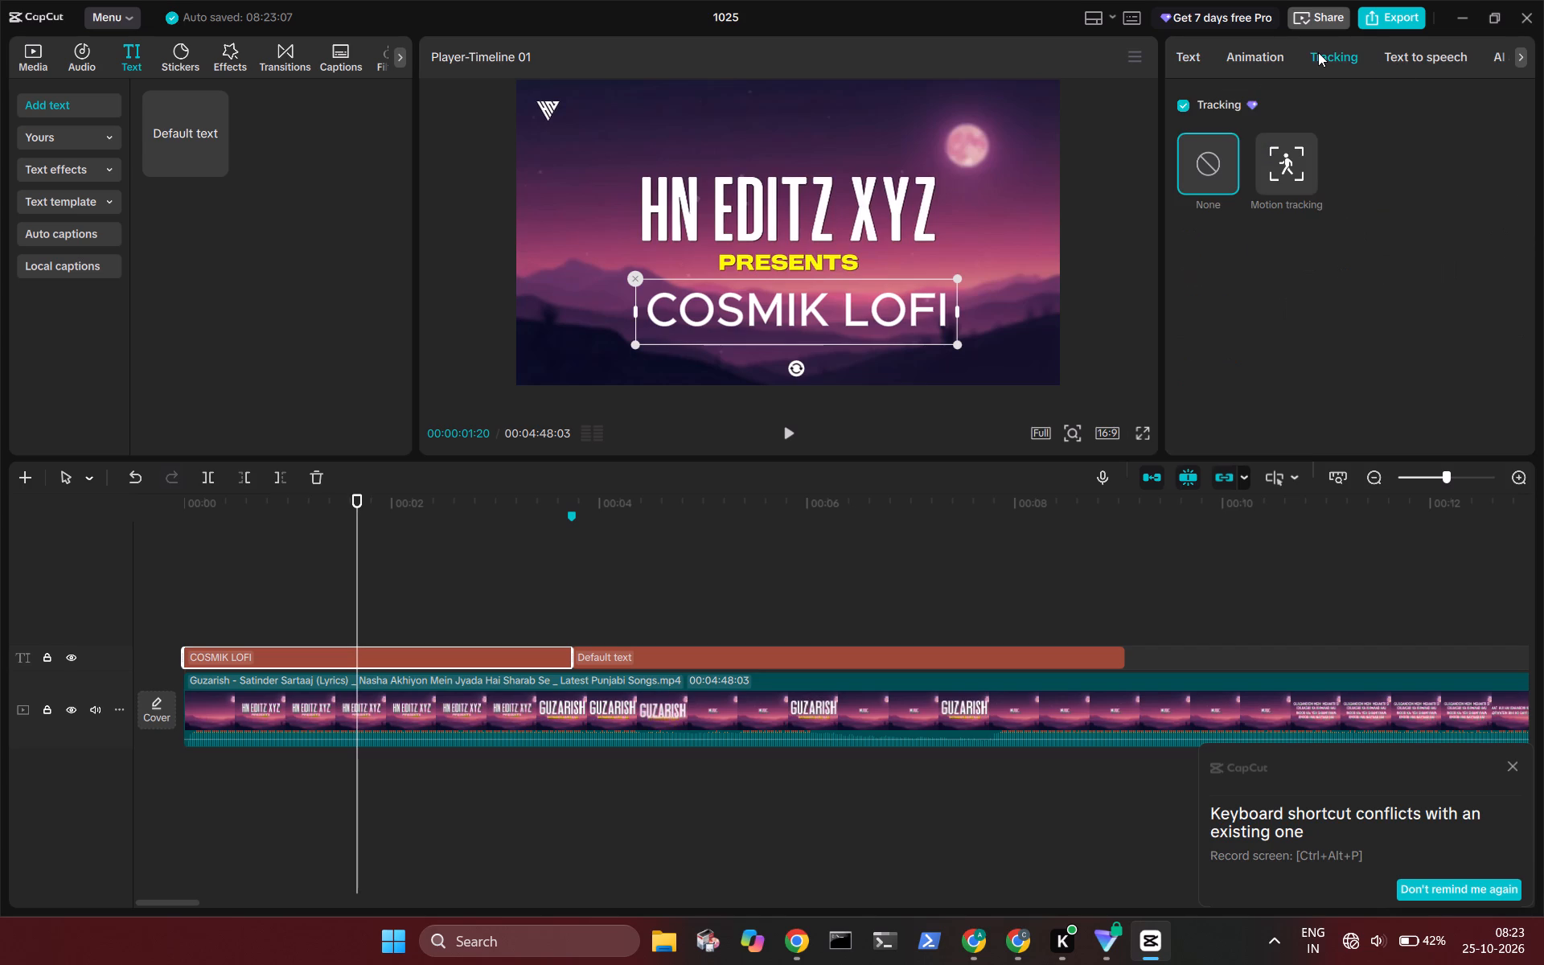
pyautogui.click(1271, 50)
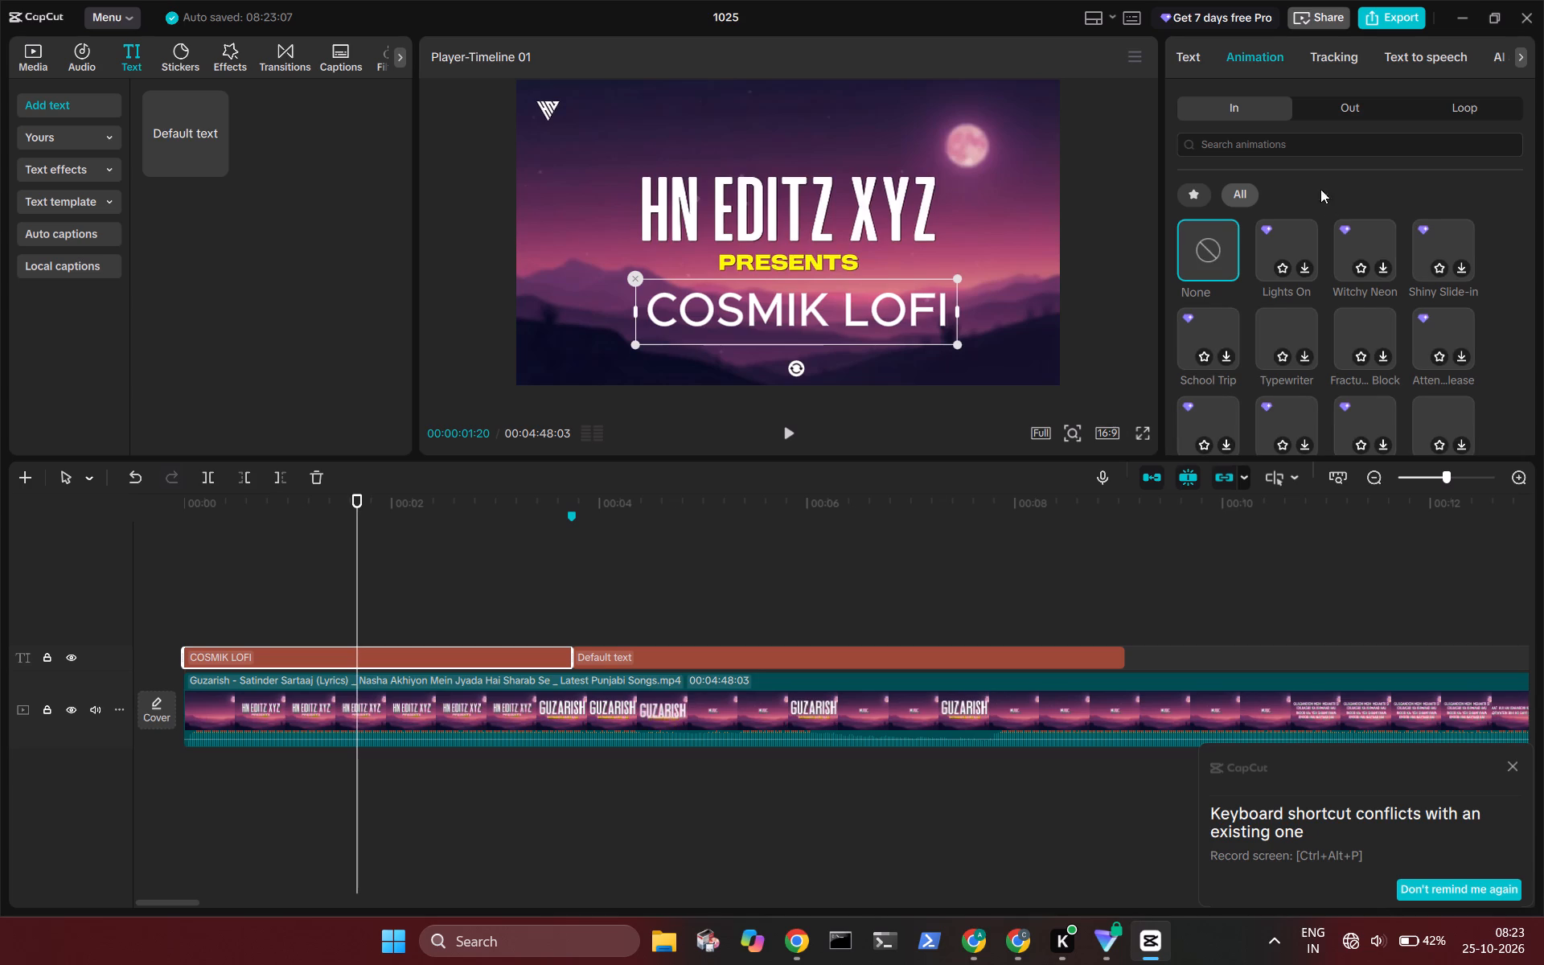
pyautogui.click(1184, 56)
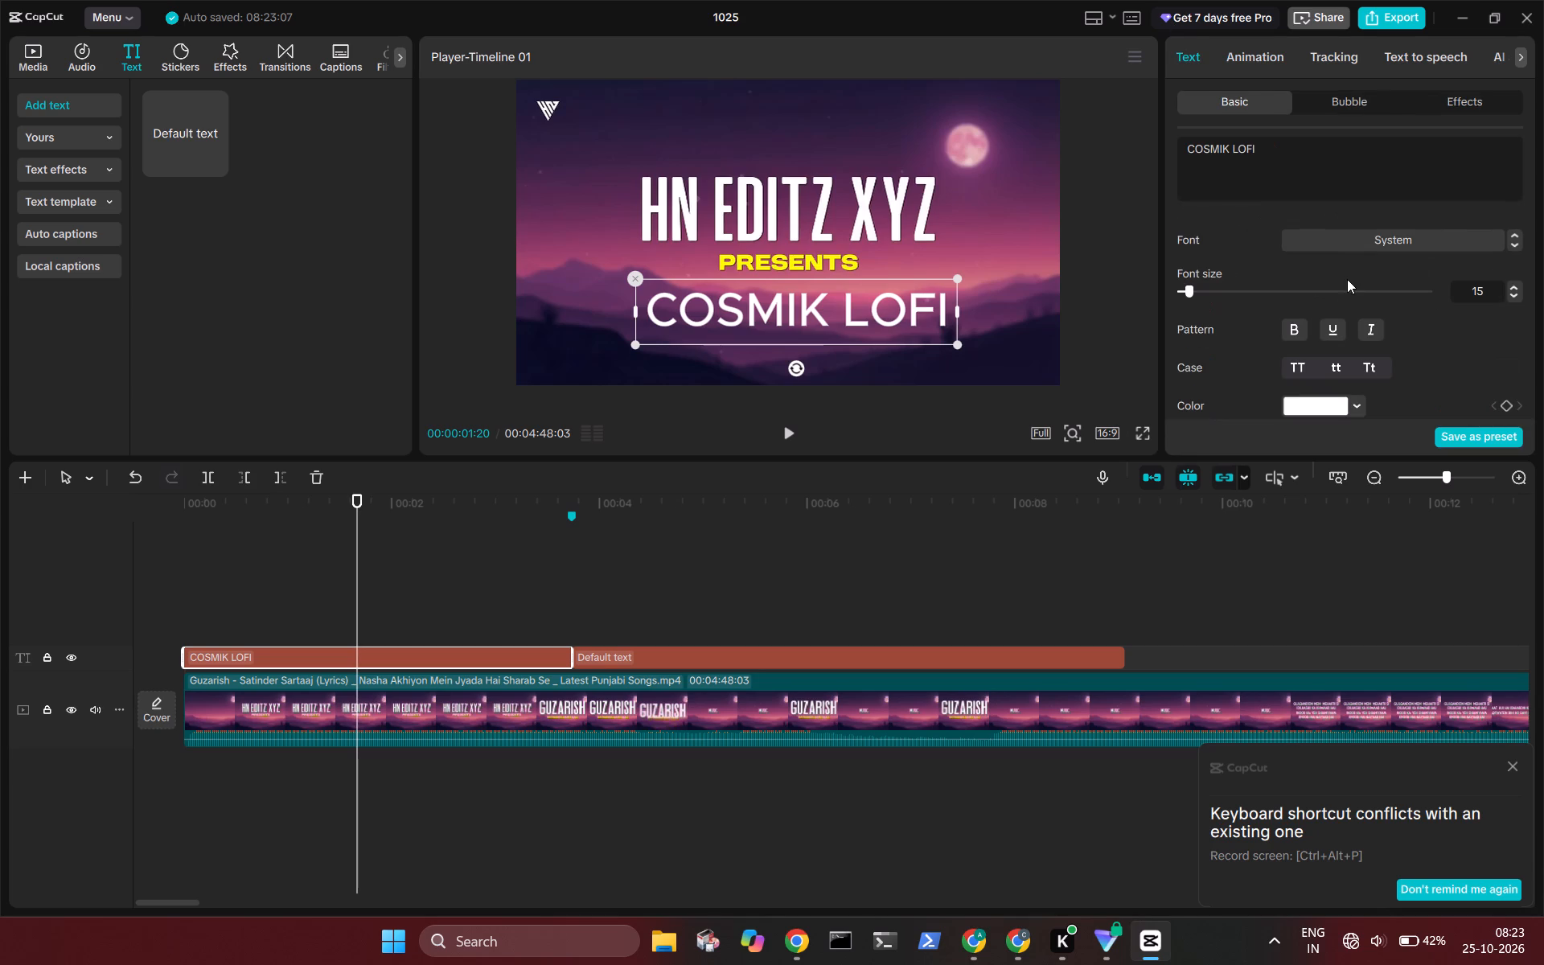
pyautogui.scroll(-3, 1347, 279)
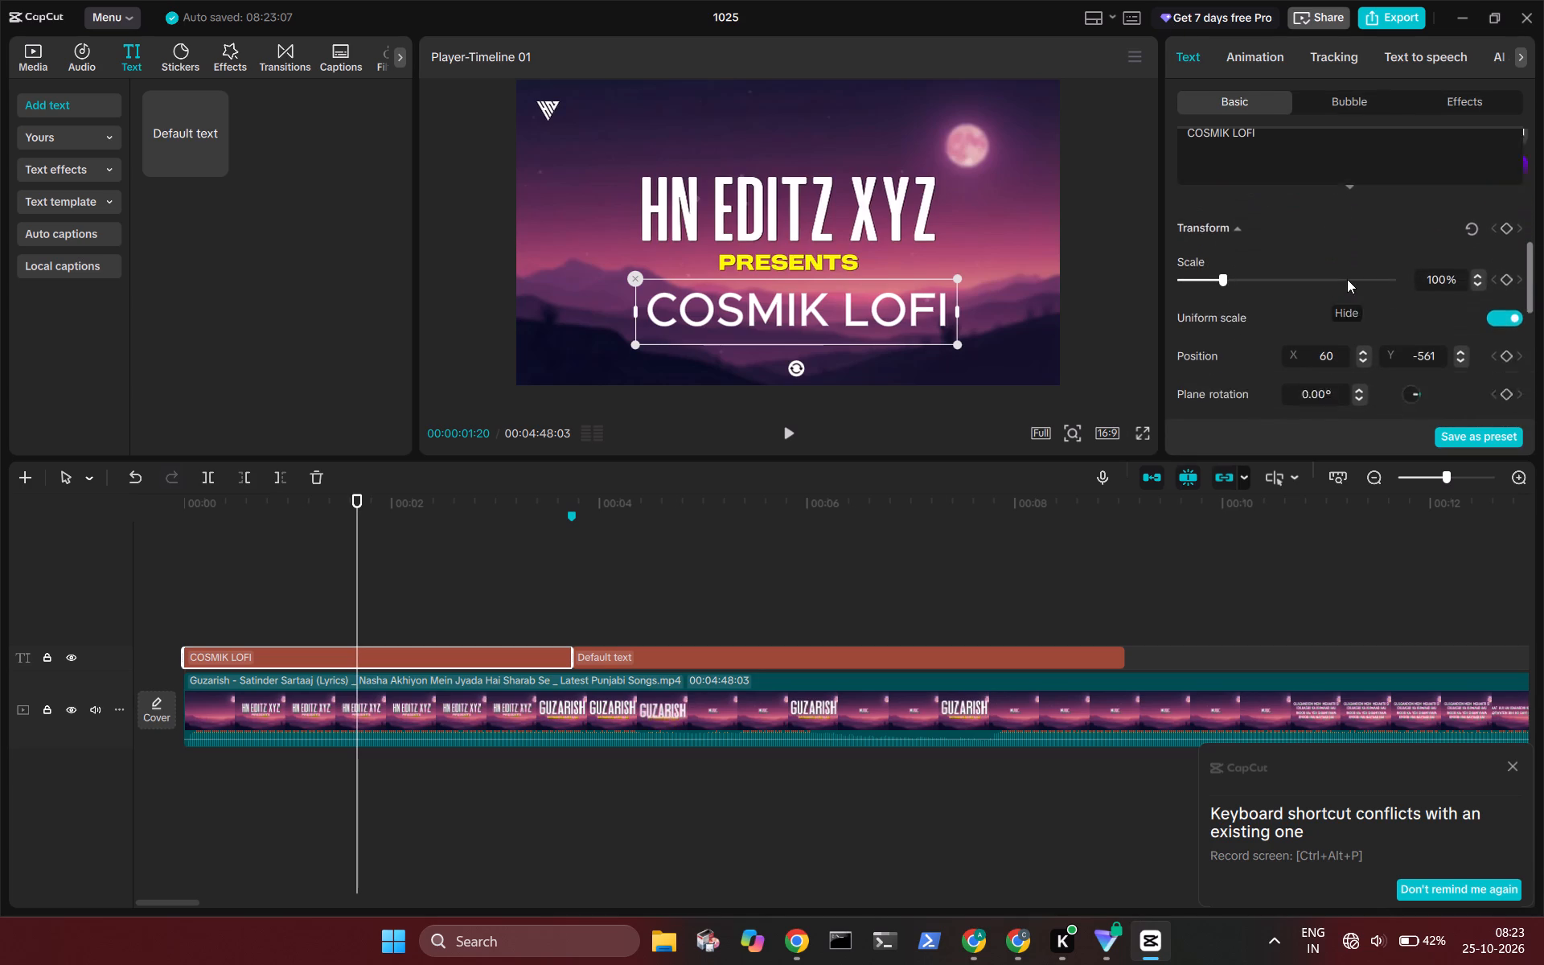
pyautogui.scroll(-3, 1347, 279)
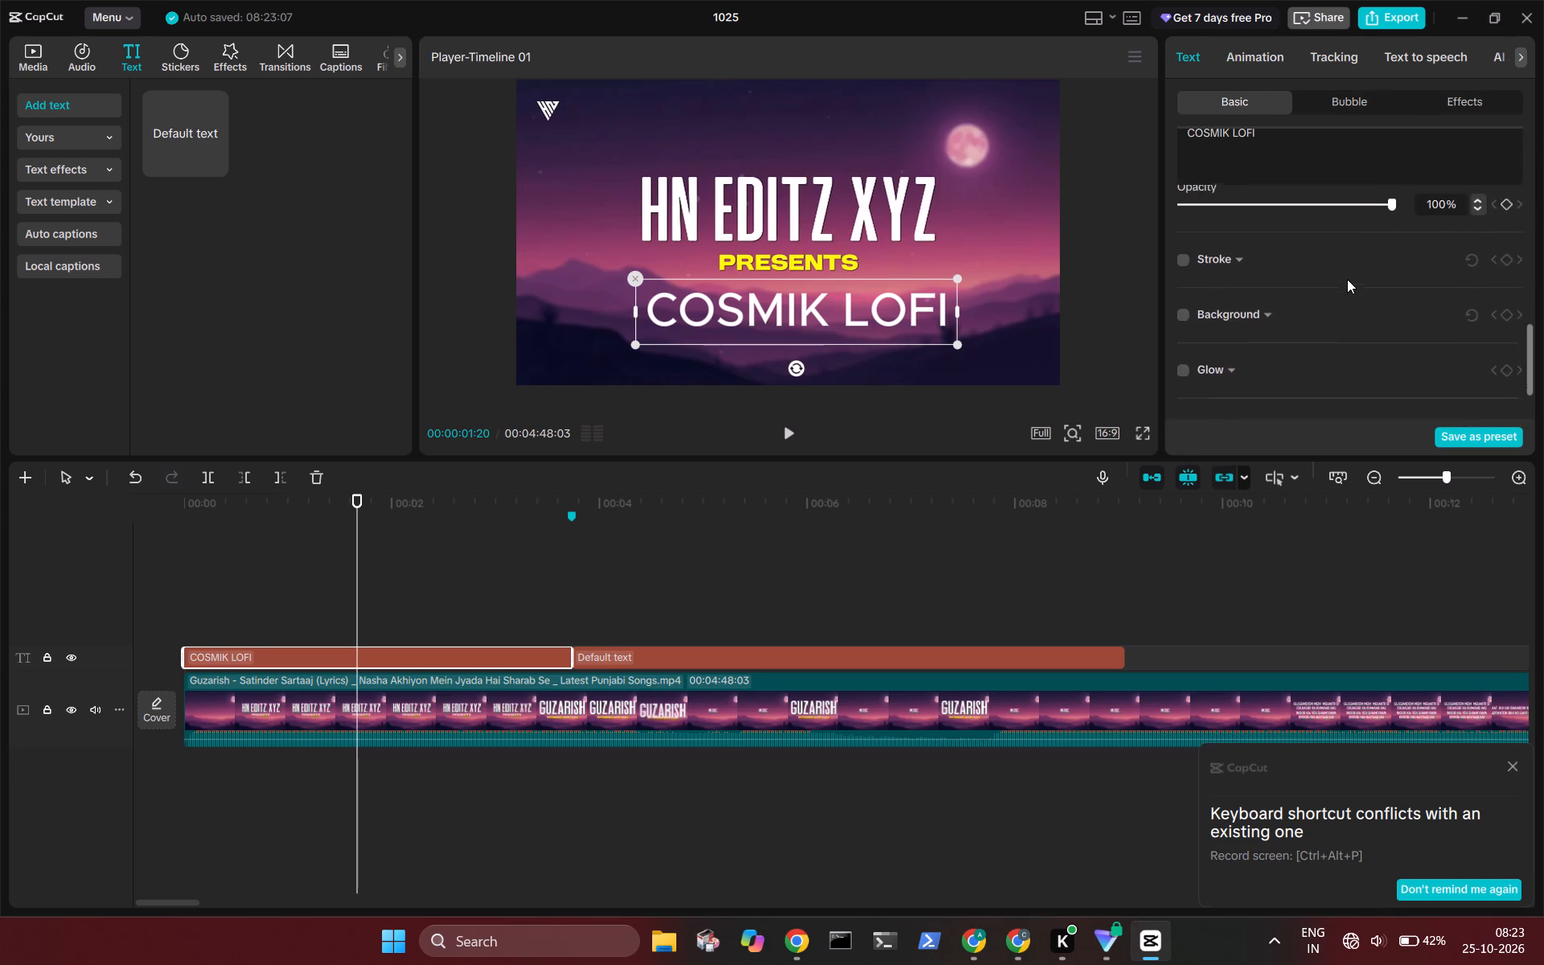
pyautogui.scroll(-3, 1347, 279)
pyautogui.scroll(1, 1347, 279)
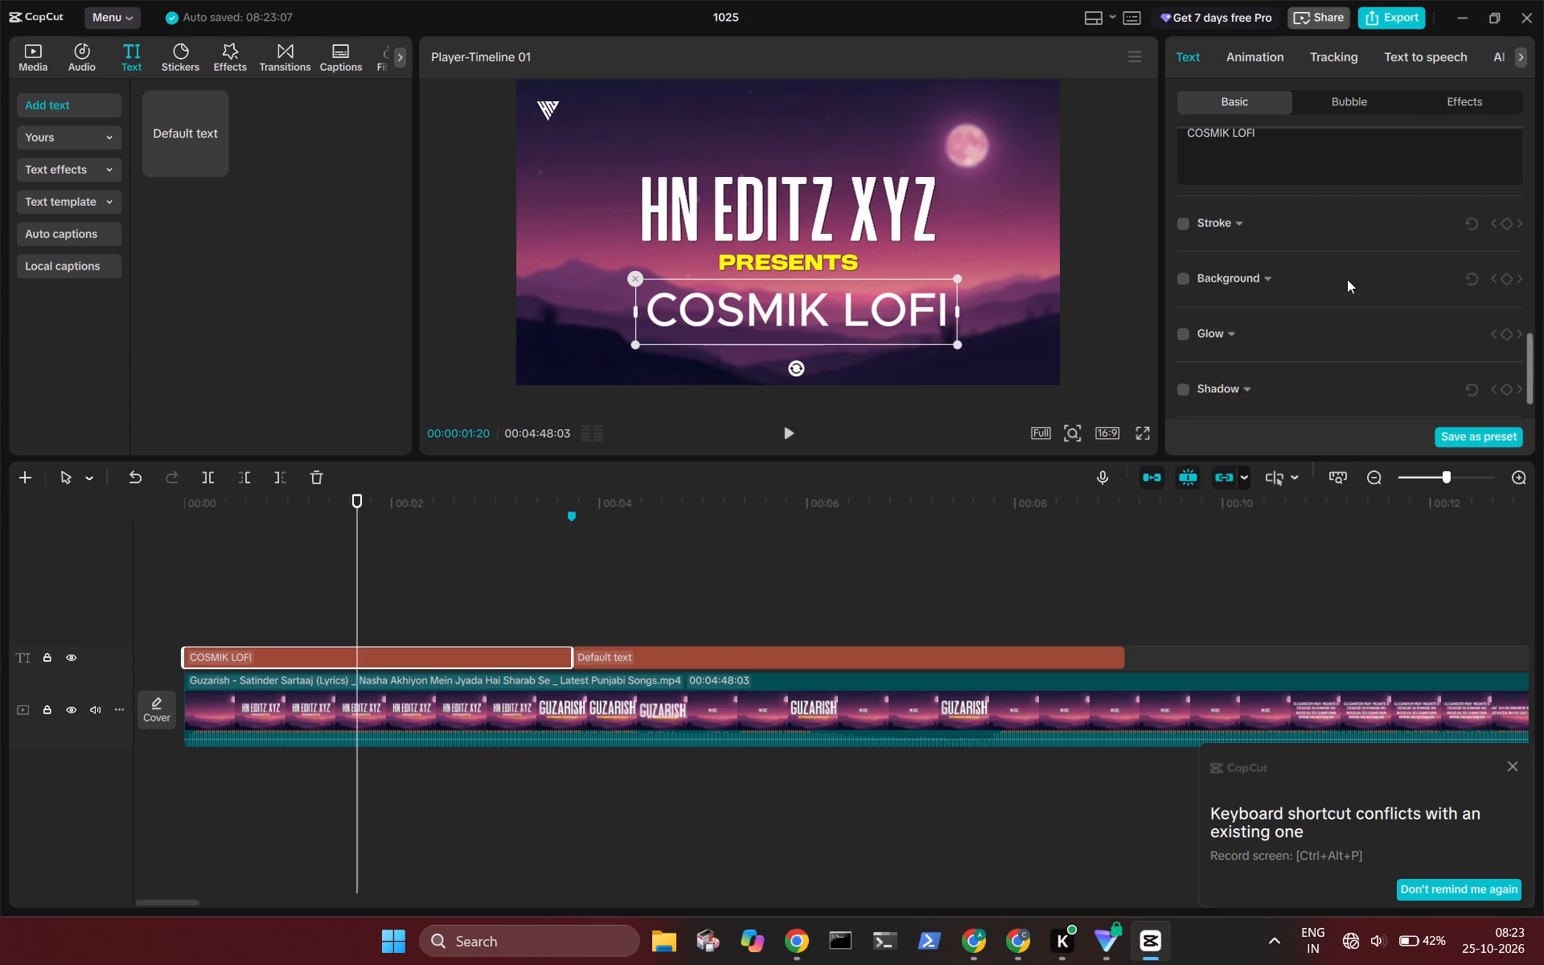
pyautogui.scroll(5, 1347, 279)
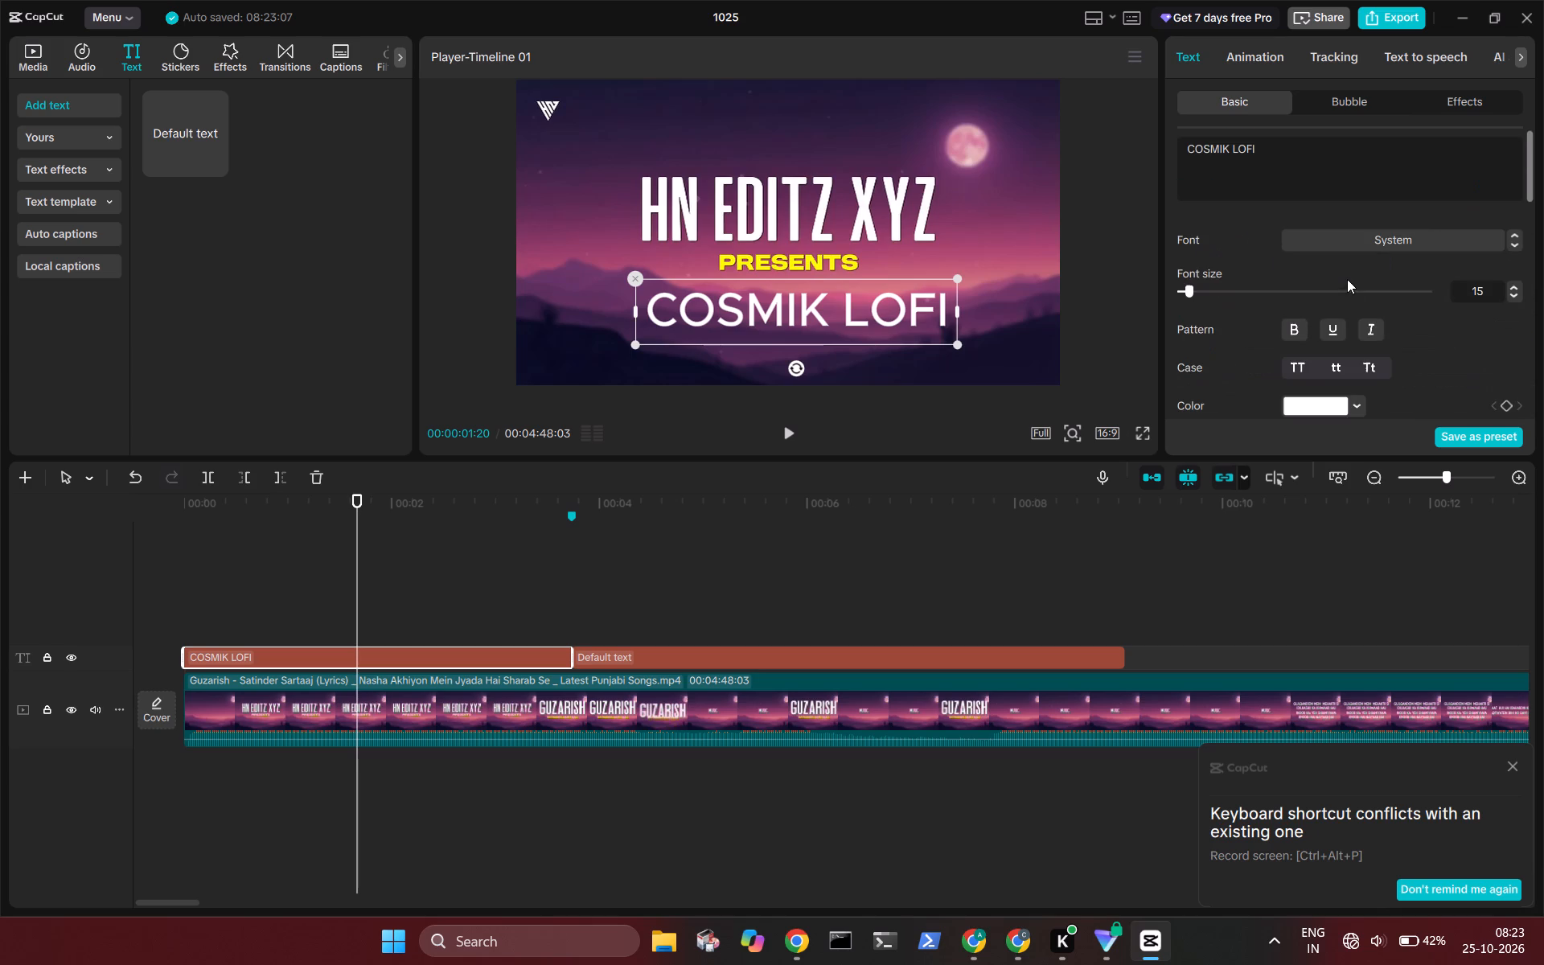
pyautogui.scroll(-1, 1347, 279)
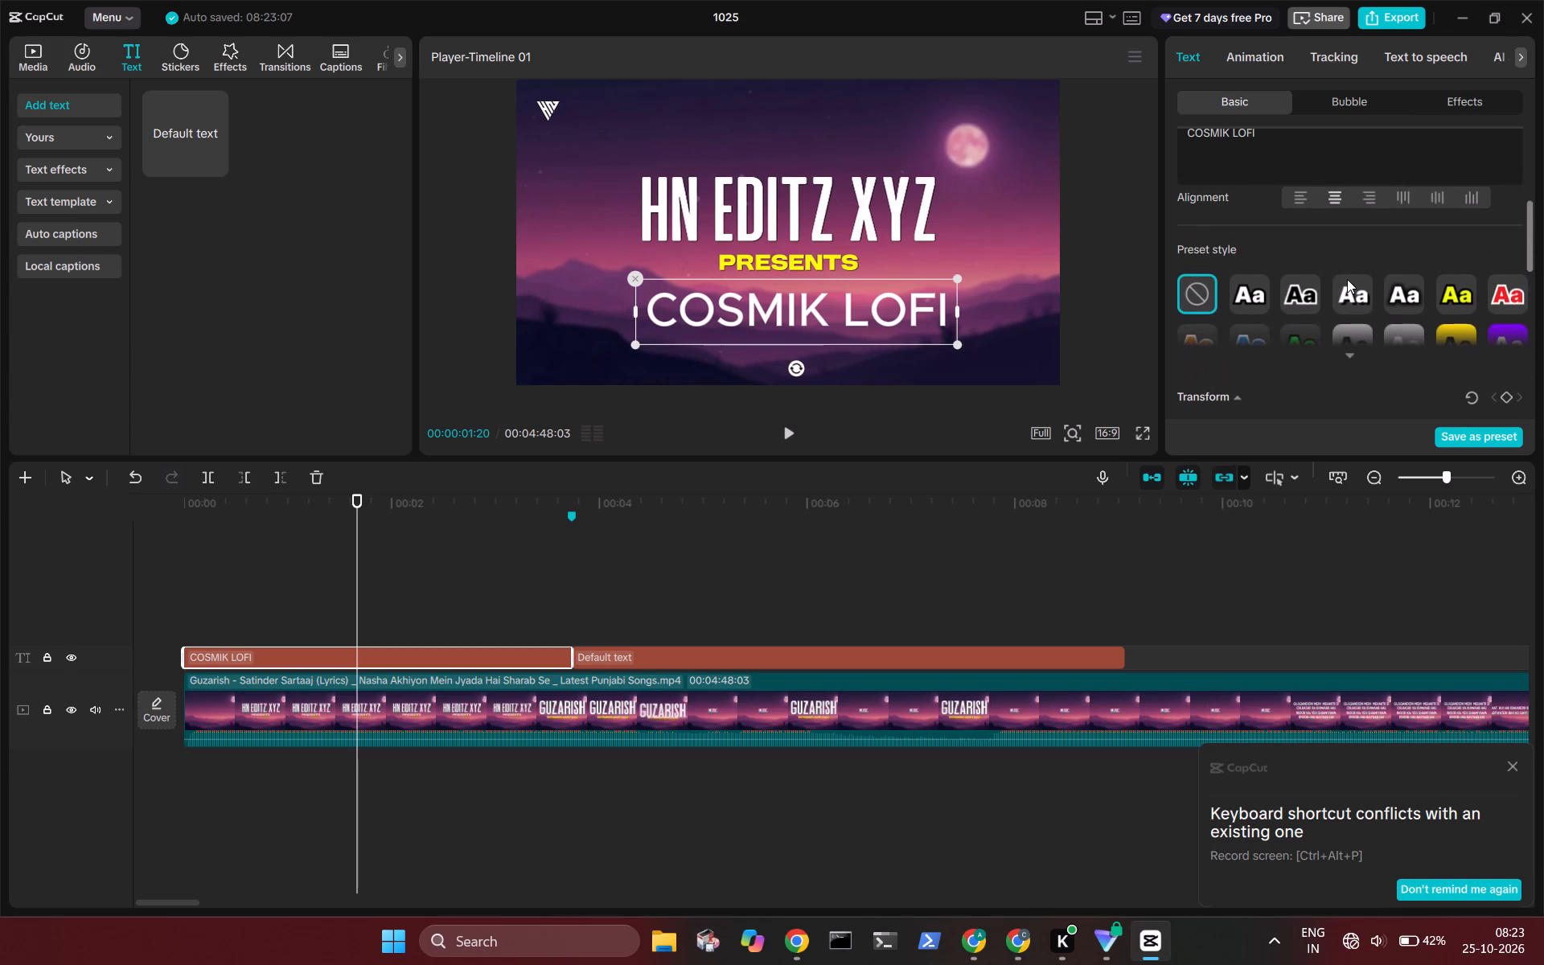
pyautogui.scroll(2, 1347, 279)
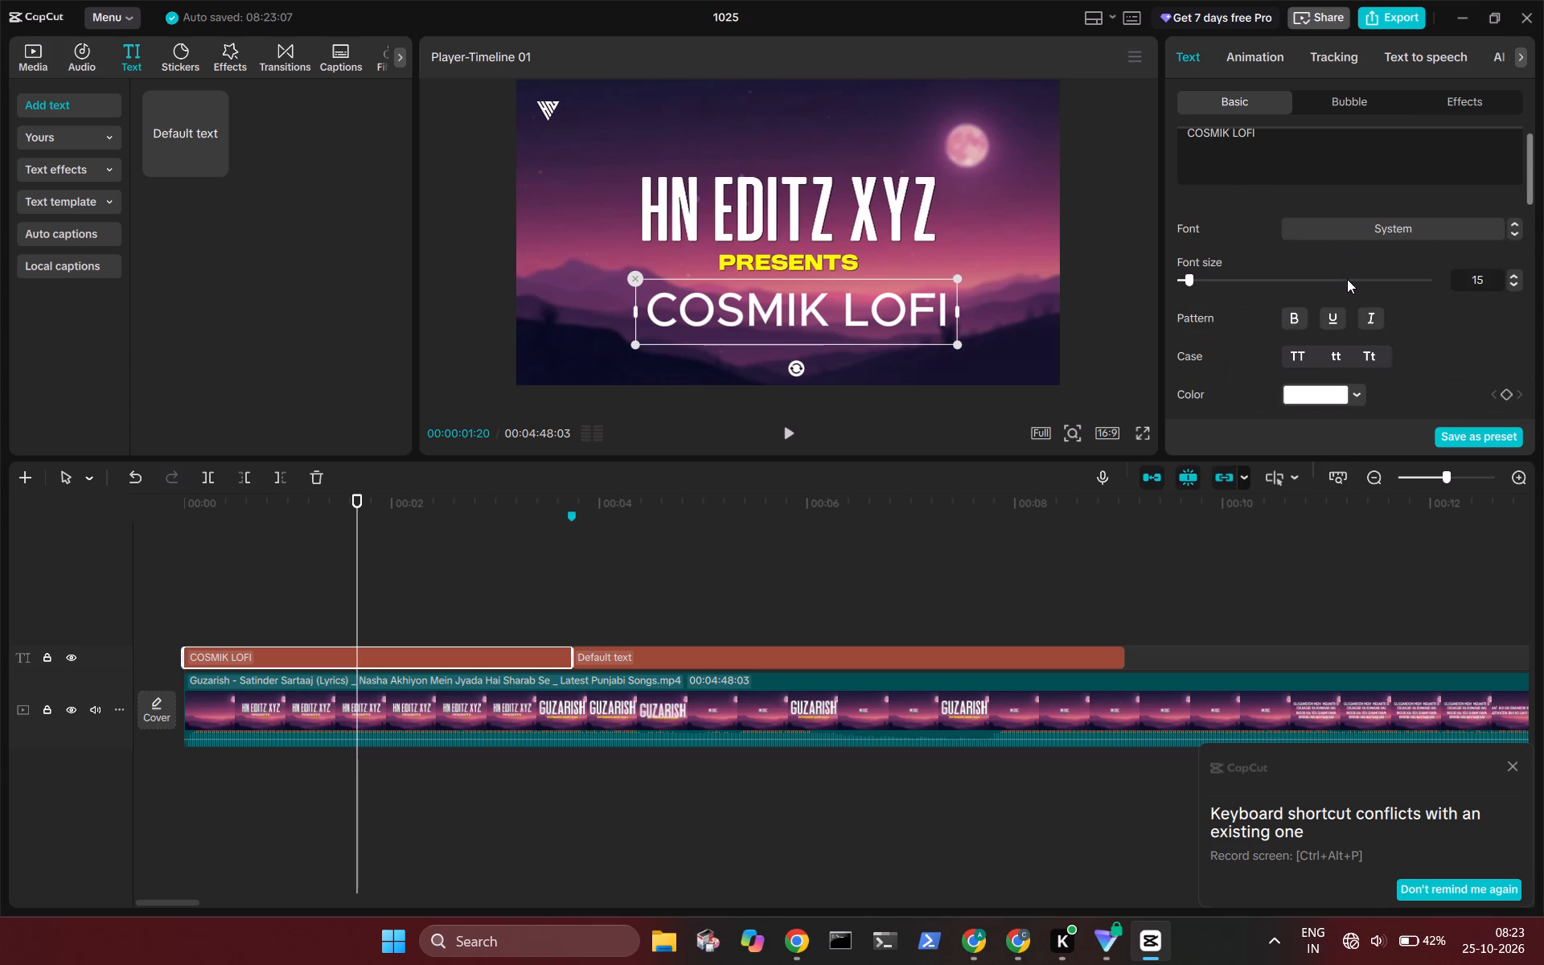
pyautogui.scroll(1, 1347, 279)
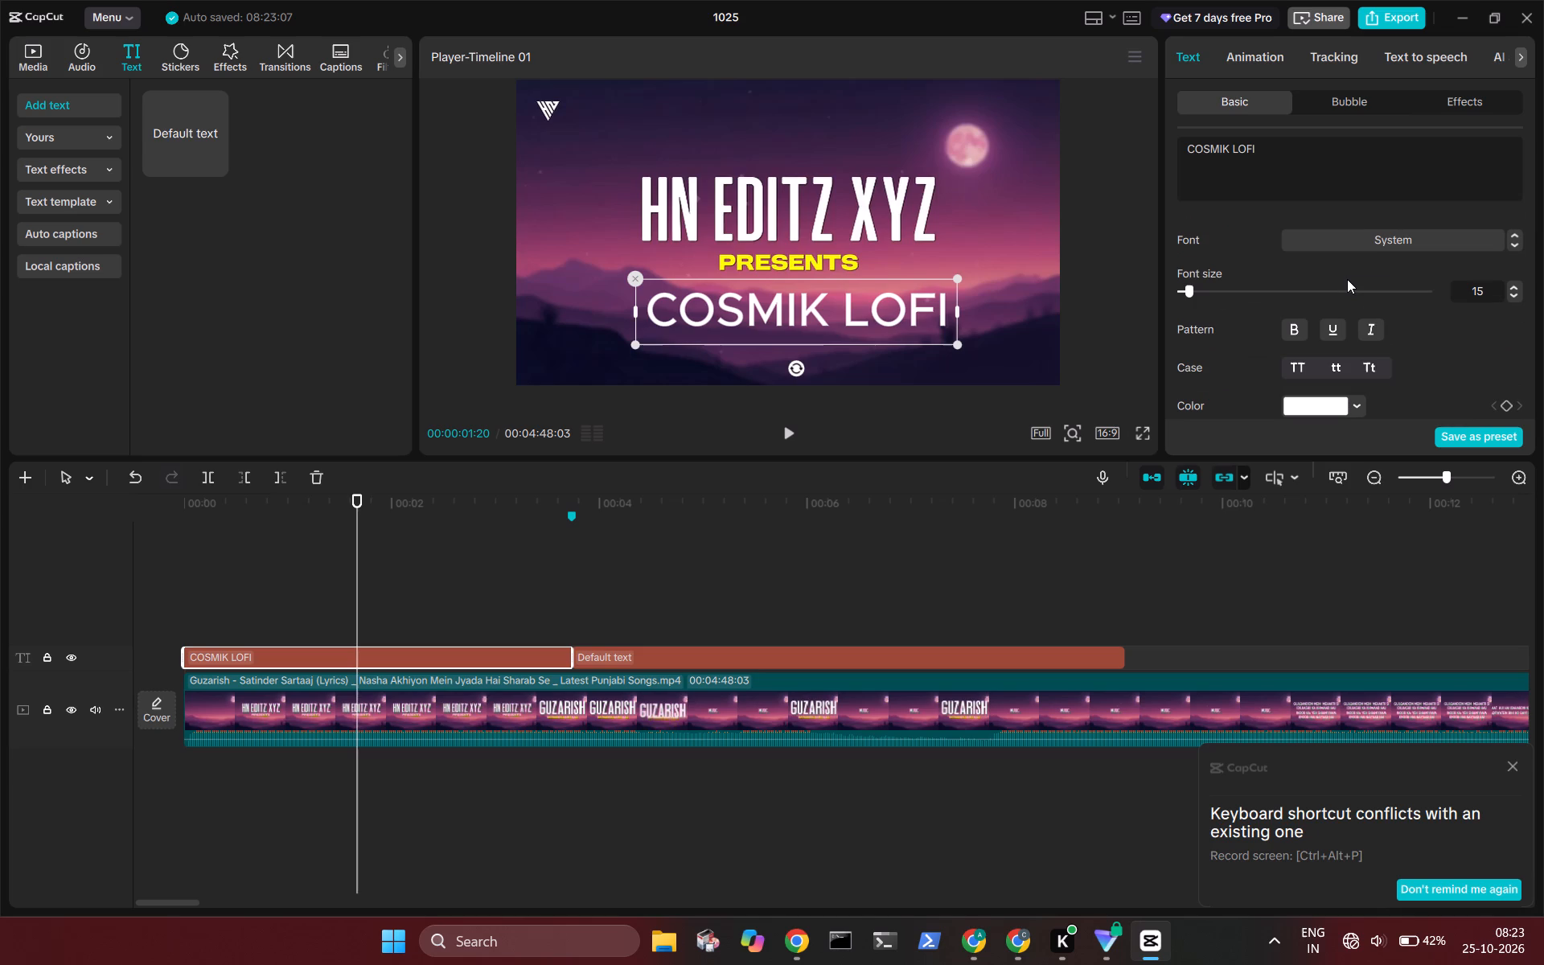
# Choose the Rubik preset font for the "COSMIK LOFI" text and look through further preset fonts.
pyautogui.click(1452, 242)
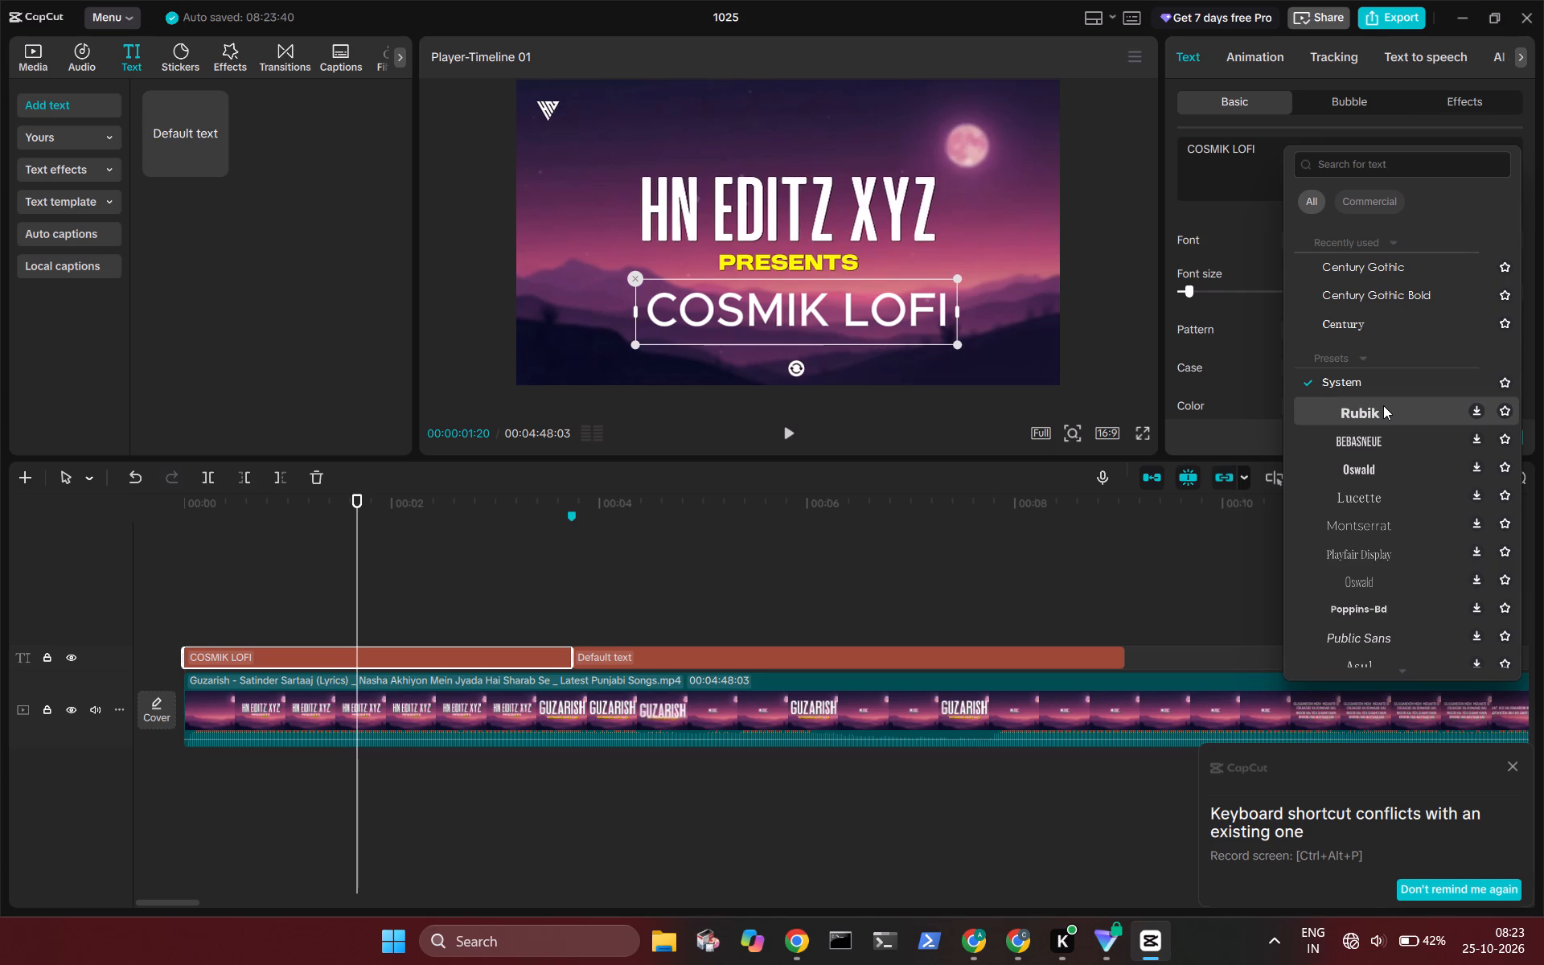
pyautogui.click(1383, 405)
pyautogui.scroll(-1, 1382, 495)
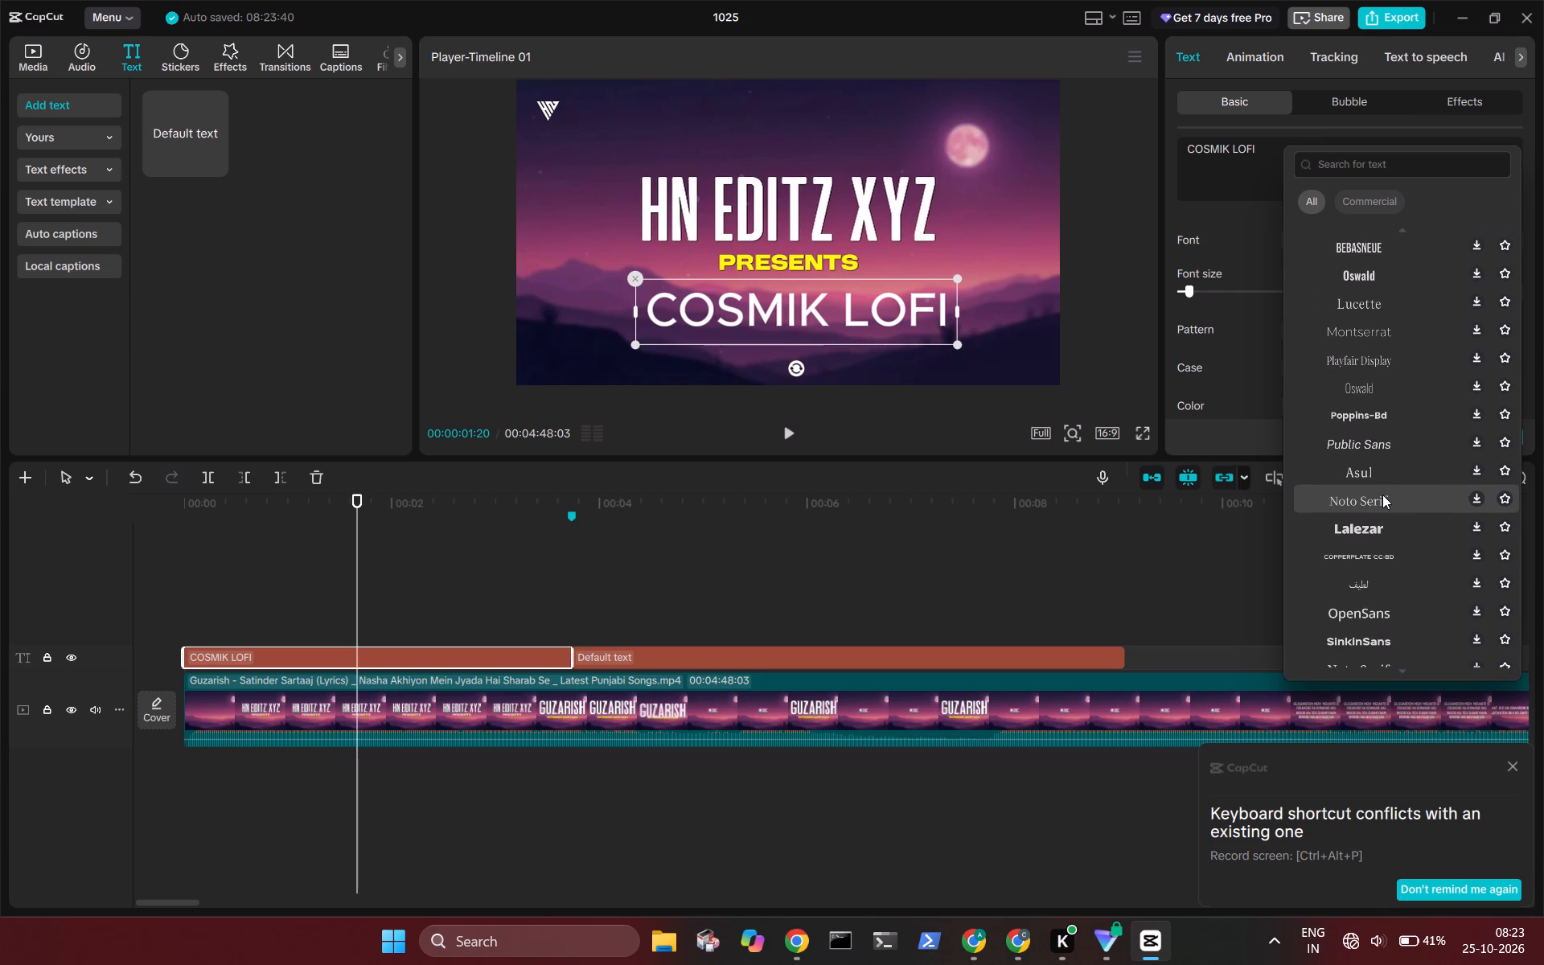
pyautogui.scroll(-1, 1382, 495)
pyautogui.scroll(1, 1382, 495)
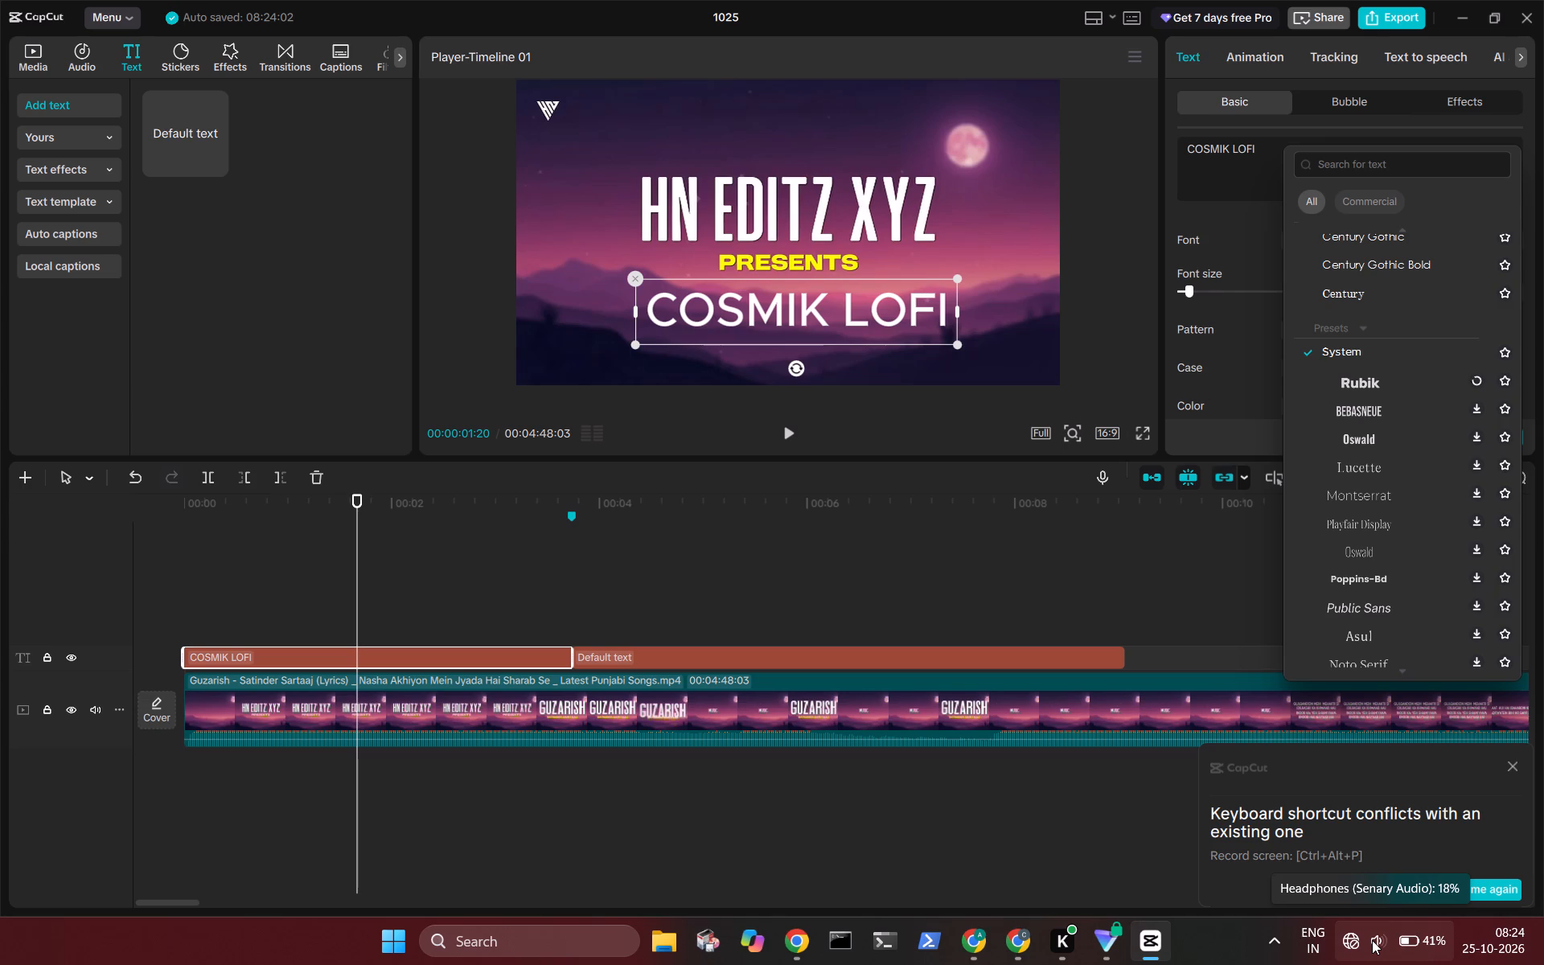
# Check the computer's Wi-Fi connection in the list of available networks, then return to the video timeline.
pyautogui.click(1349, 942)
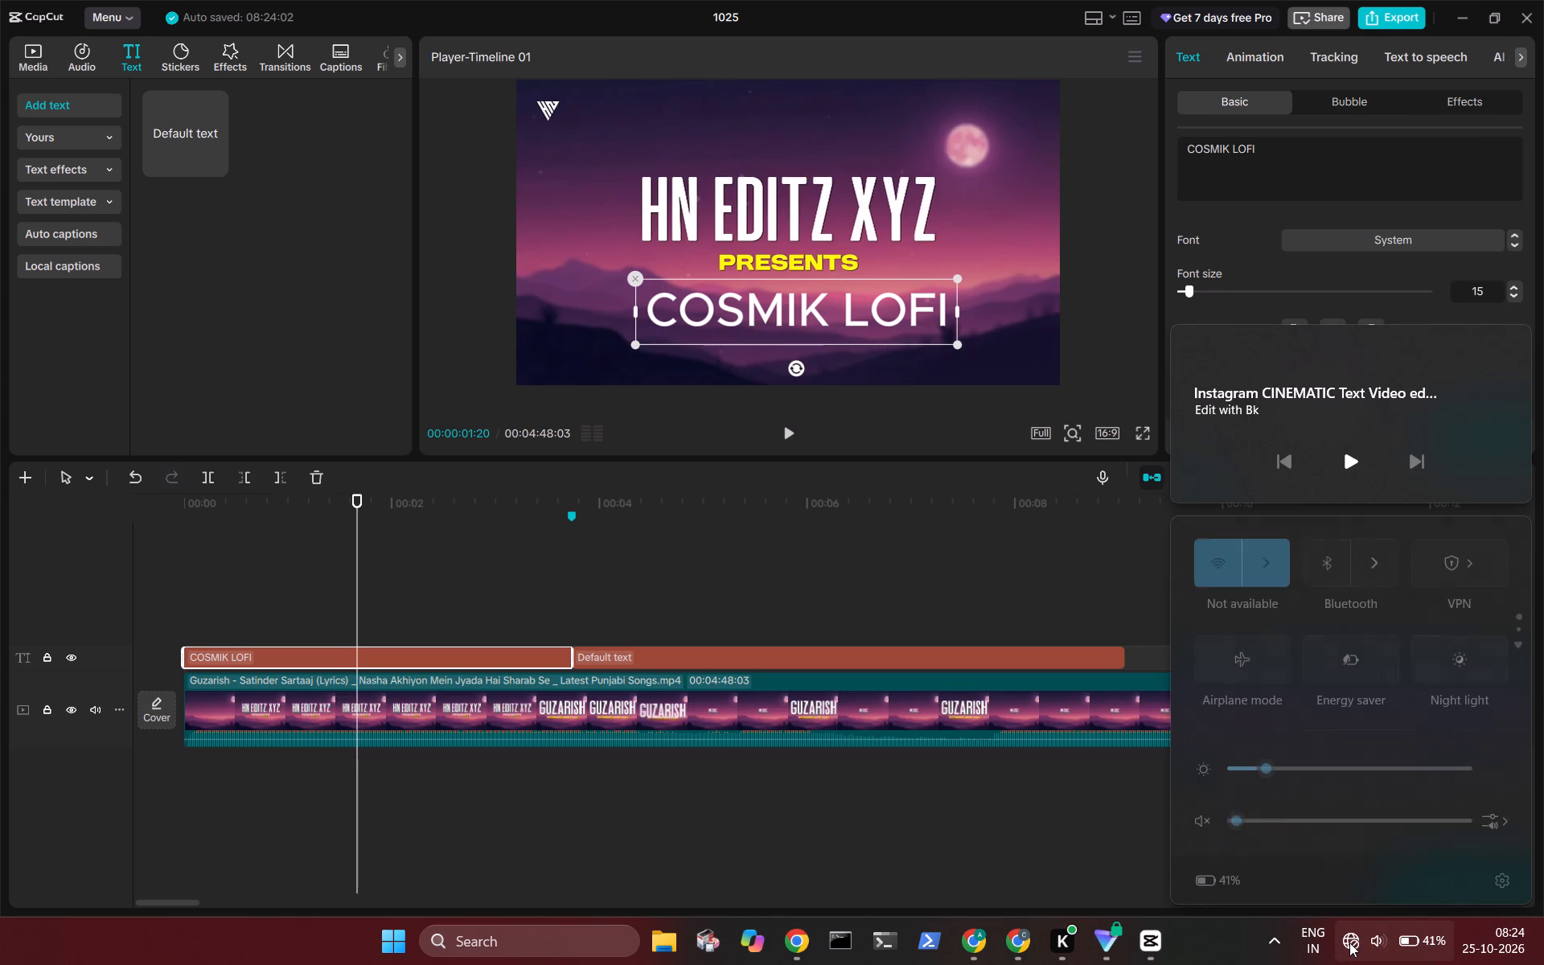
pyautogui.click(1283, 589)
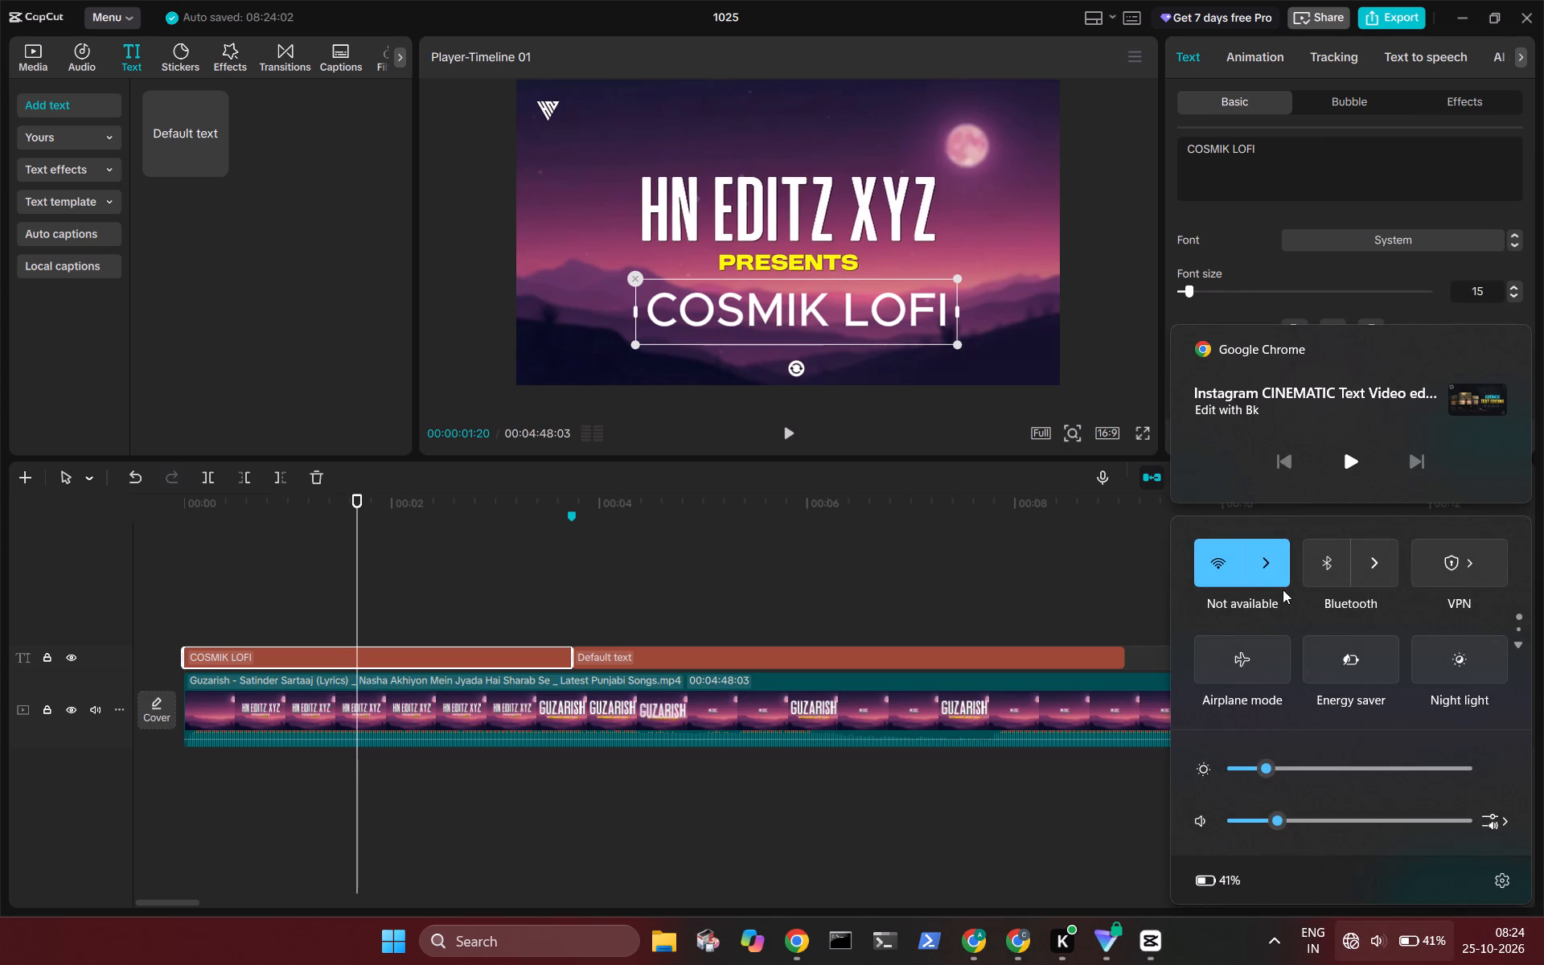
pyautogui.click(1286, 568)
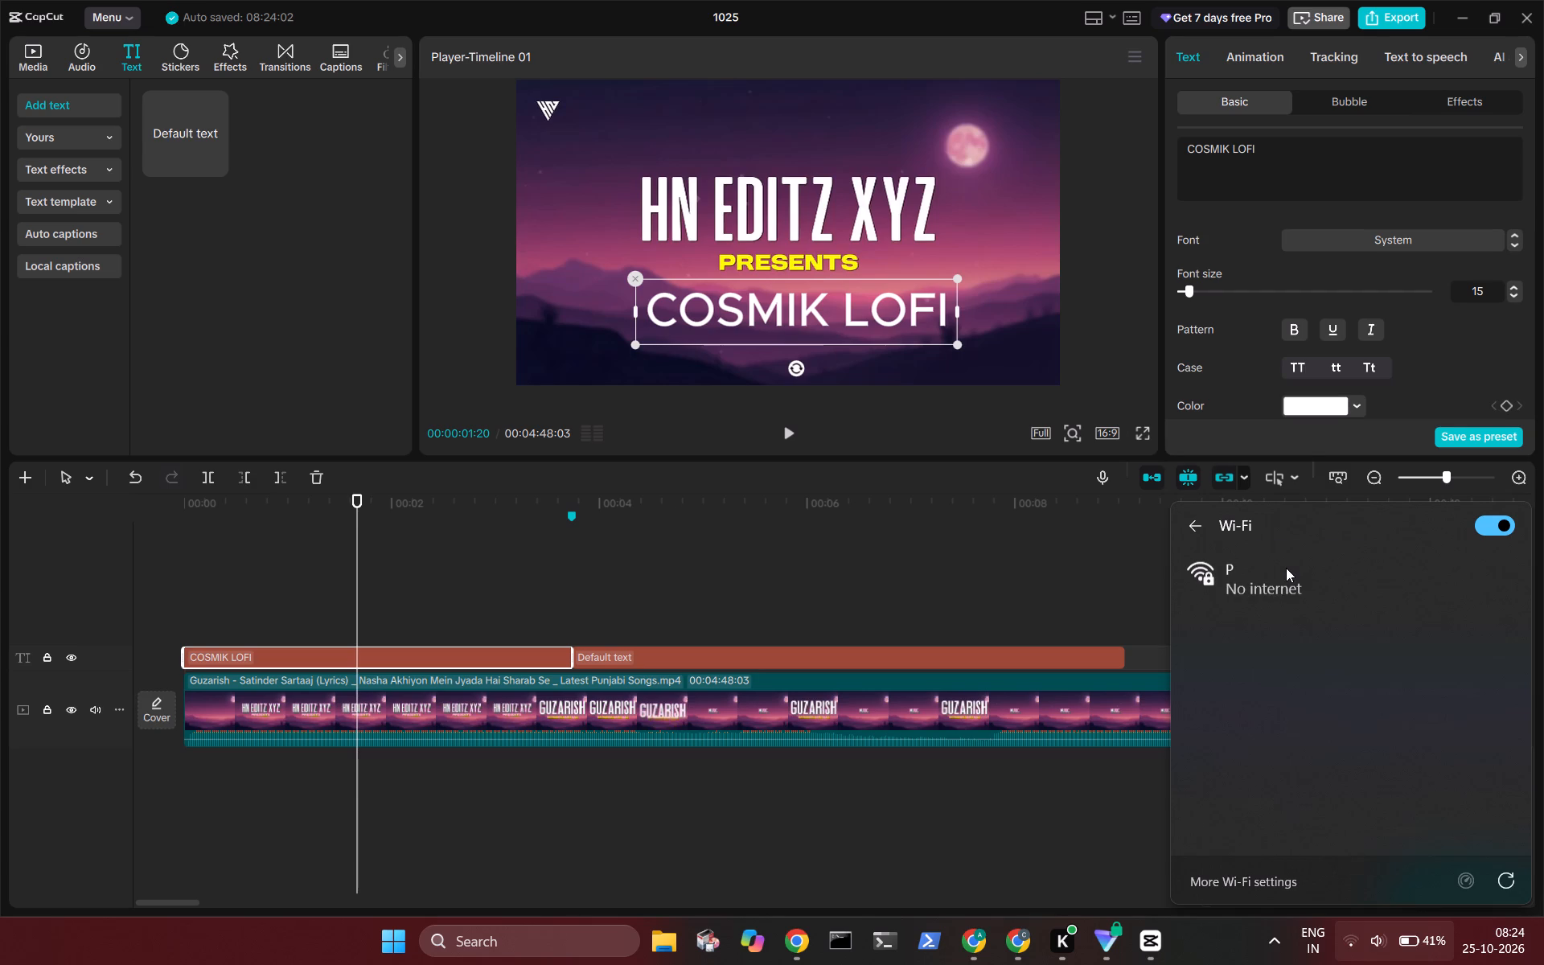
pyautogui.click(1103, 560)
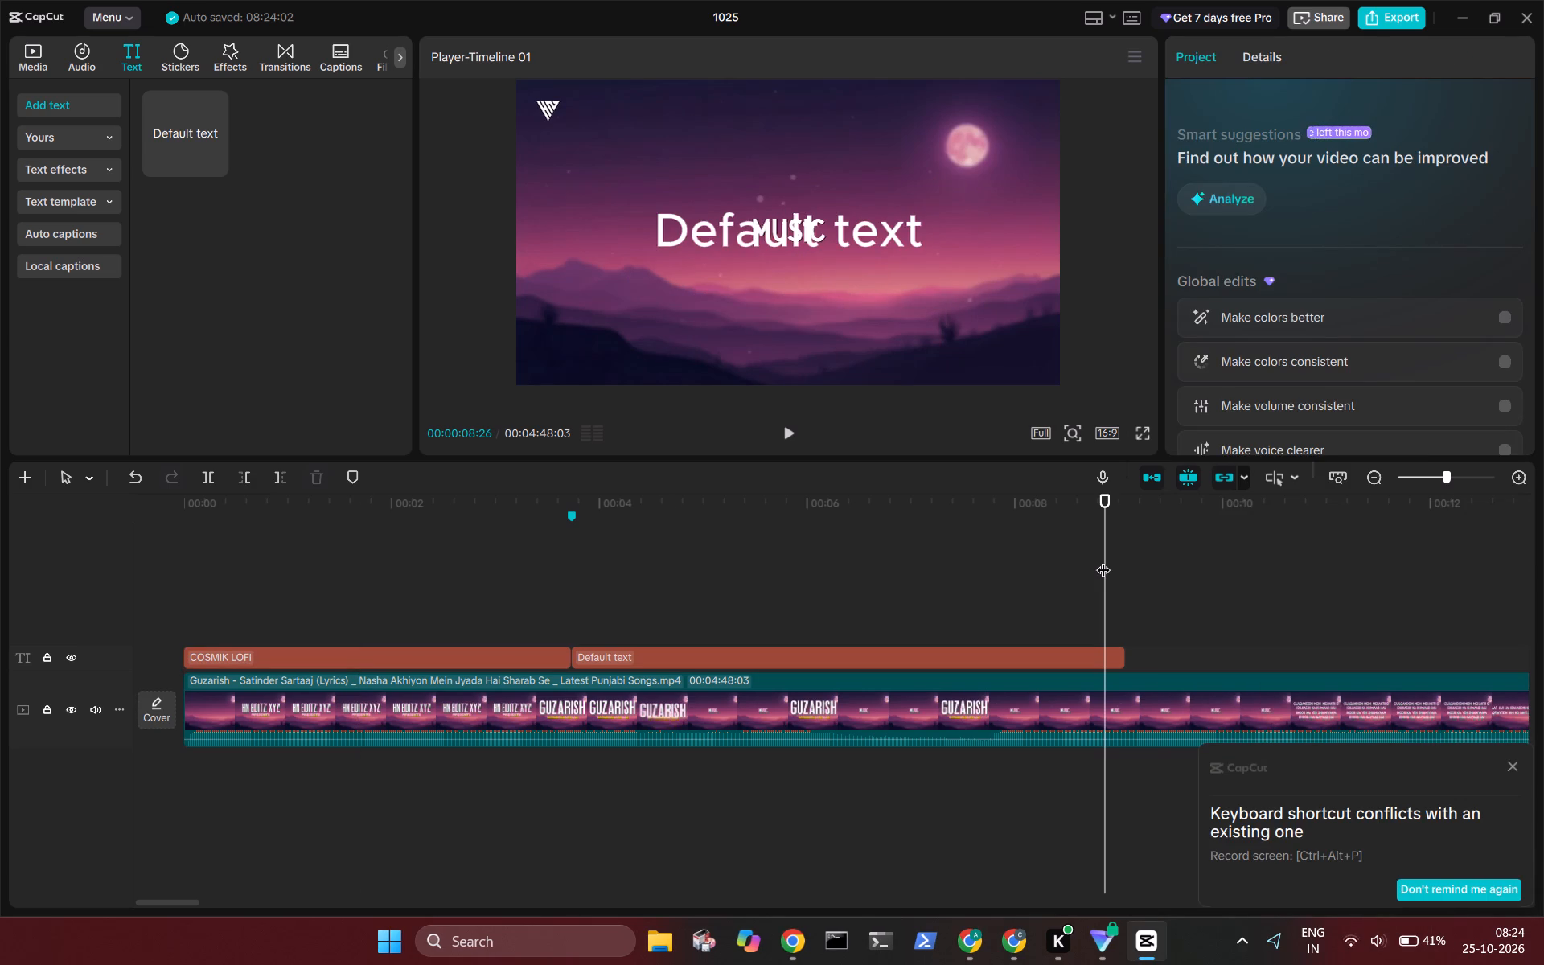
# Select the "COSMIK LOFI" text clip on the timeline for further text styling.
pyautogui.click(535, 647)
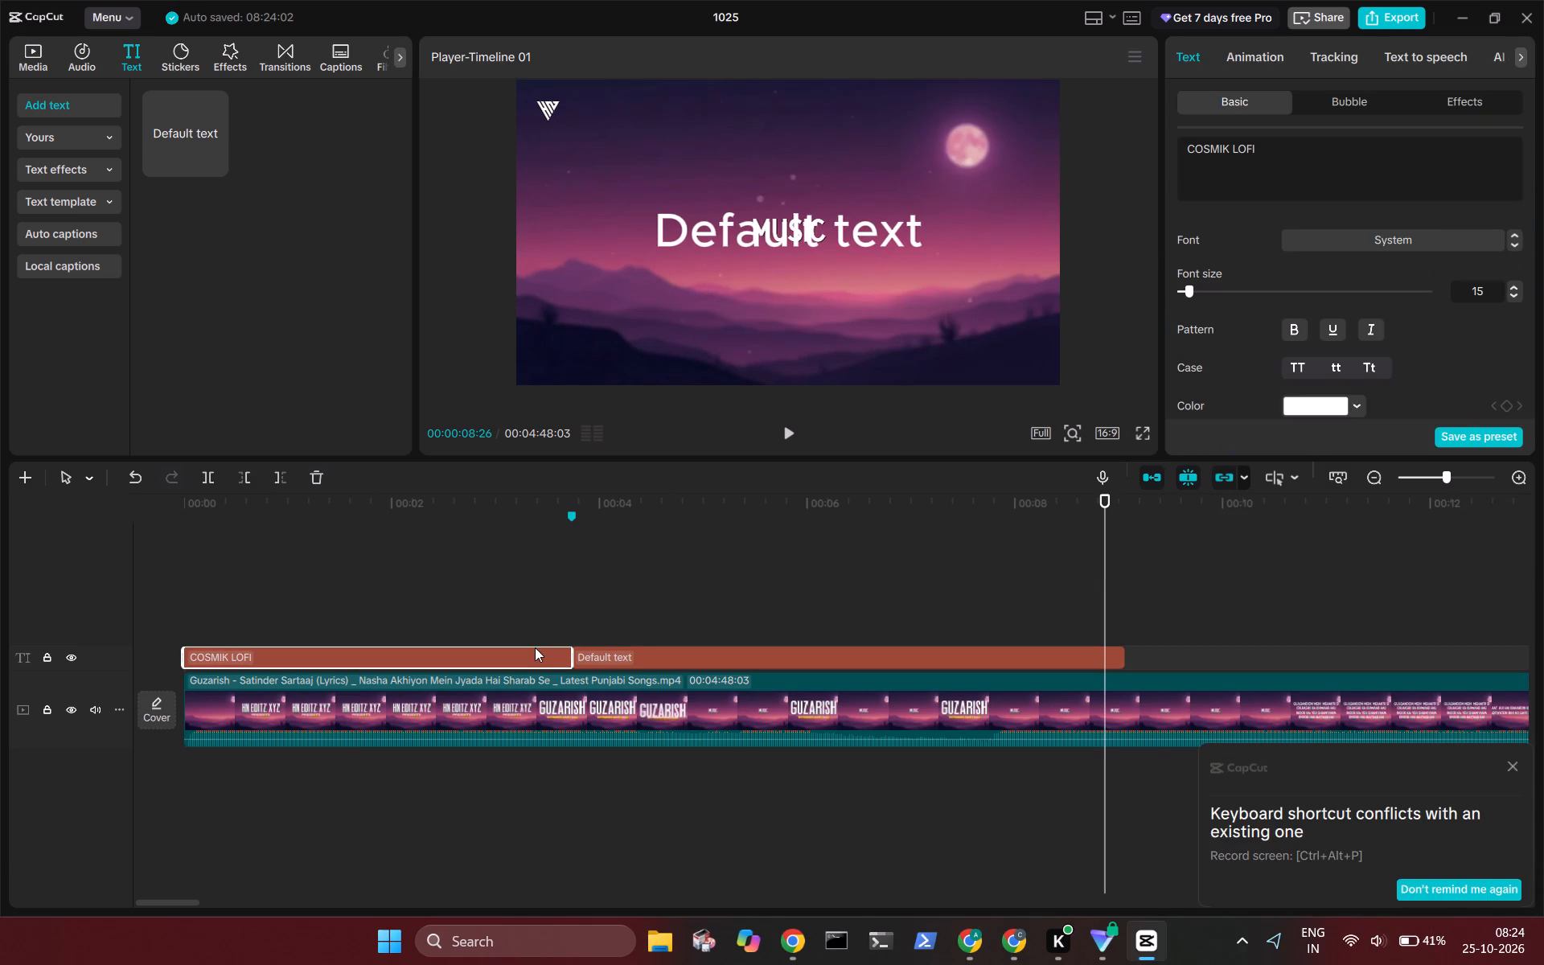
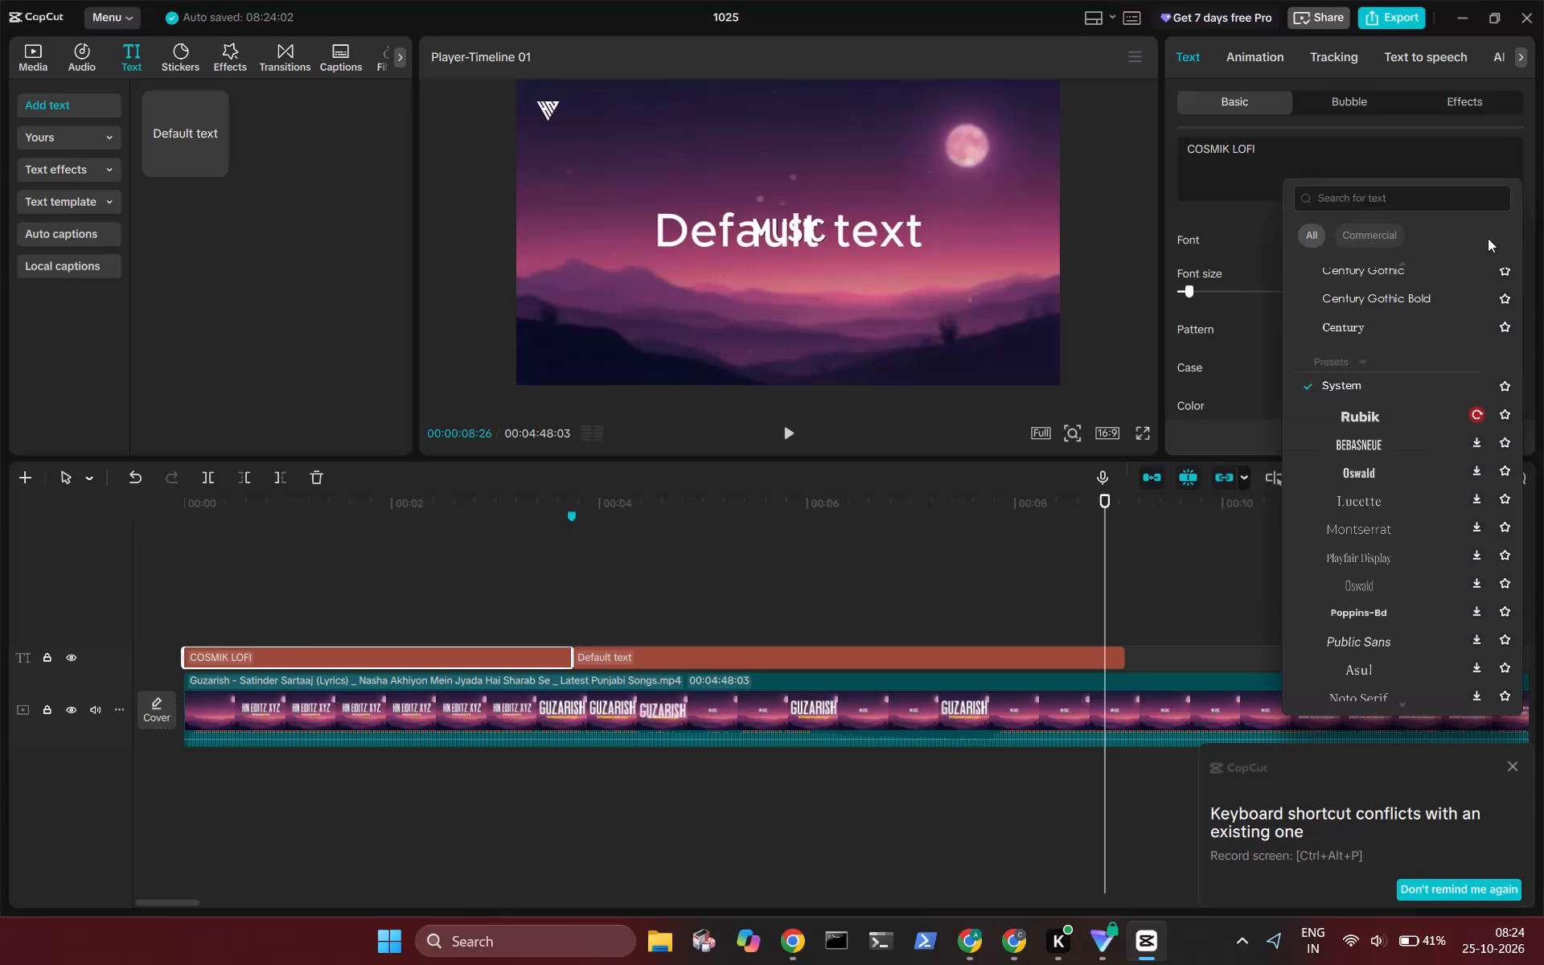
# Keep Rubik as the "COSMIK LOFI" font and move the playhead to 00:00:02:03 to check the text over the video.
pyautogui.click(1480, 444)
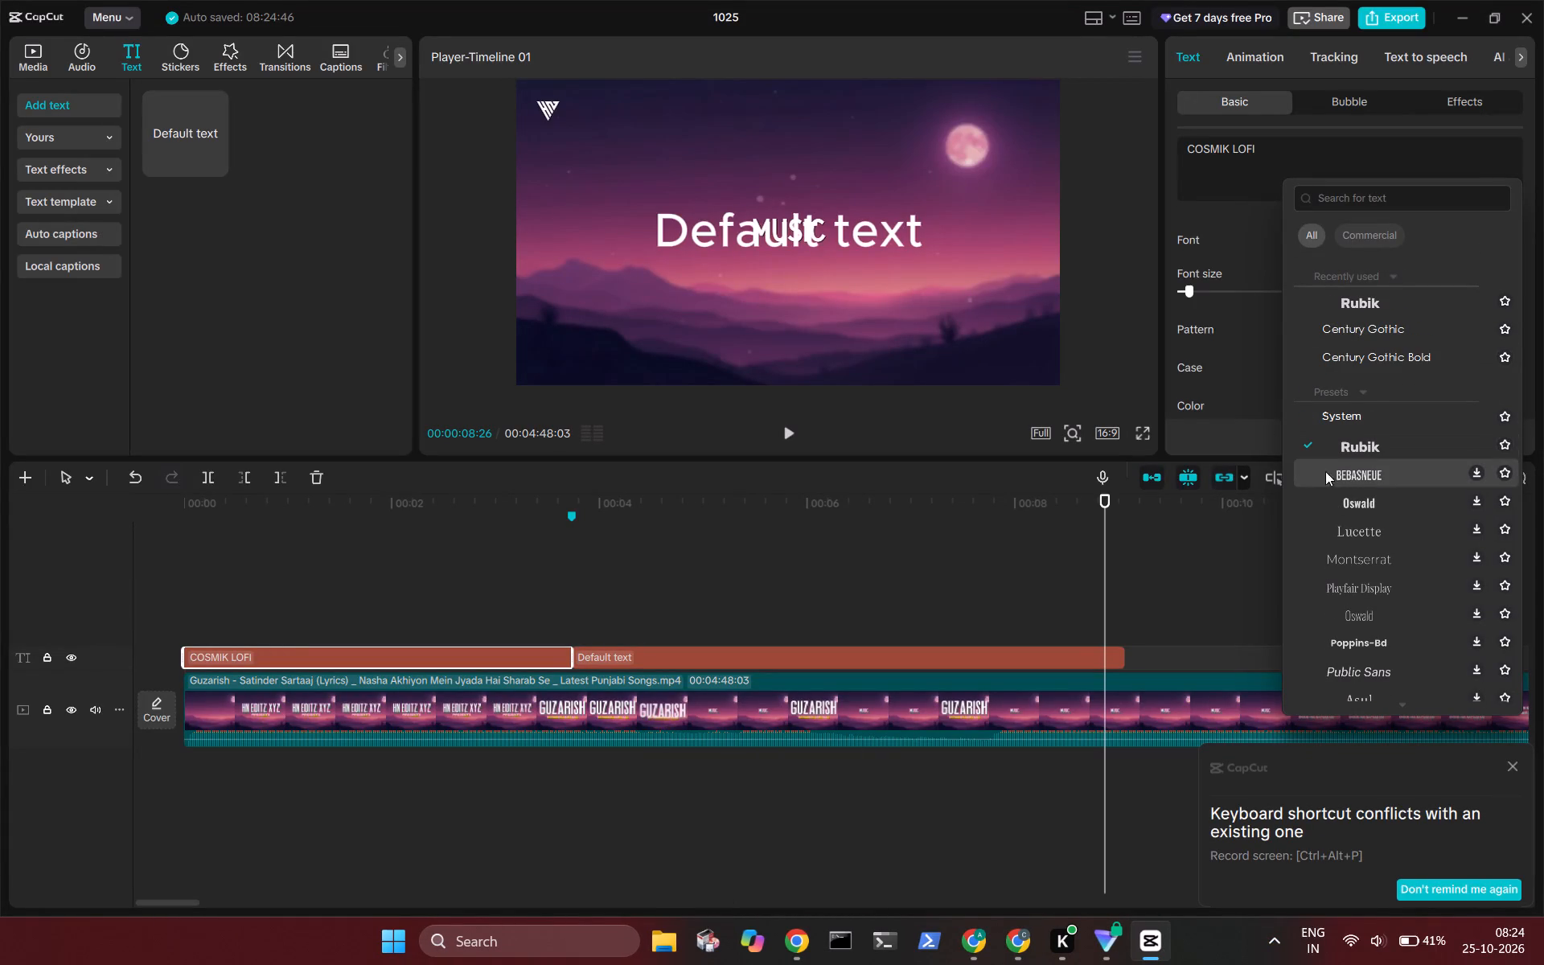
pyautogui.click(402, 587)
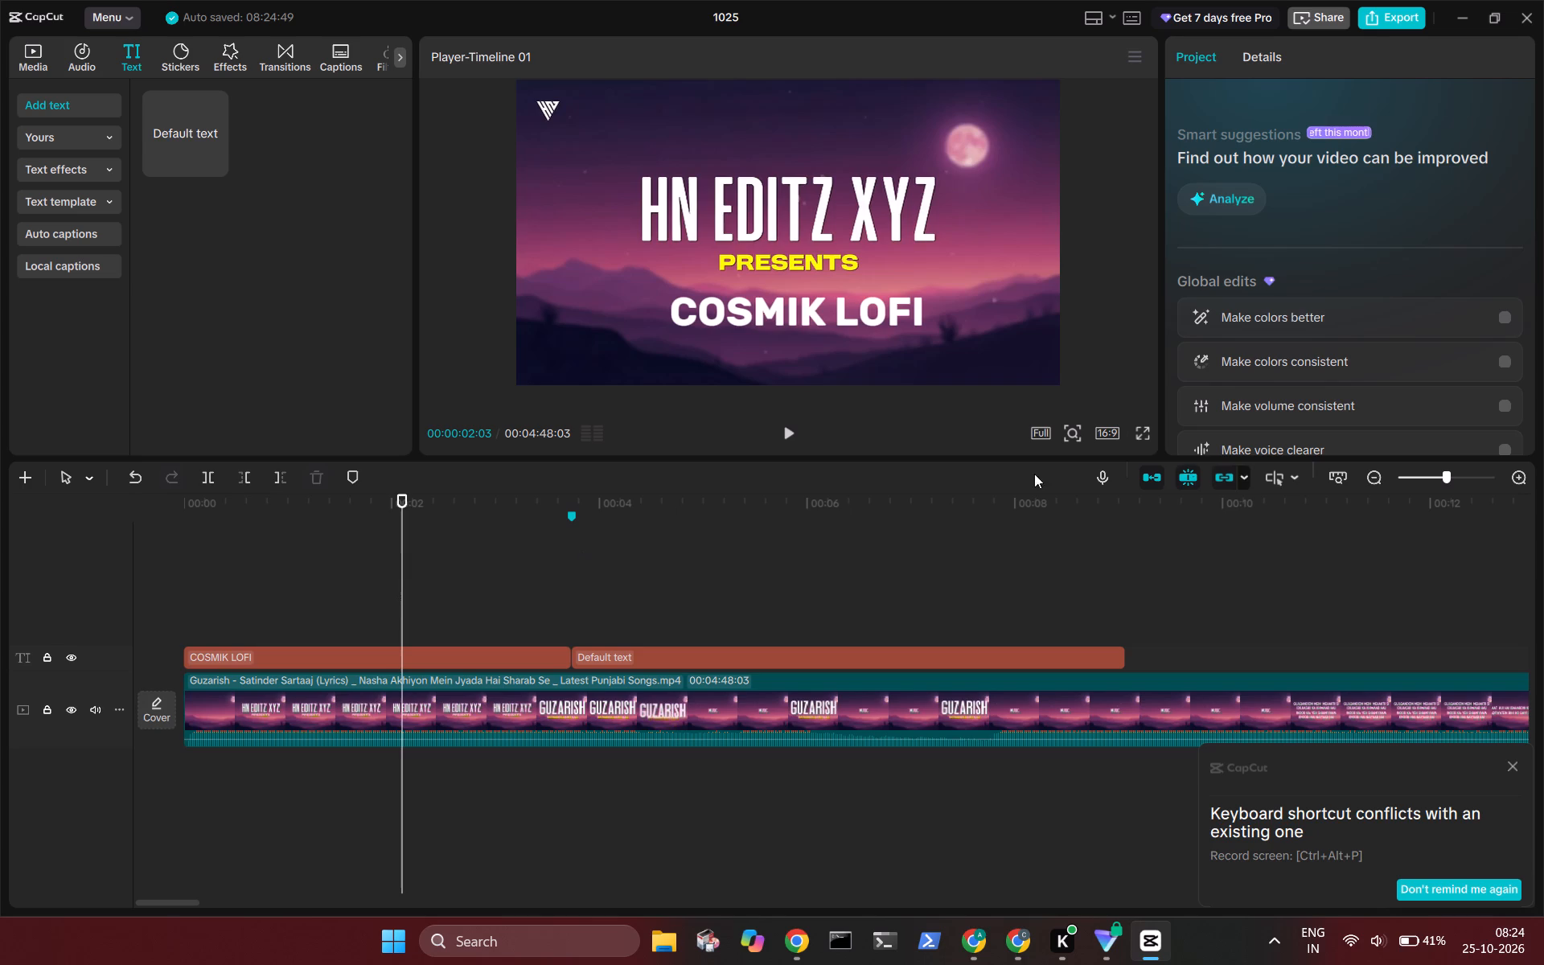
# Enlarge the "COSMIK LOFI" text and move it up over the clip's "HN EDITZ XYZ" title, covering its full width.
pyautogui.click(437, 655)
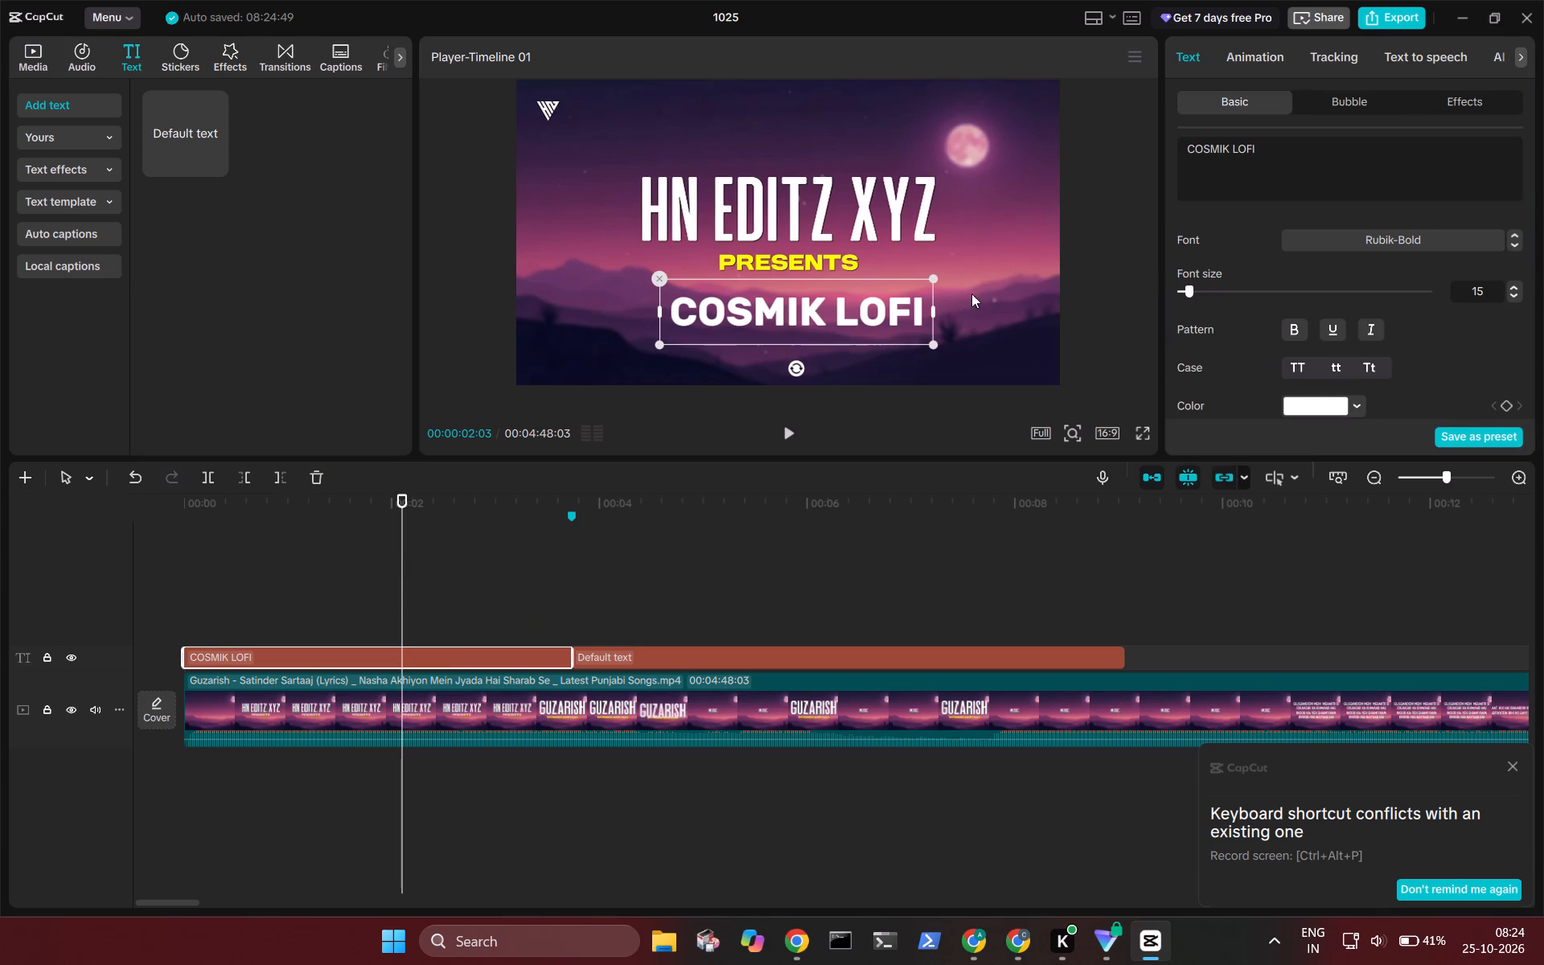
pyautogui.moveTo(933, 342); pyautogui.dragTo(957, 345)
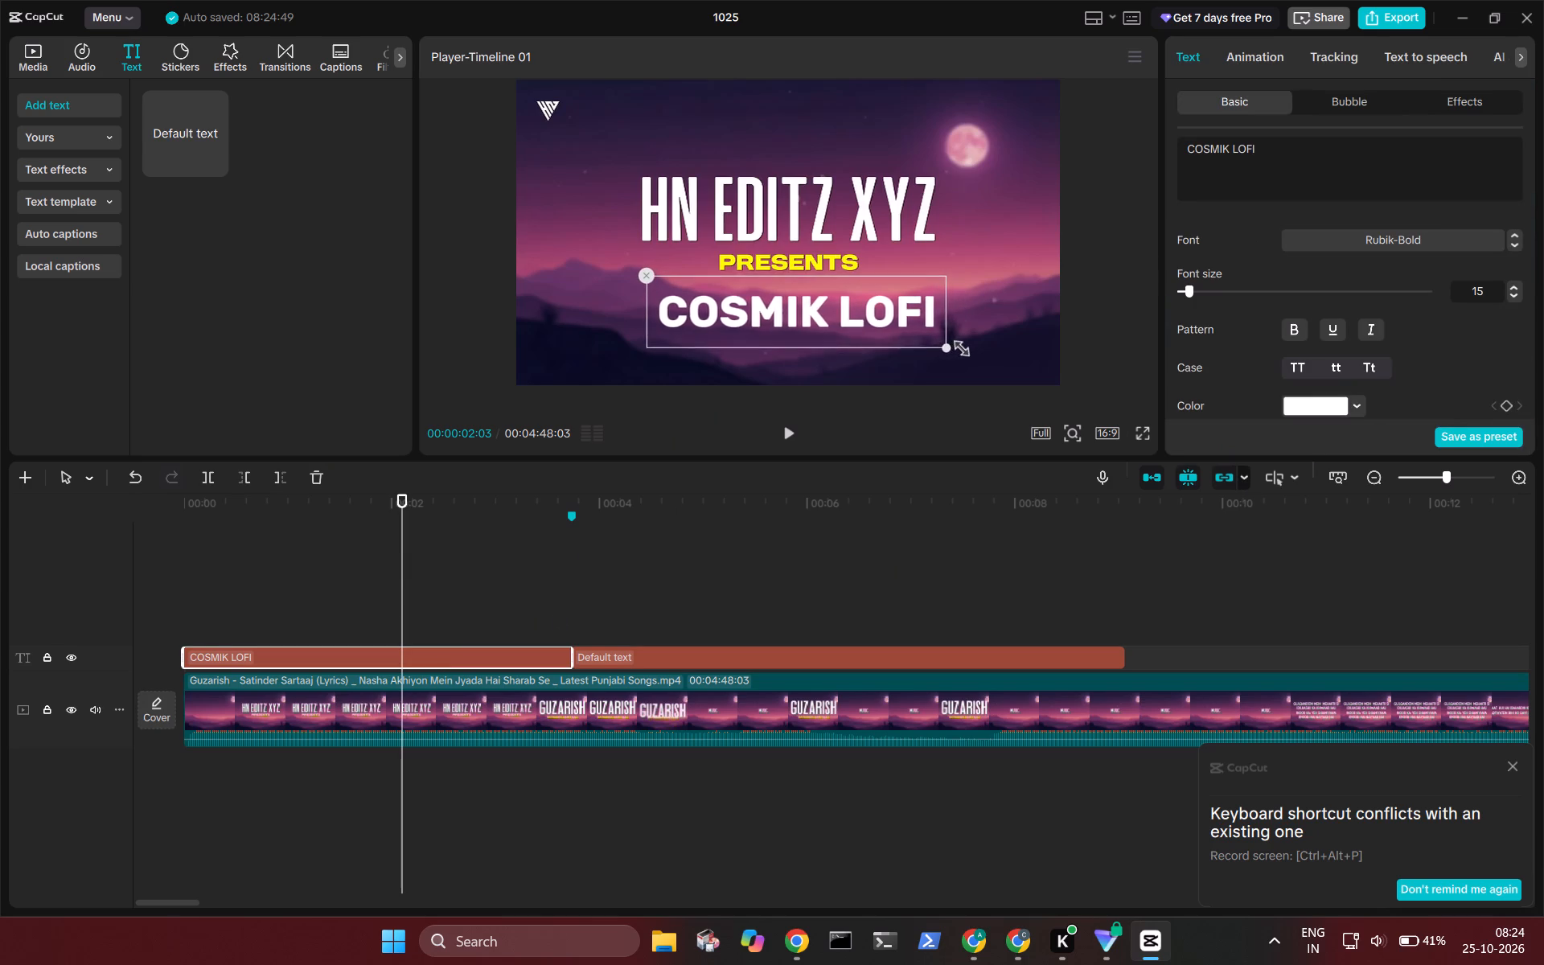
pyautogui.moveTo(957, 345); pyautogui.dragTo(965, 348)
pyautogui.moveTo(849, 313); pyautogui.dragTo(842, 207)
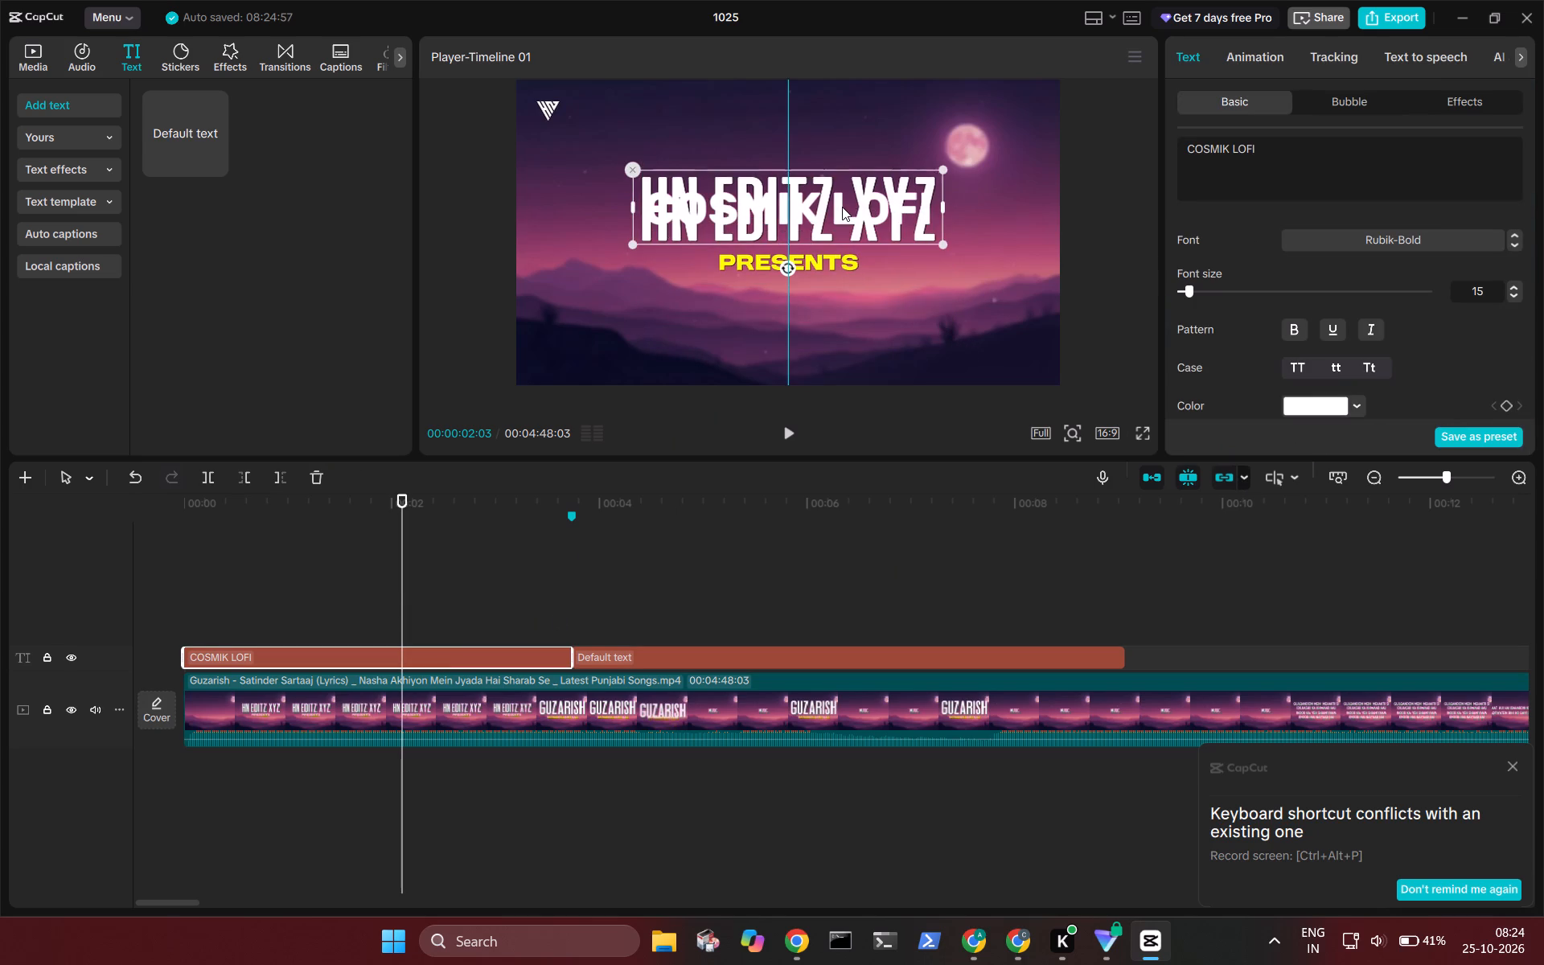
pyautogui.moveTo(842, 207); pyautogui.dragTo(845, 209)
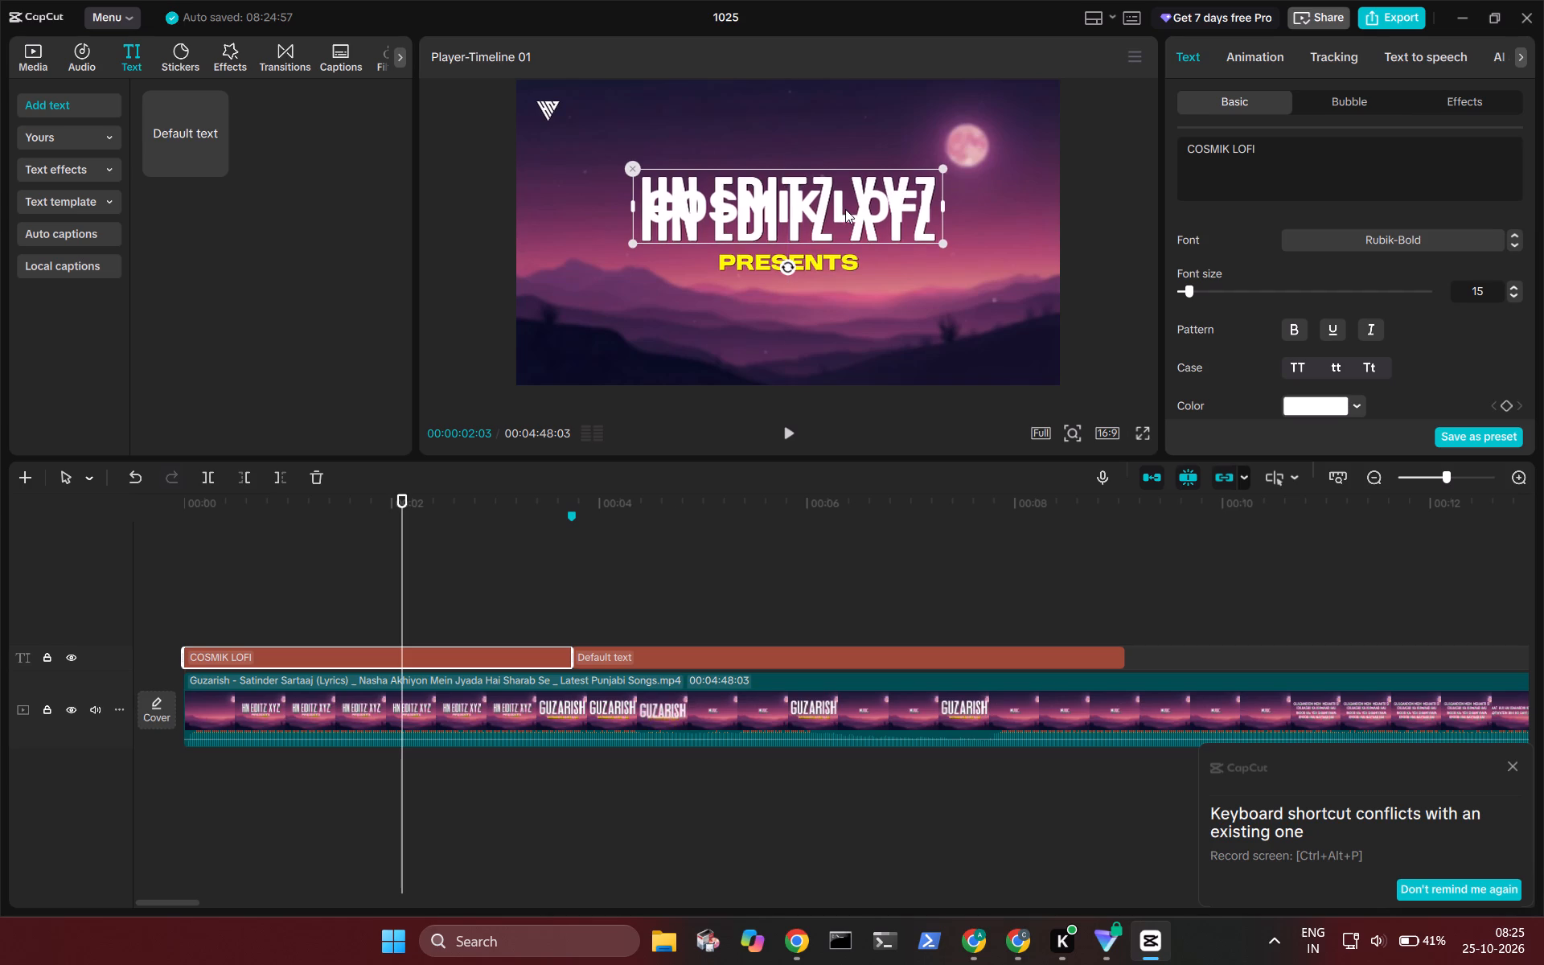
pyautogui.moveTo(940, 239); pyautogui.dragTo(952, 239)
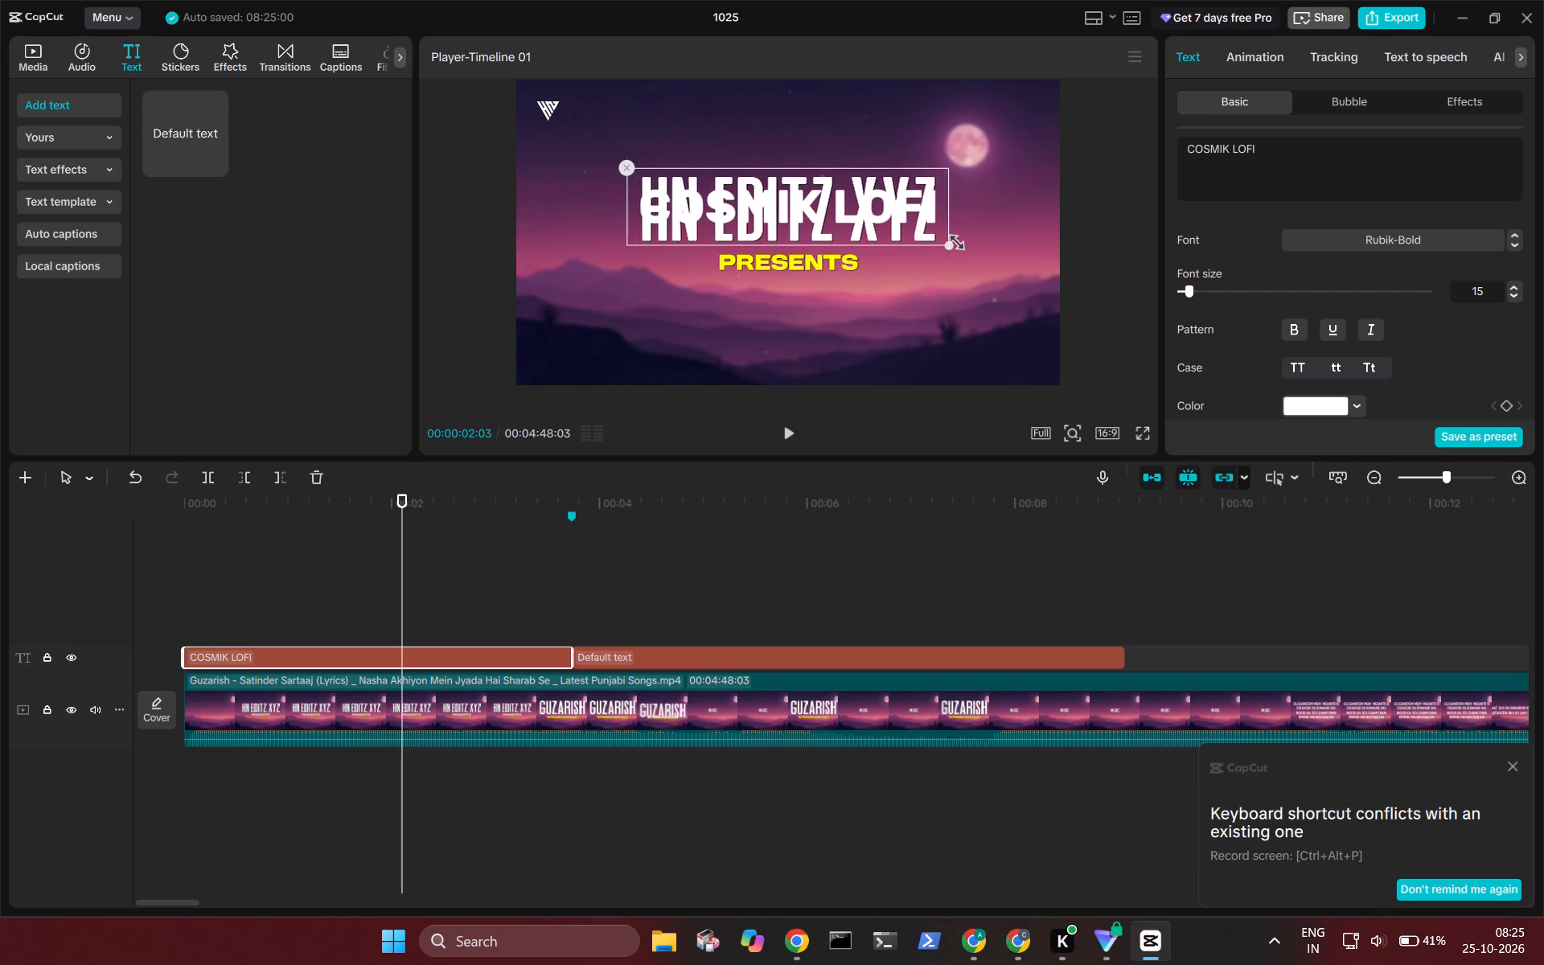
pyautogui.moveTo(952, 239); pyautogui.dragTo(964, 240)
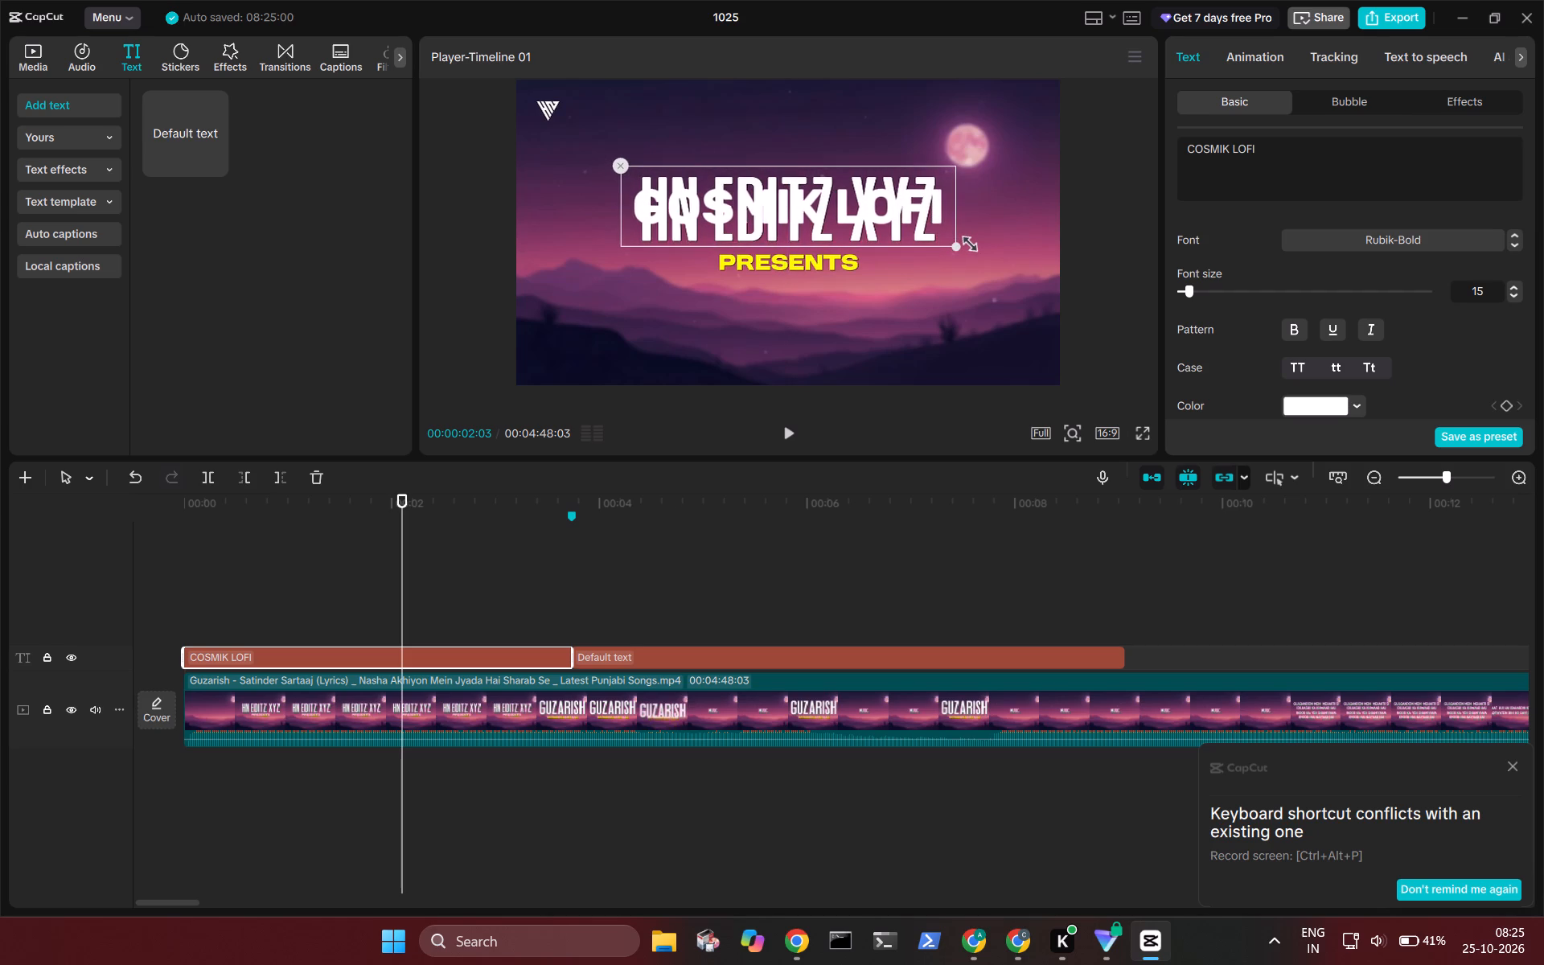
pyautogui.moveTo(964, 240); pyautogui.dragTo(967, 241)
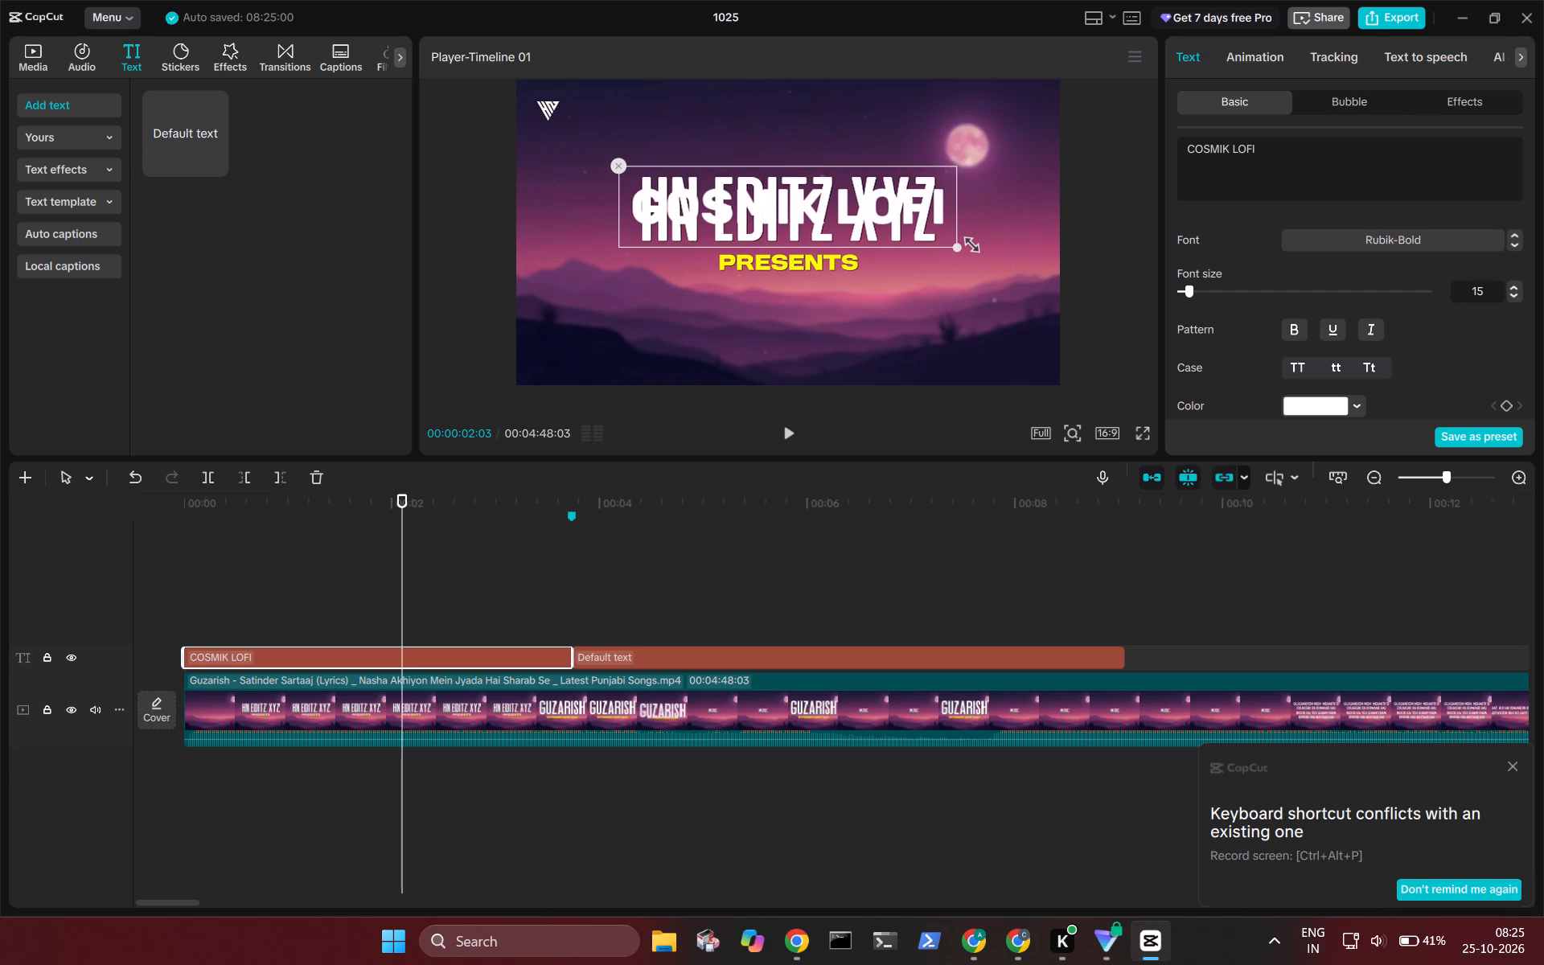
pyautogui.moveTo(967, 241); pyautogui.dragTo(967, 241)
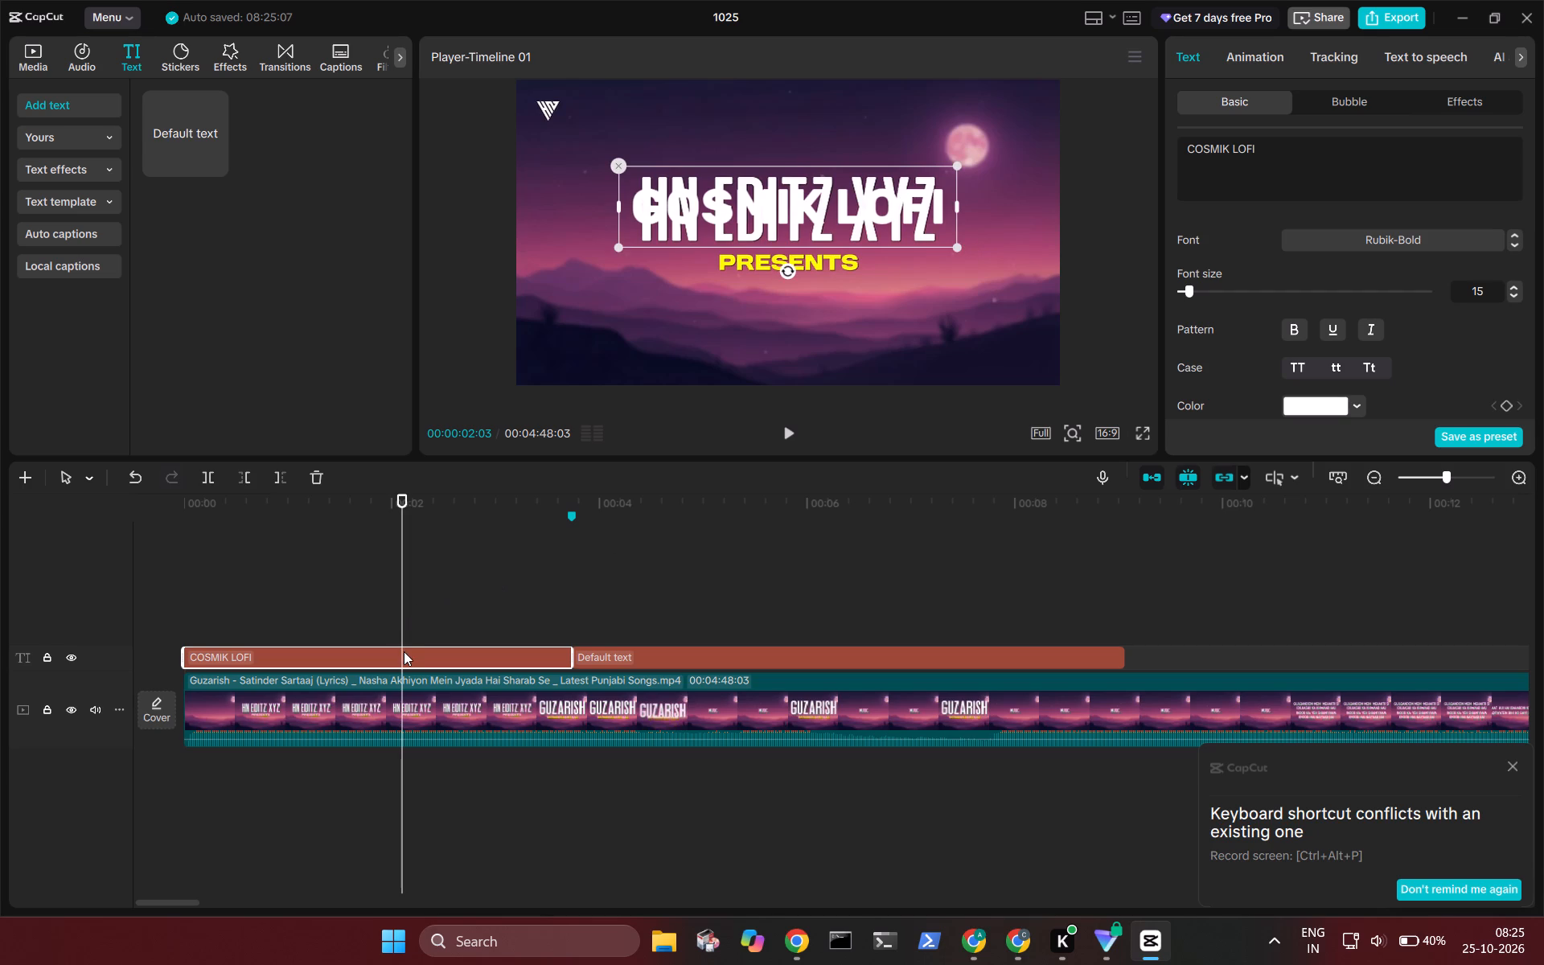
# Duplicate the "COSMIK LOFI" text clip at the start of the timeline and change the copy's wording to "PRESENTS".
pyautogui.moveTo(404, 581); pyautogui.dragTo(294, 582)
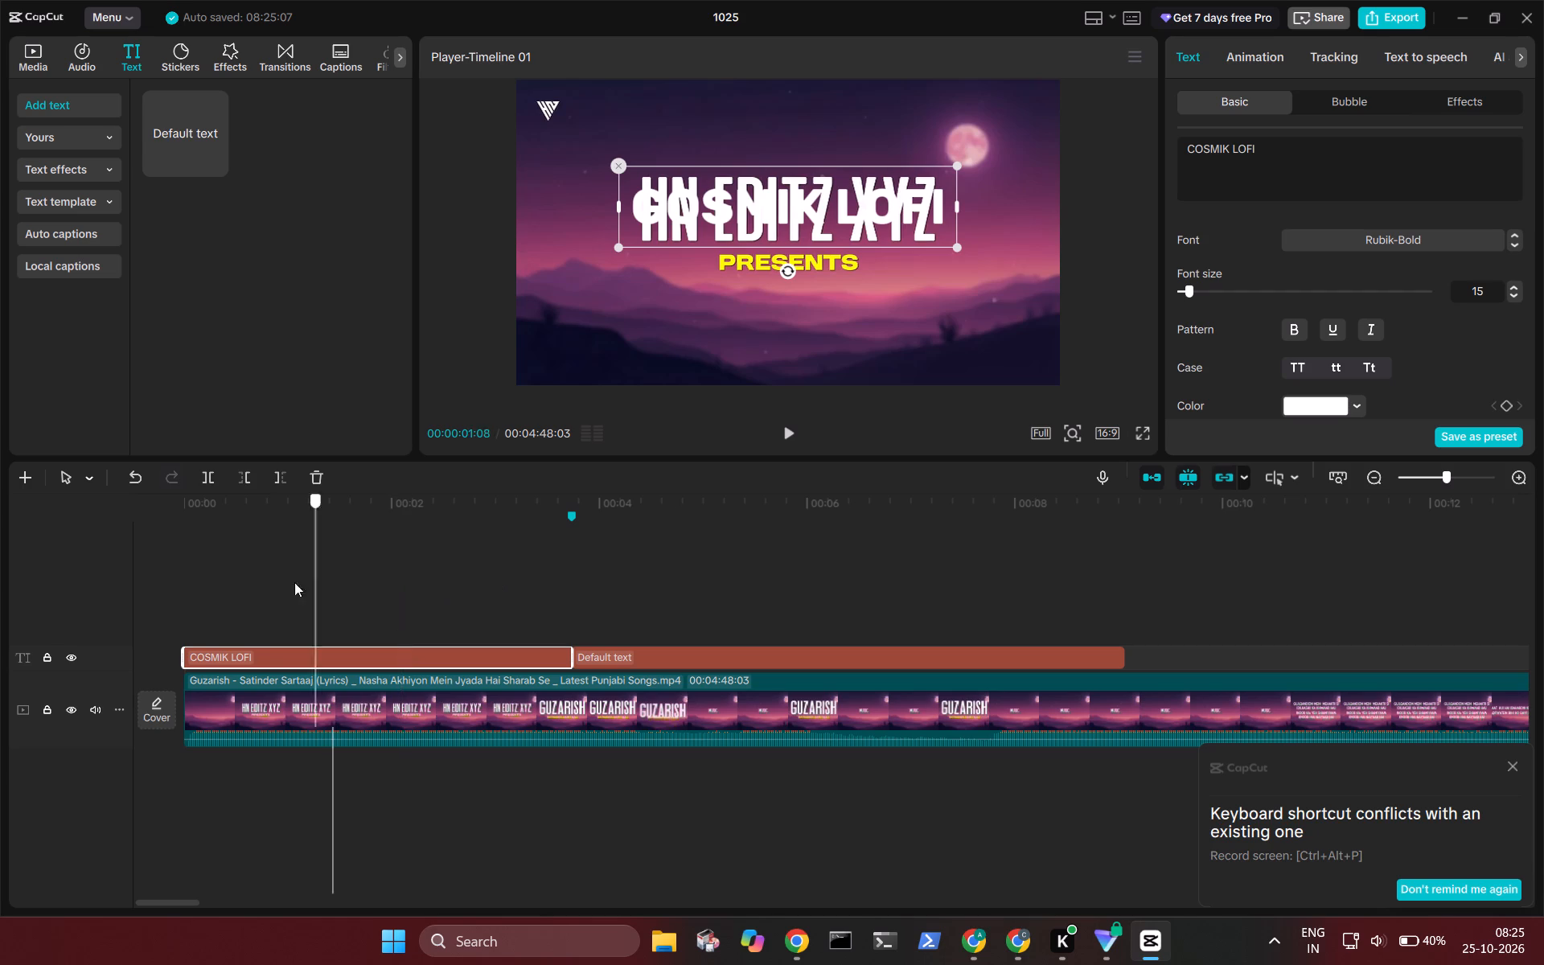
pyautogui.moveTo(294, 582); pyautogui.dragTo(126, 581)
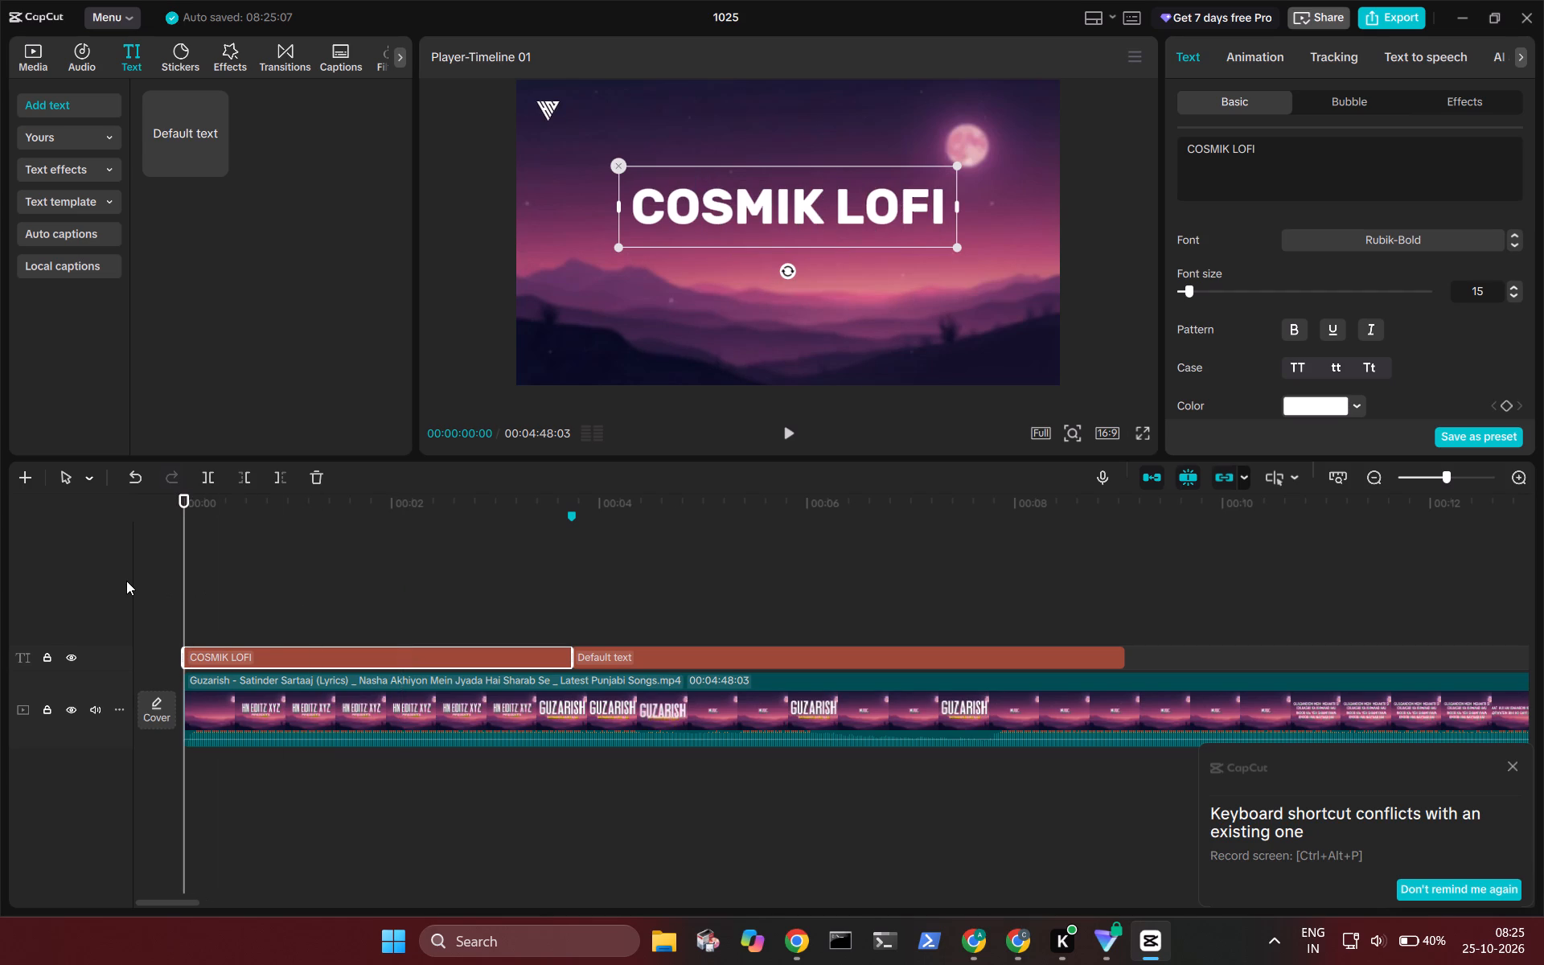
pyautogui.hotkey('ctrl', 'c')
pyautogui.hotkey('ctrl', 'v')
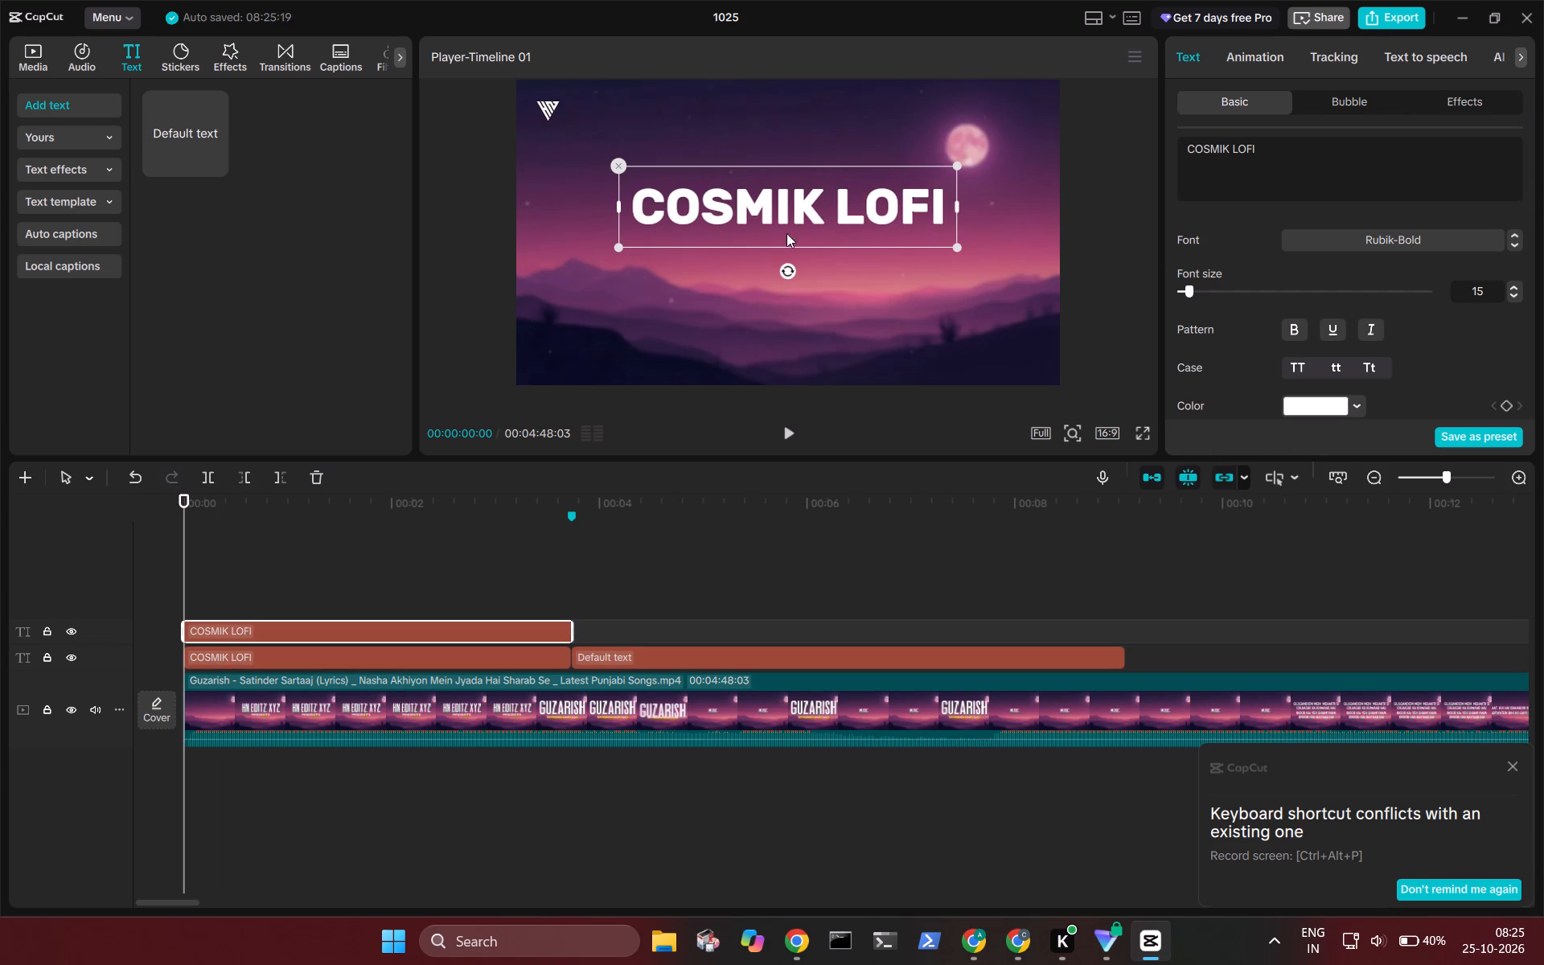
pyautogui.click(1281, 140)
pyautogui.hotkey('ctrl', 'a')
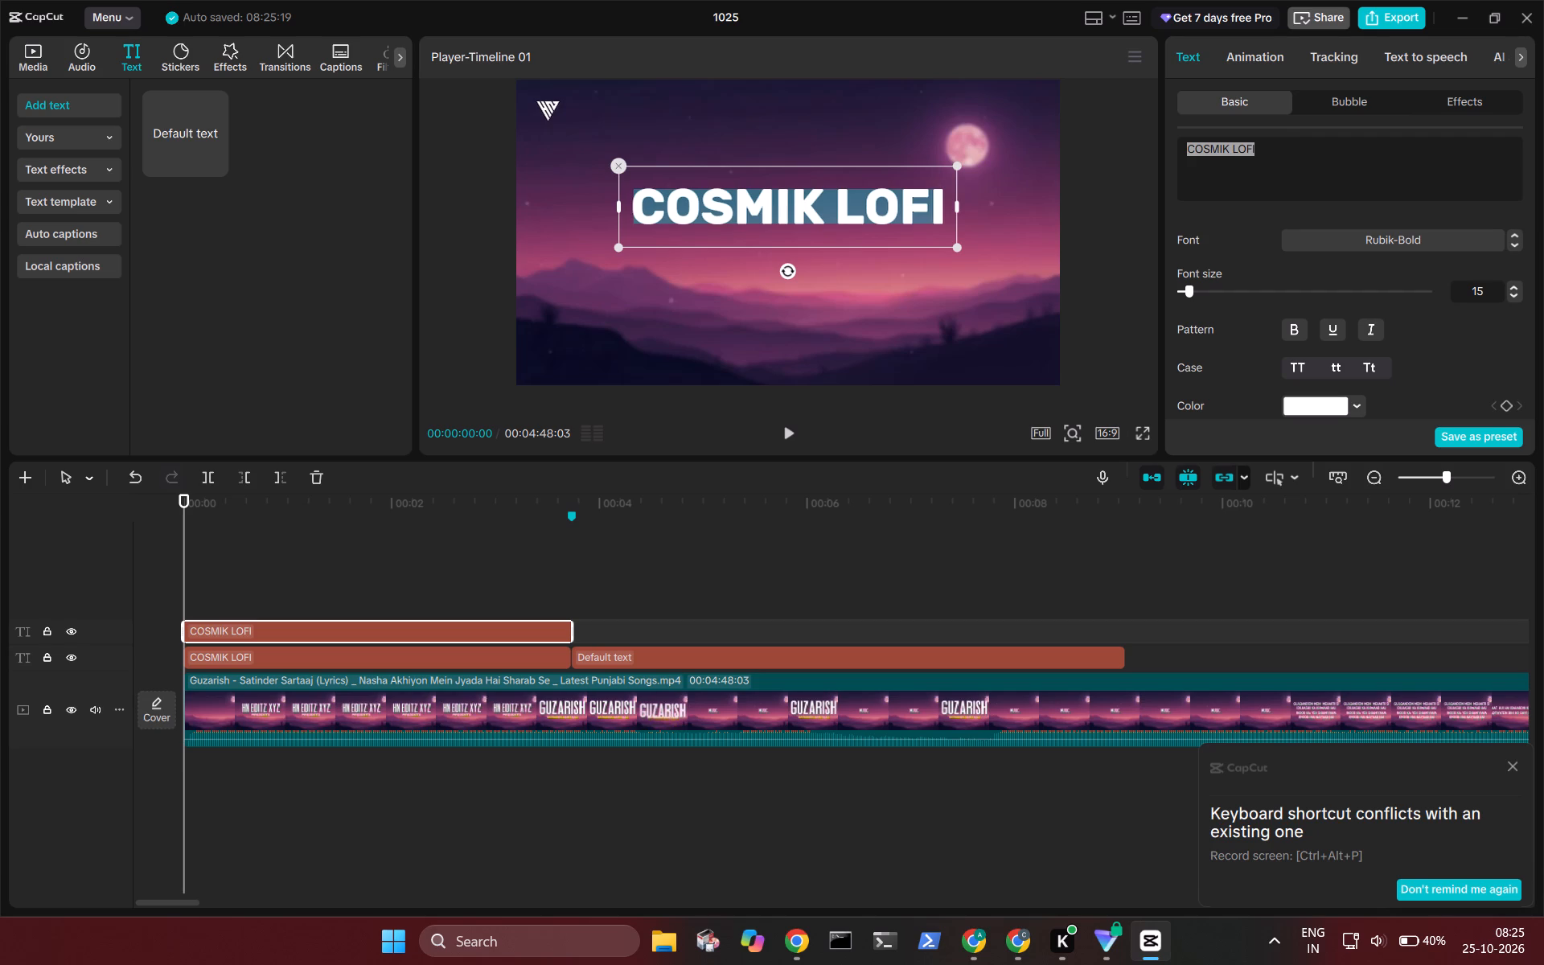
pyautogui.write('PRESENTS')
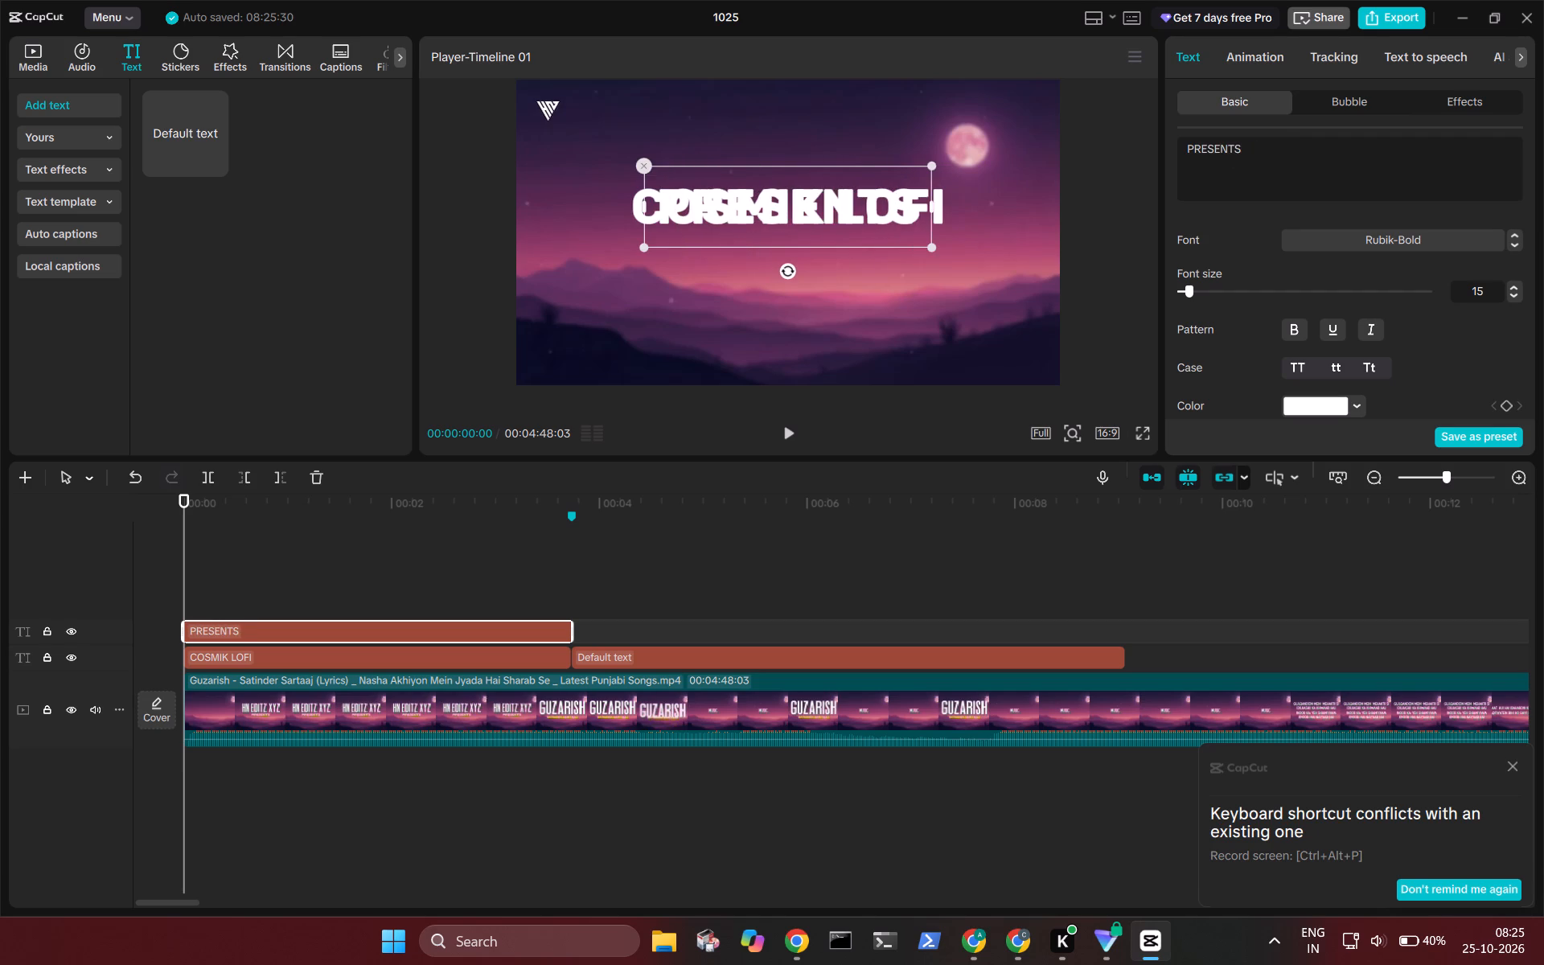
# Move the new "PRESENTS" text below "COSMIK LOFI" and shrink it to match the clip's yellow "PRESENTS" in size and position.
pyautogui.moveTo(881, 207); pyautogui.dragTo(878, 255)
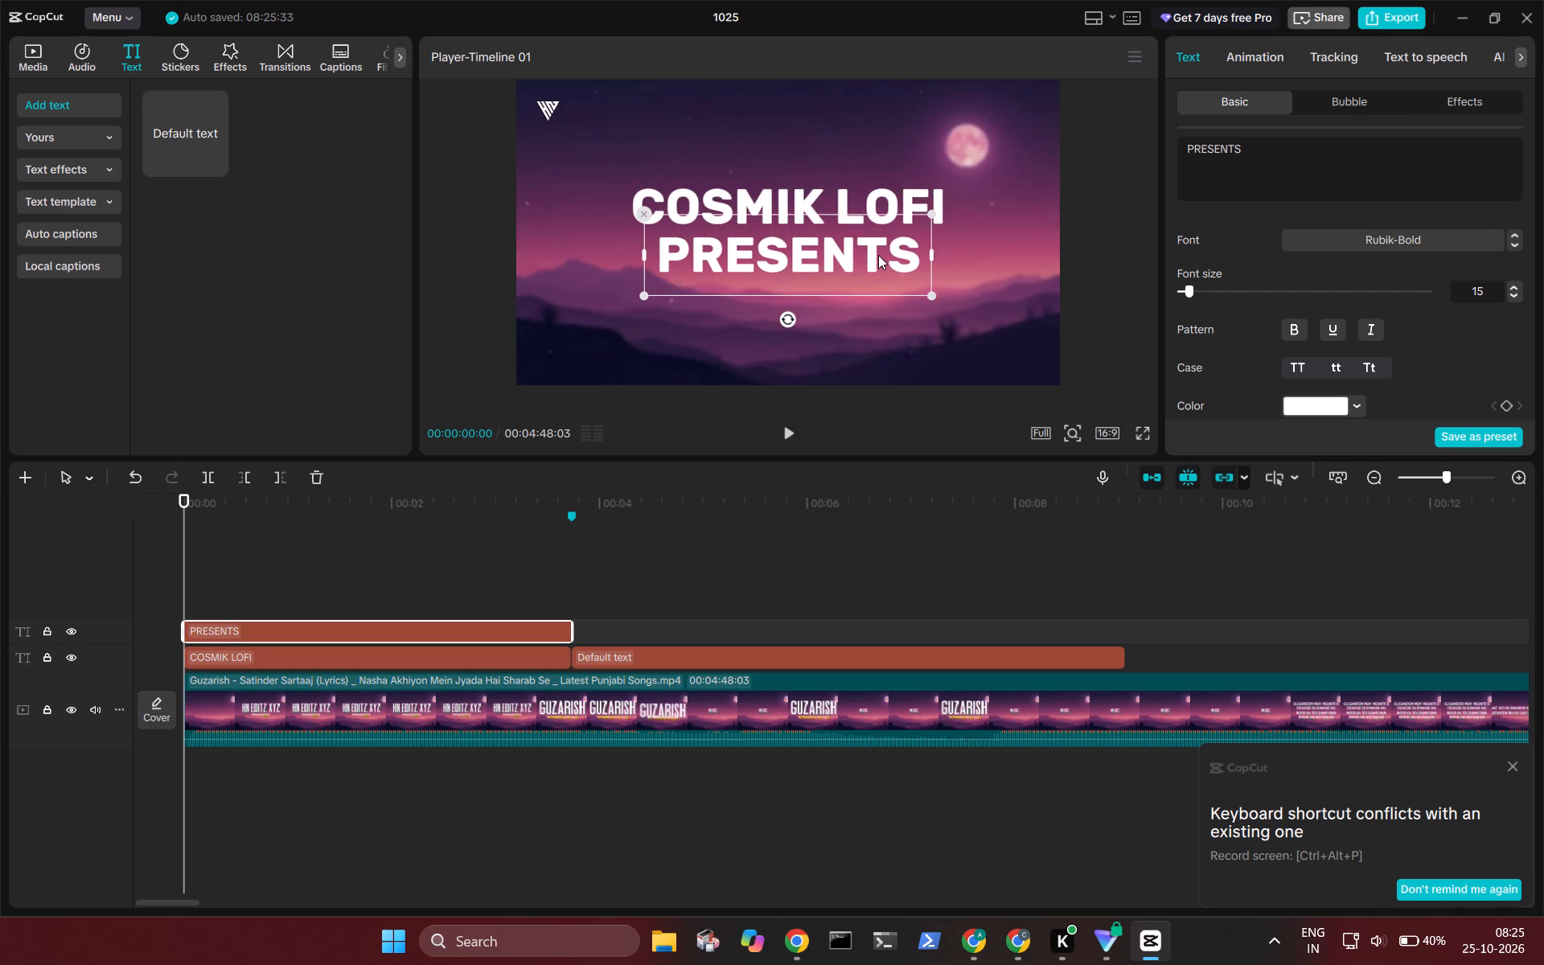
pyautogui.click(878, 255)
pyautogui.click(392, 588)
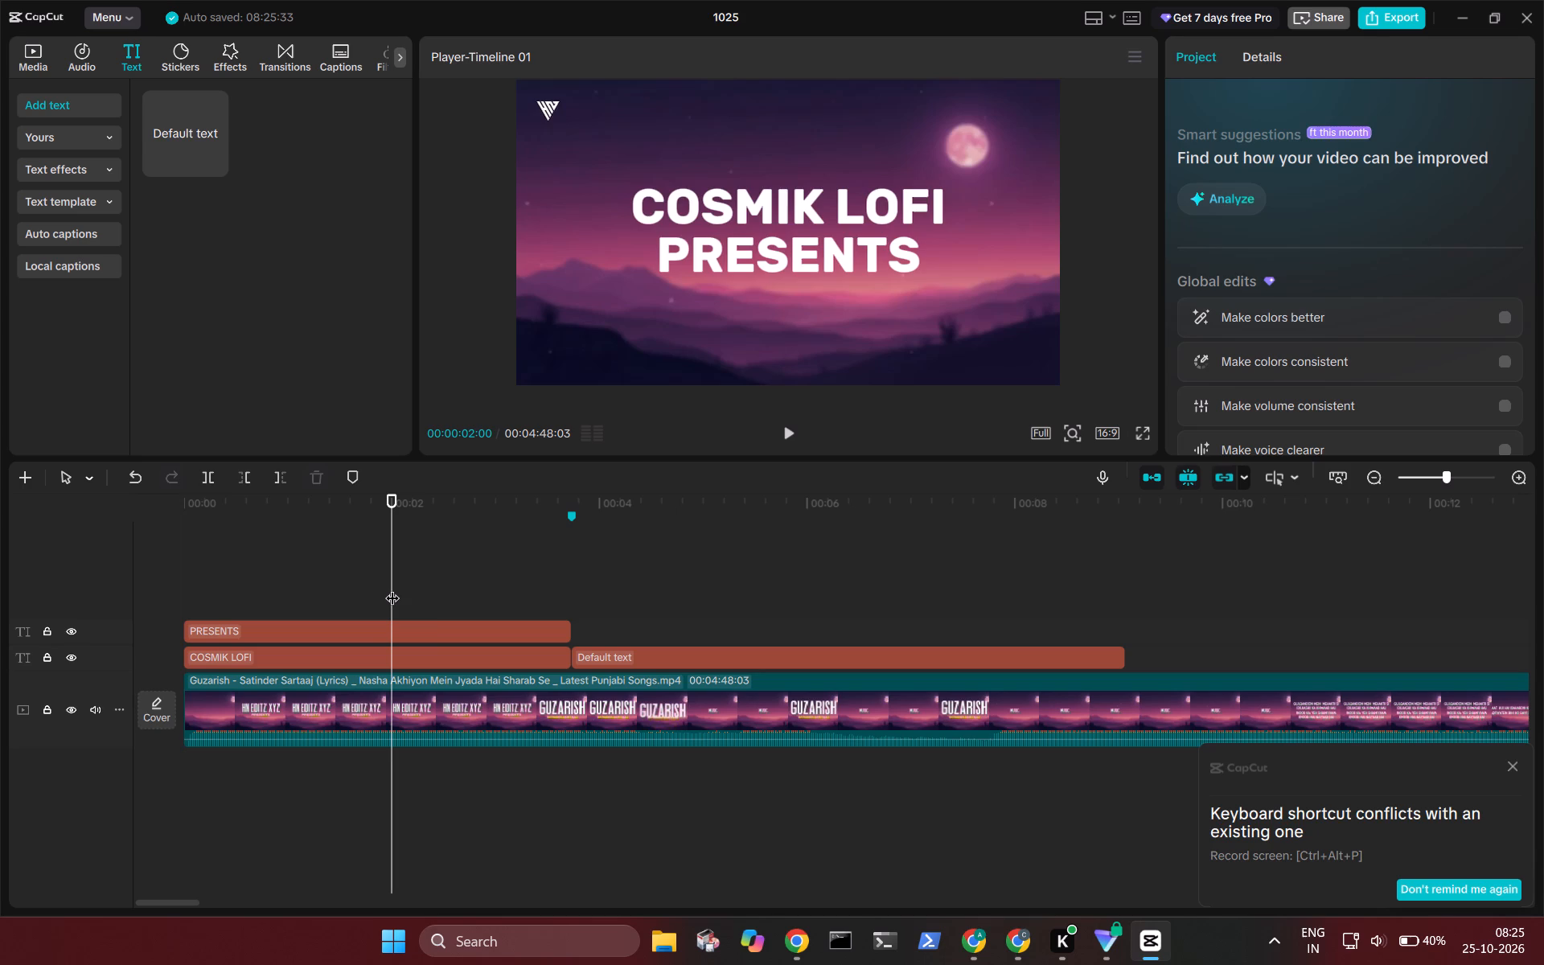
pyautogui.click(430, 630)
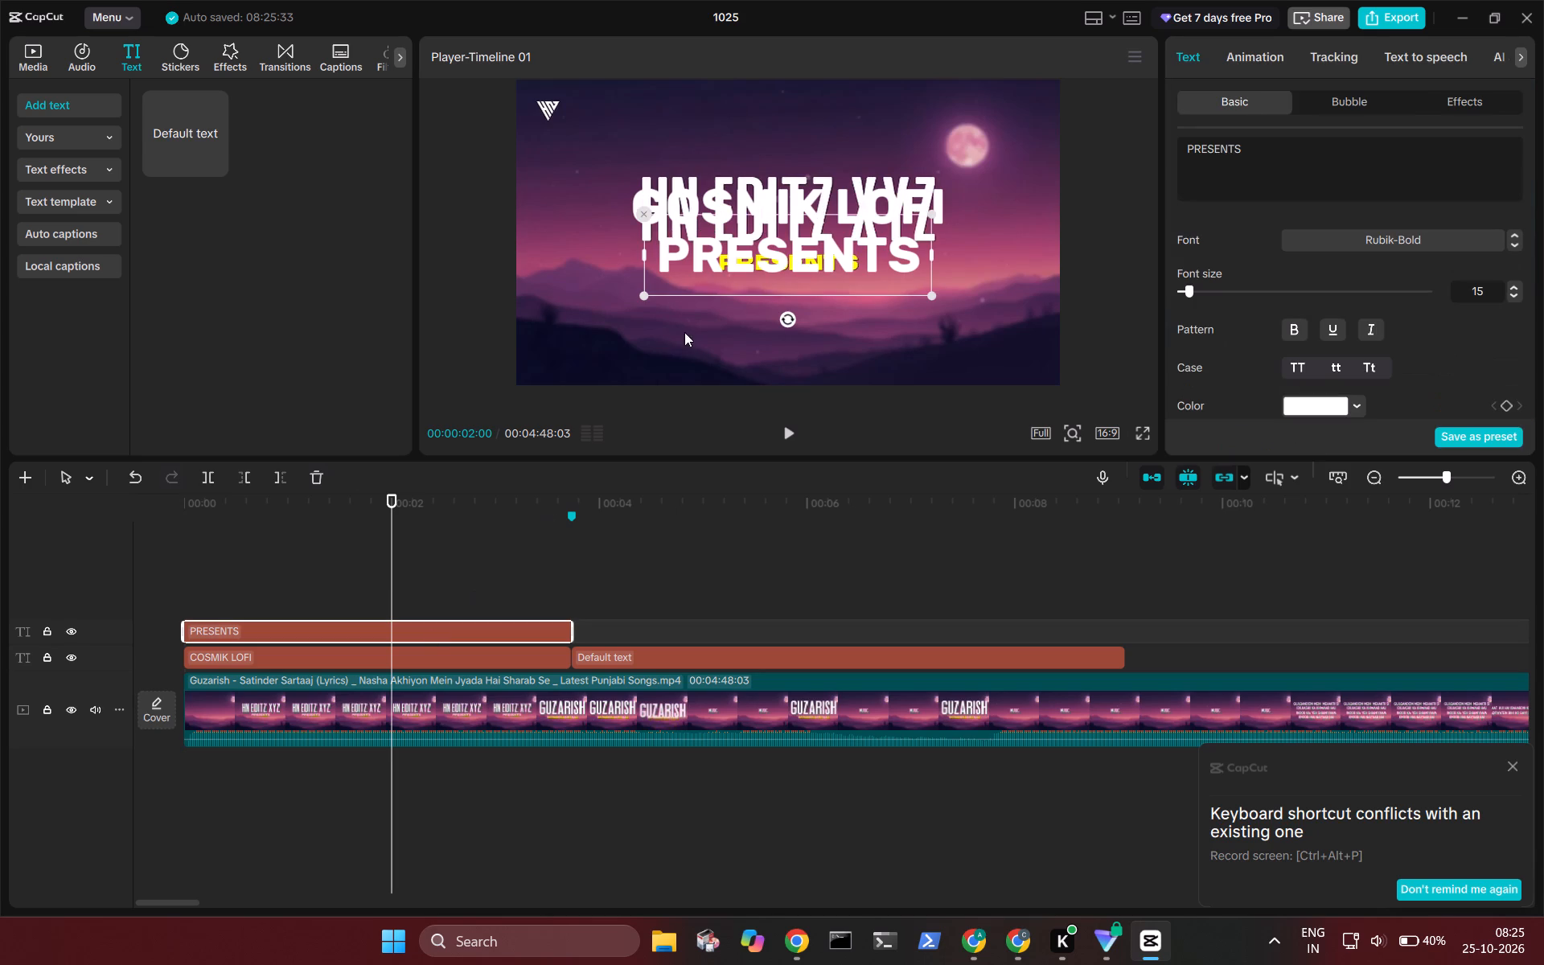
pyautogui.moveTo(931, 291); pyautogui.dragTo(930, 291)
pyautogui.moveTo(930, 291); pyautogui.dragTo(838, 267)
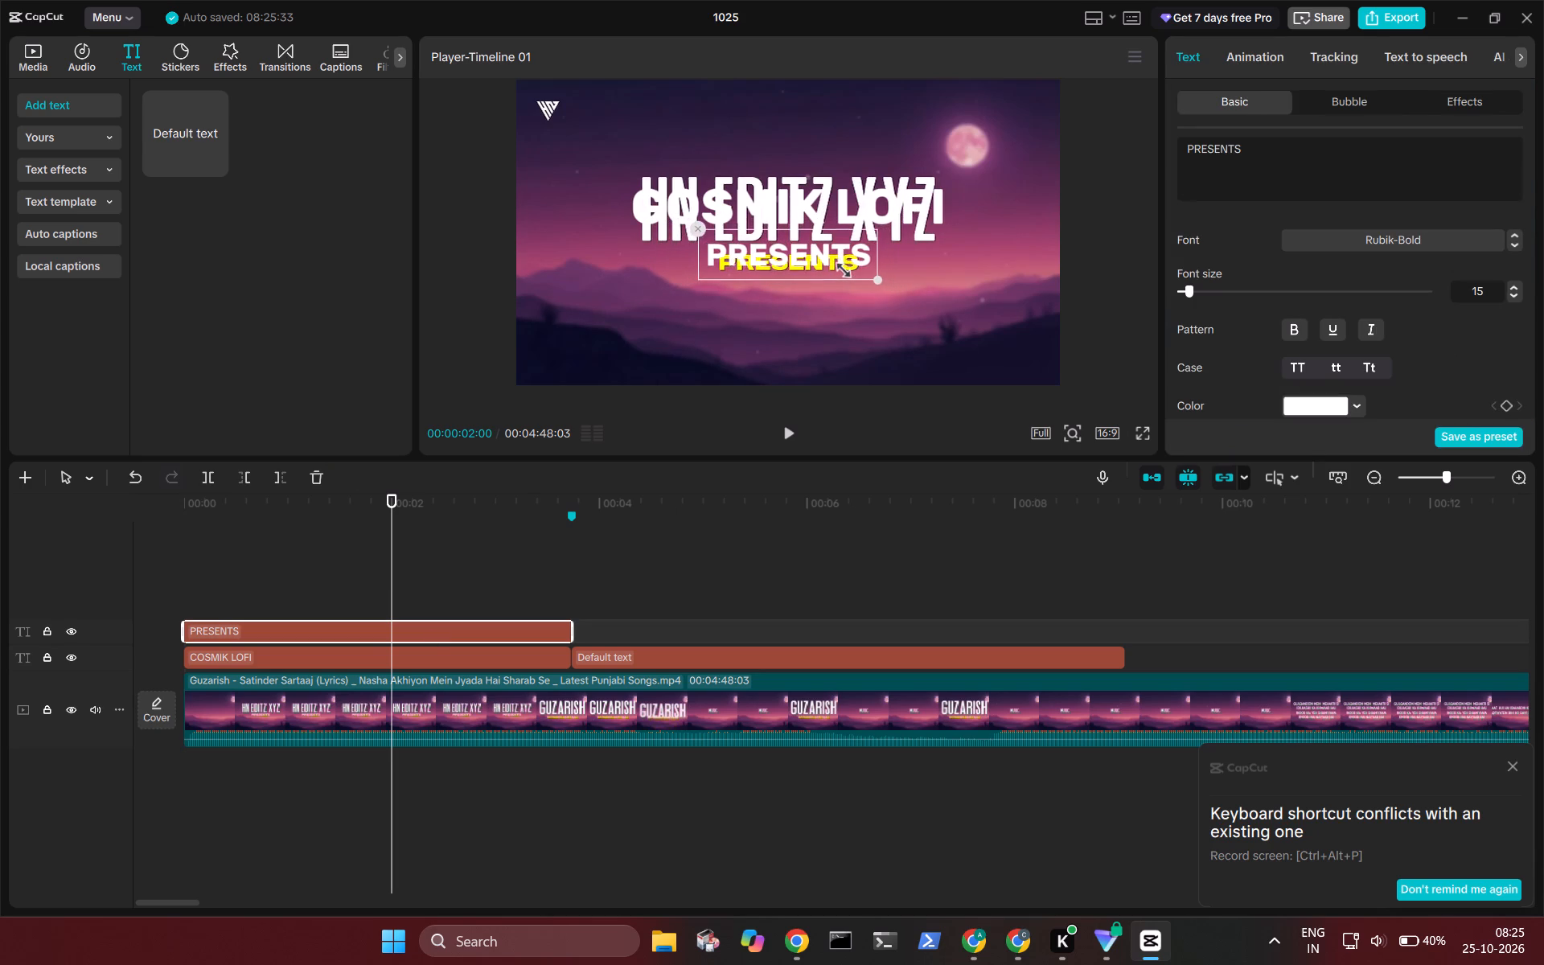
pyautogui.moveTo(838, 267); pyautogui.dragTo(835, 265)
pyautogui.click(795, 253)
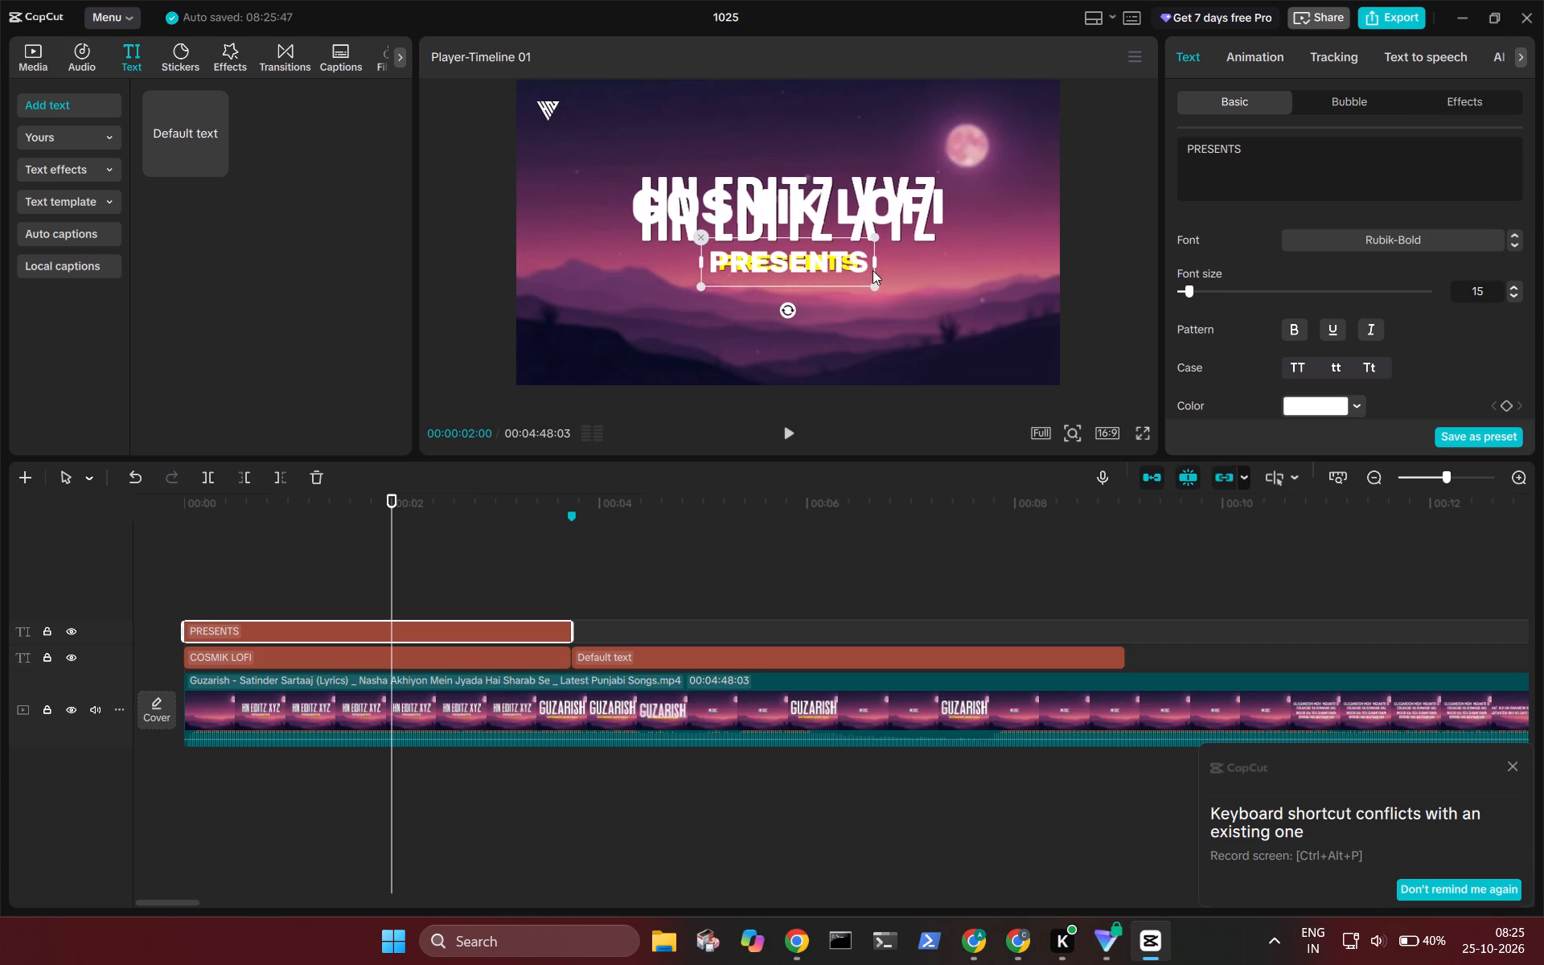
pyautogui.moveTo(869, 286); pyautogui.dragTo(851, 285)
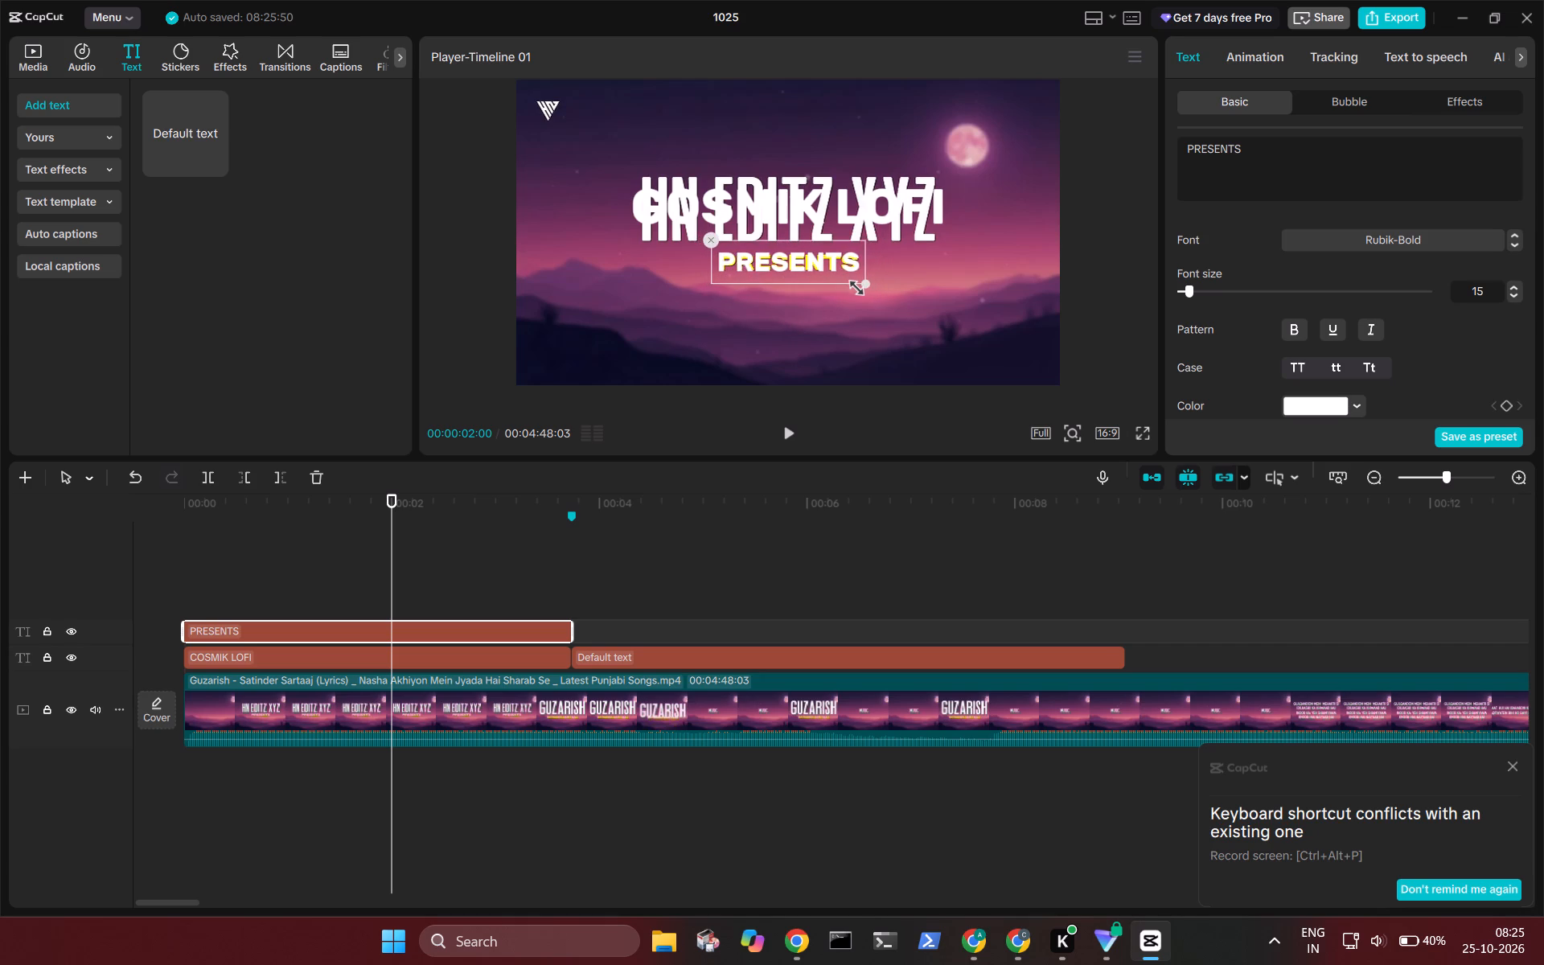
pyautogui.moveTo(851, 285); pyautogui.dragTo(848, 284)
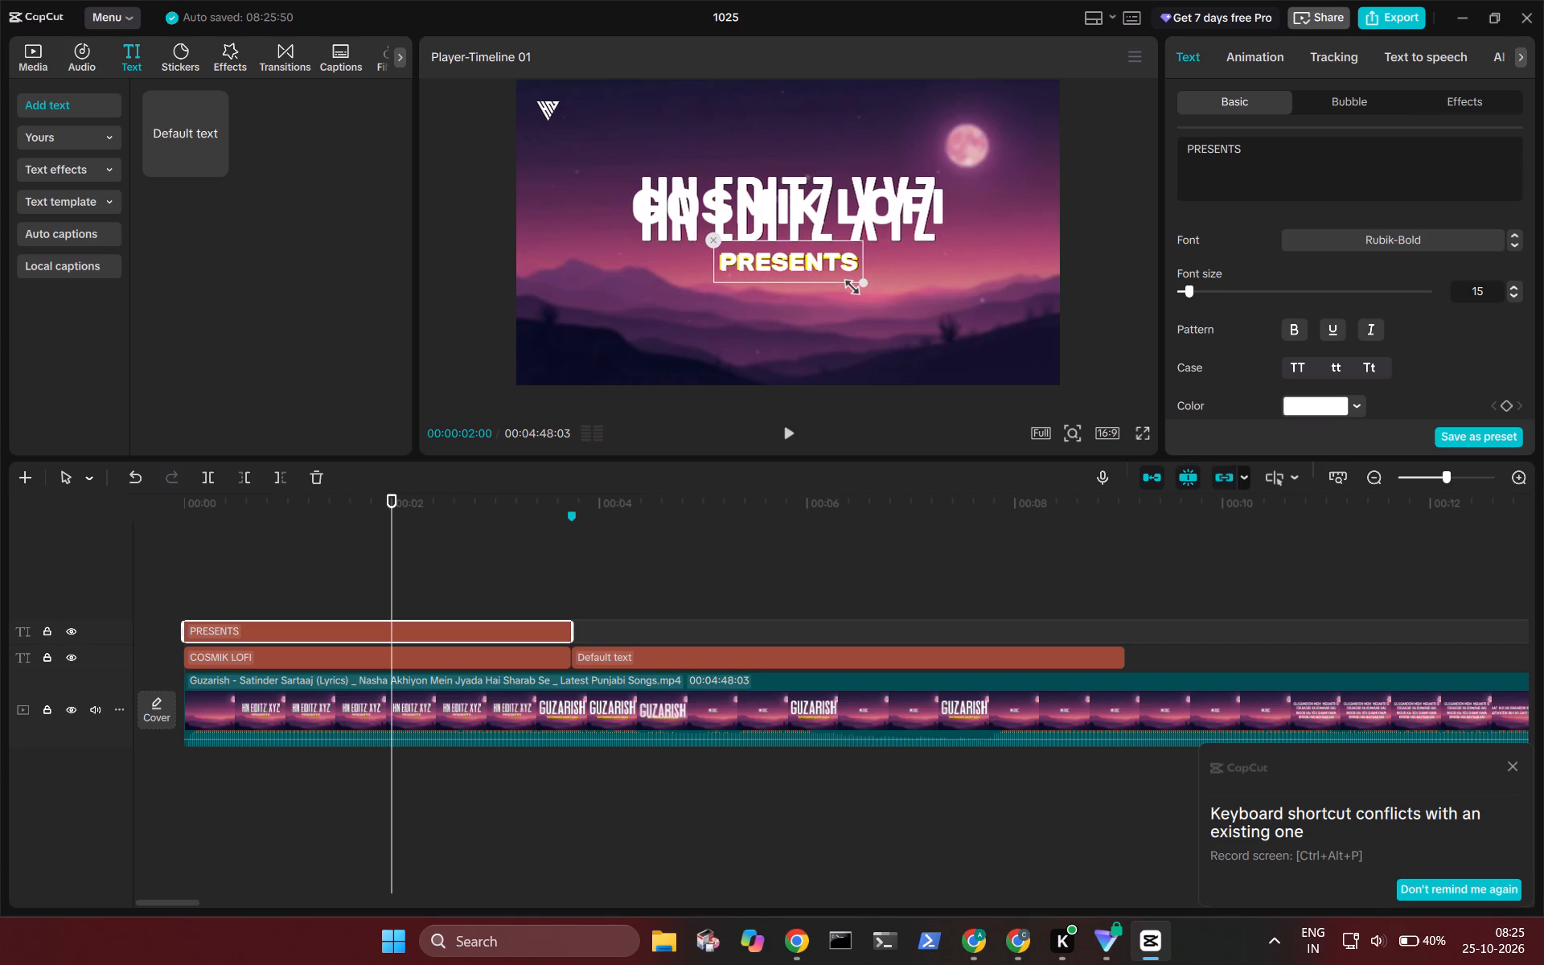
pyautogui.moveTo(848, 284); pyautogui.dragTo(848, 283)
# Try the BEBASNEUE preset font on the "COSMIK LOFI" text, then choose STAATLICHES-RG instead.
pyautogui.click(866, 177)
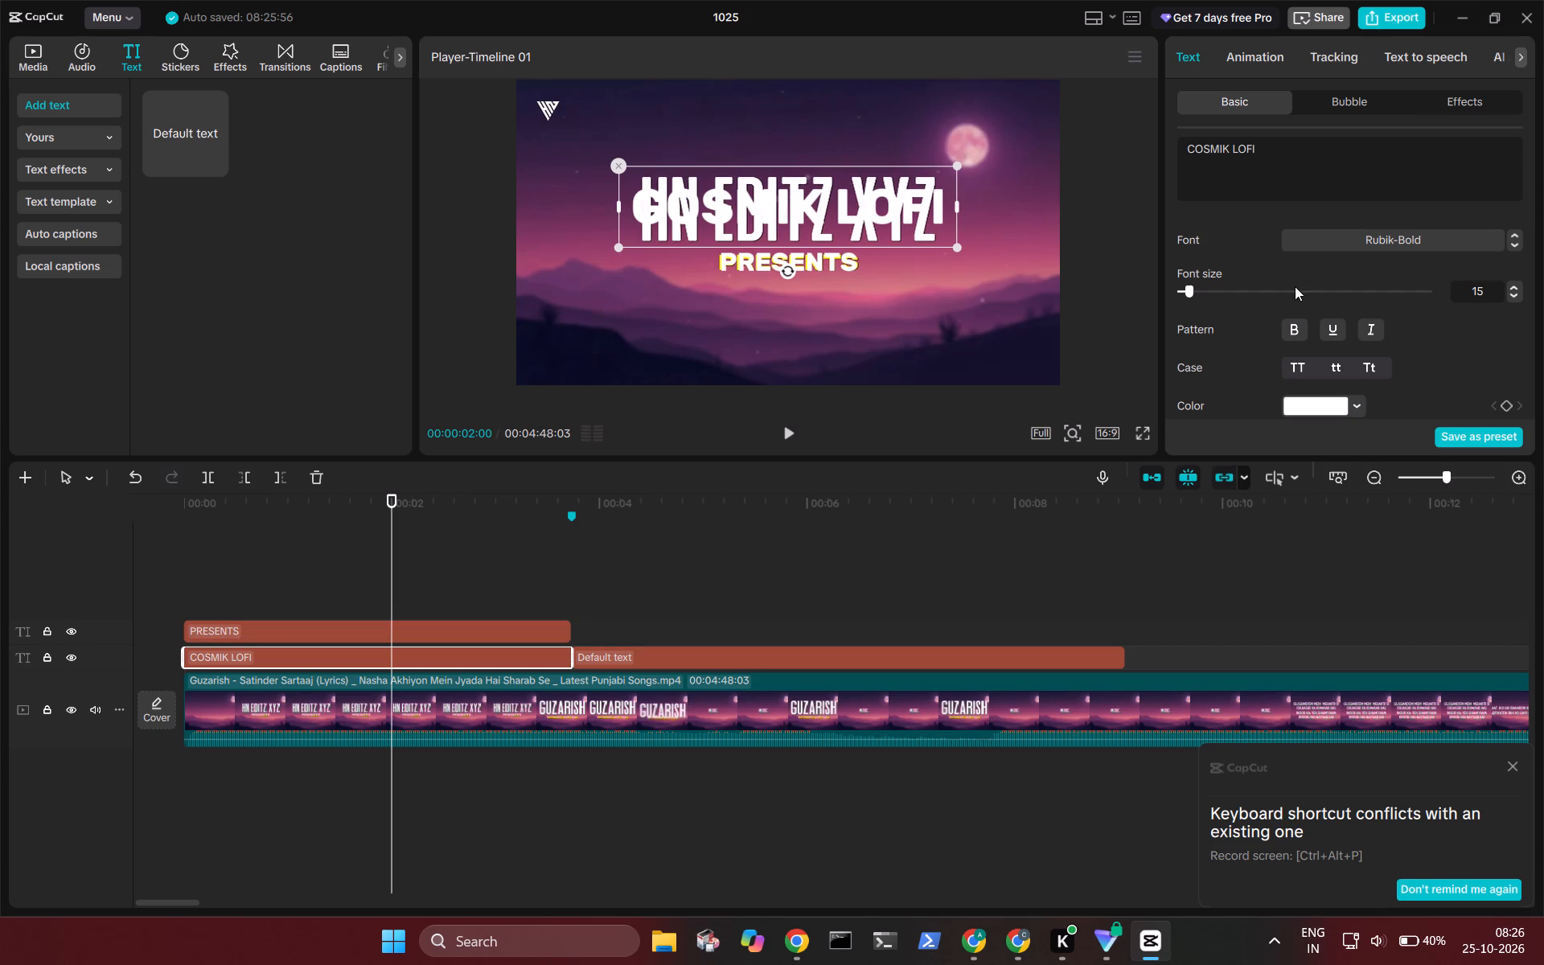
pyautogui.click(1387, 244)
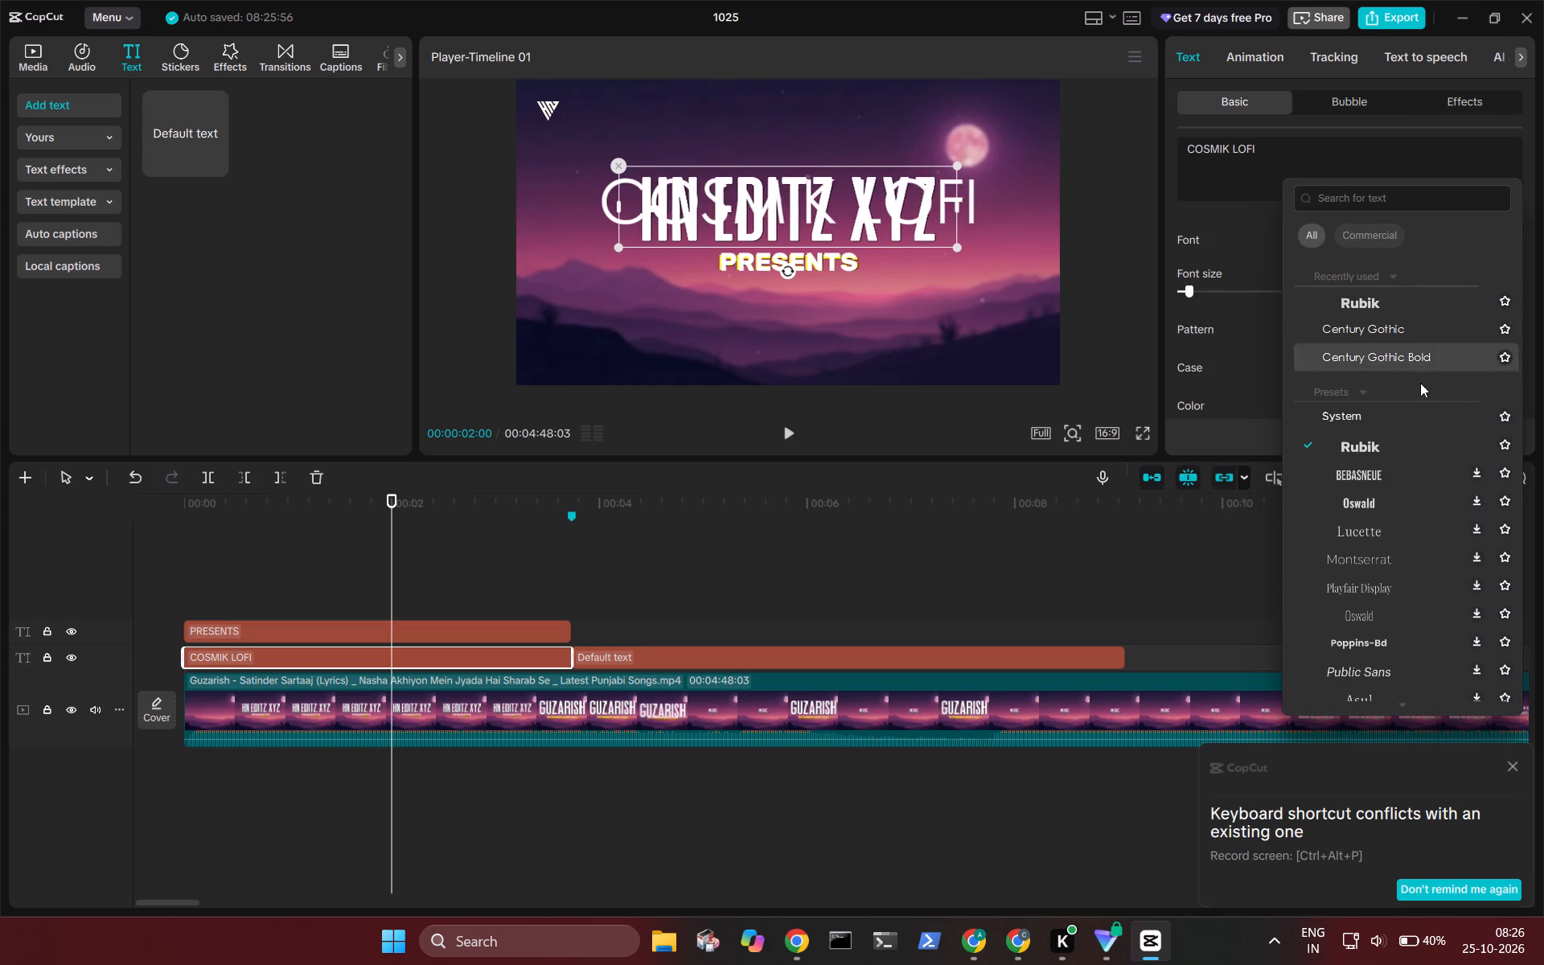
pyautogui.click(1365, 471)
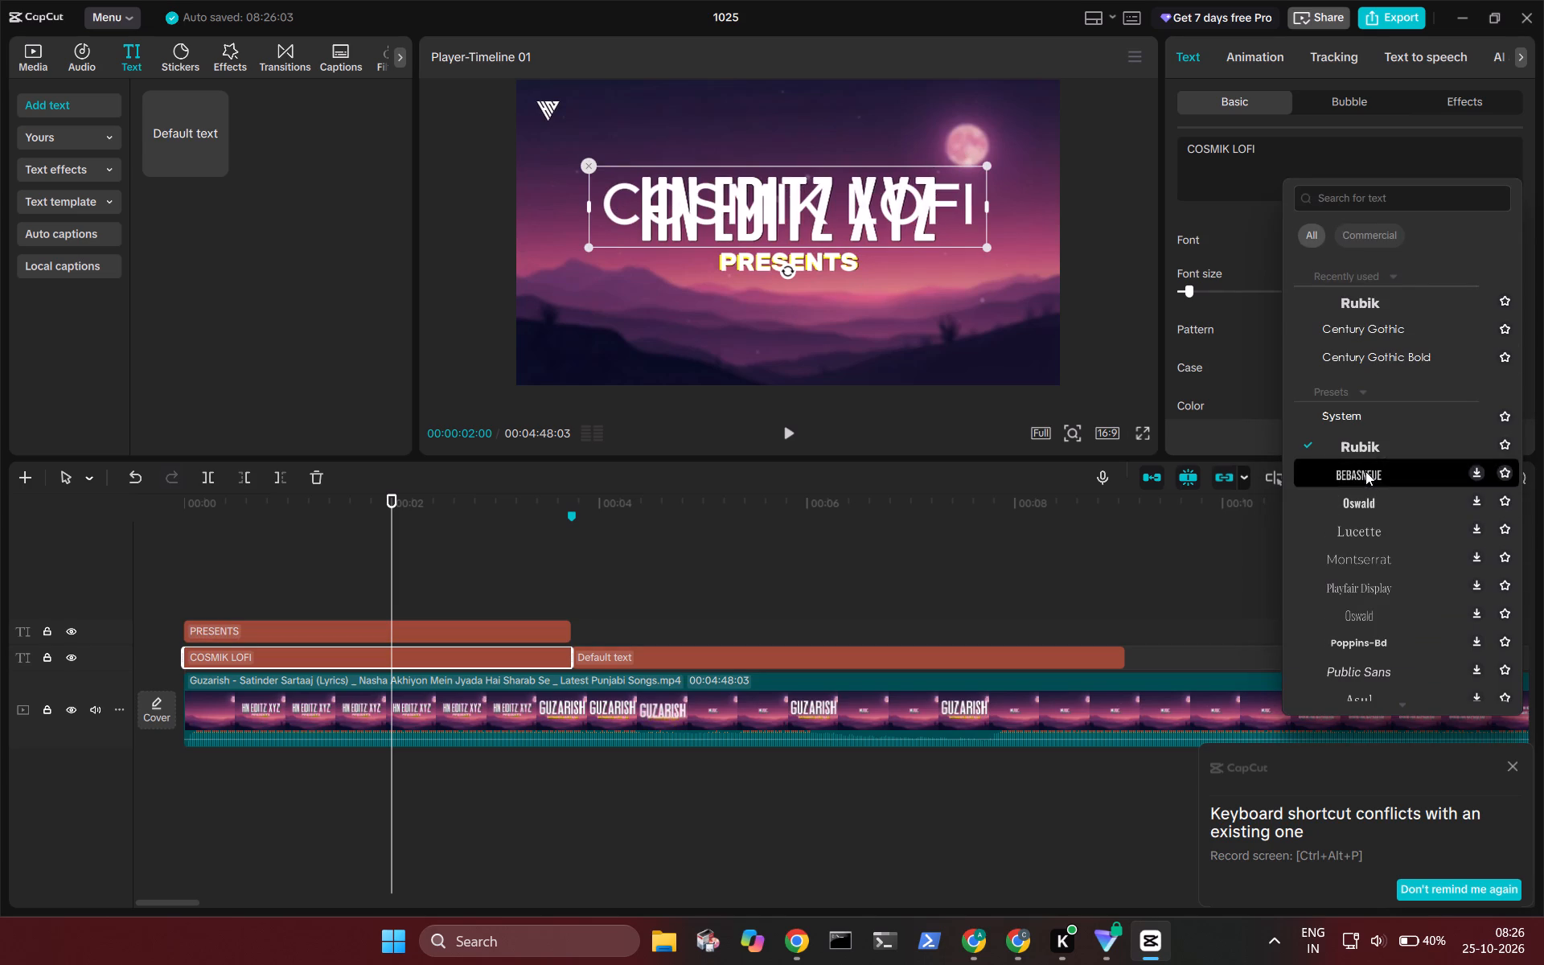
pyautogui.scroll(-1, 1365, 471)
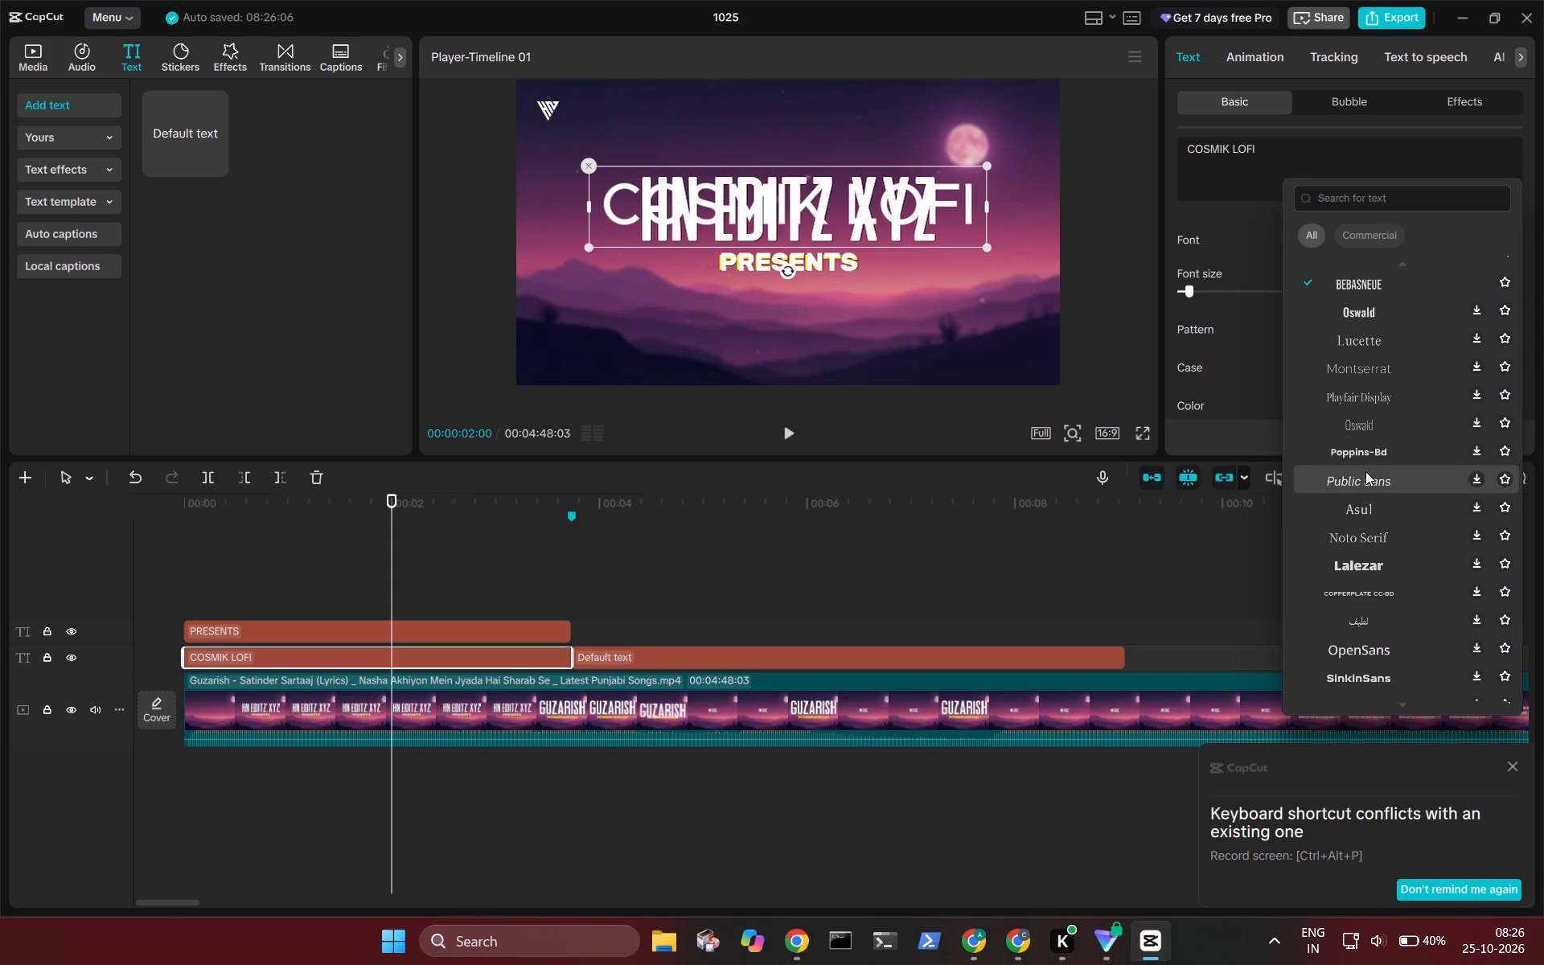
pyautogui.scroll(-2, 1365, 471)
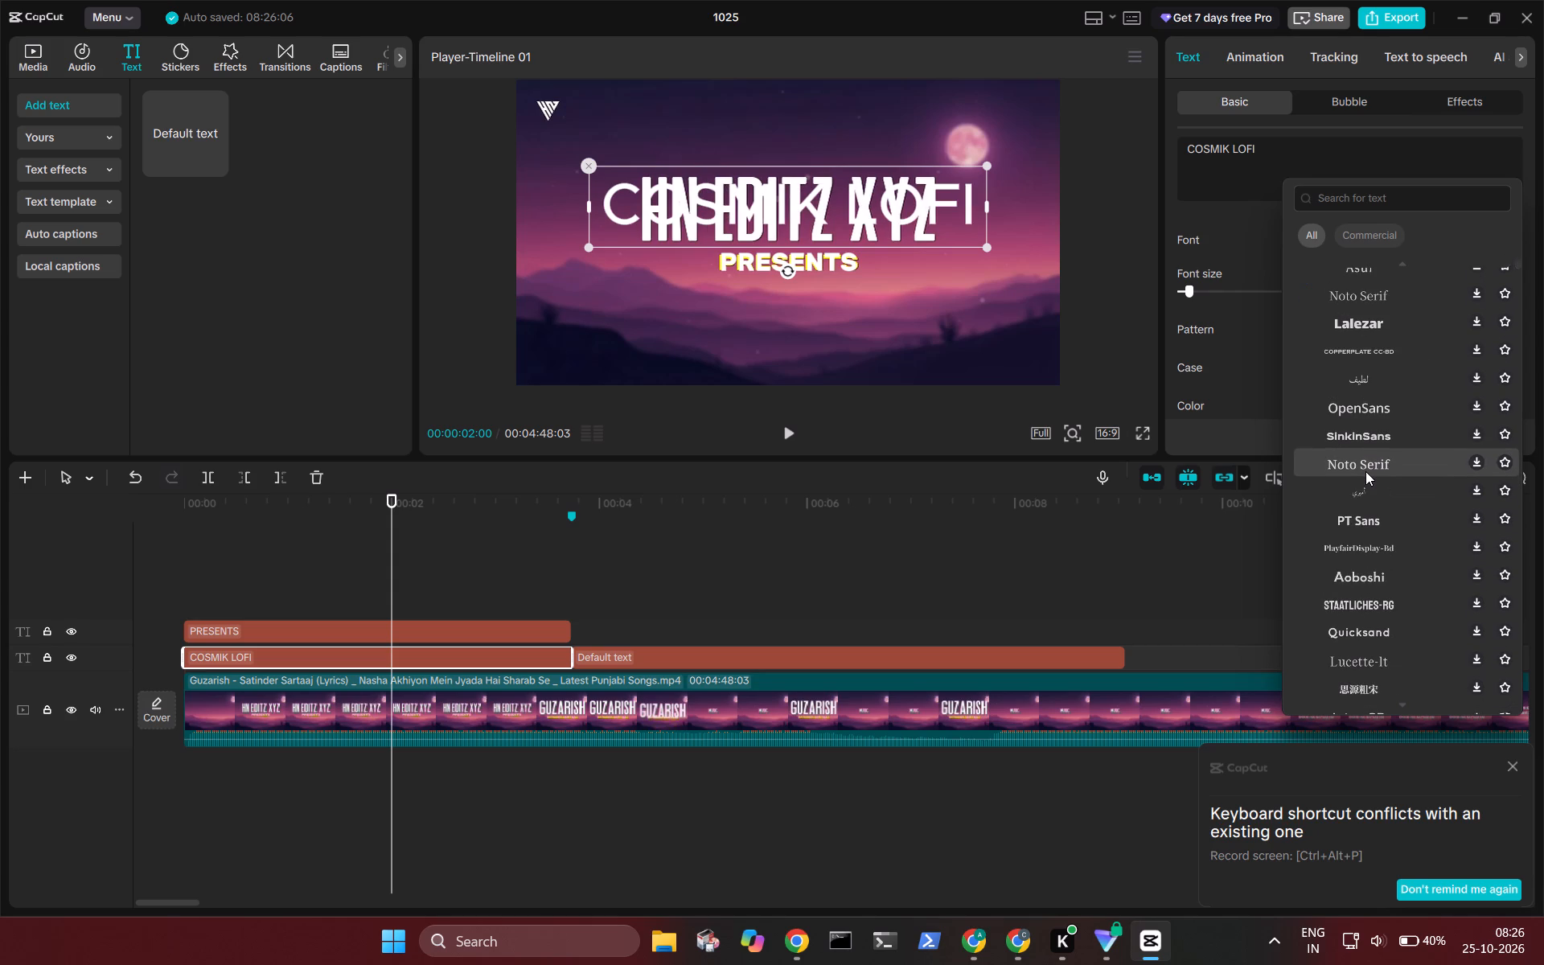
pyautogui.click(1375, 606)
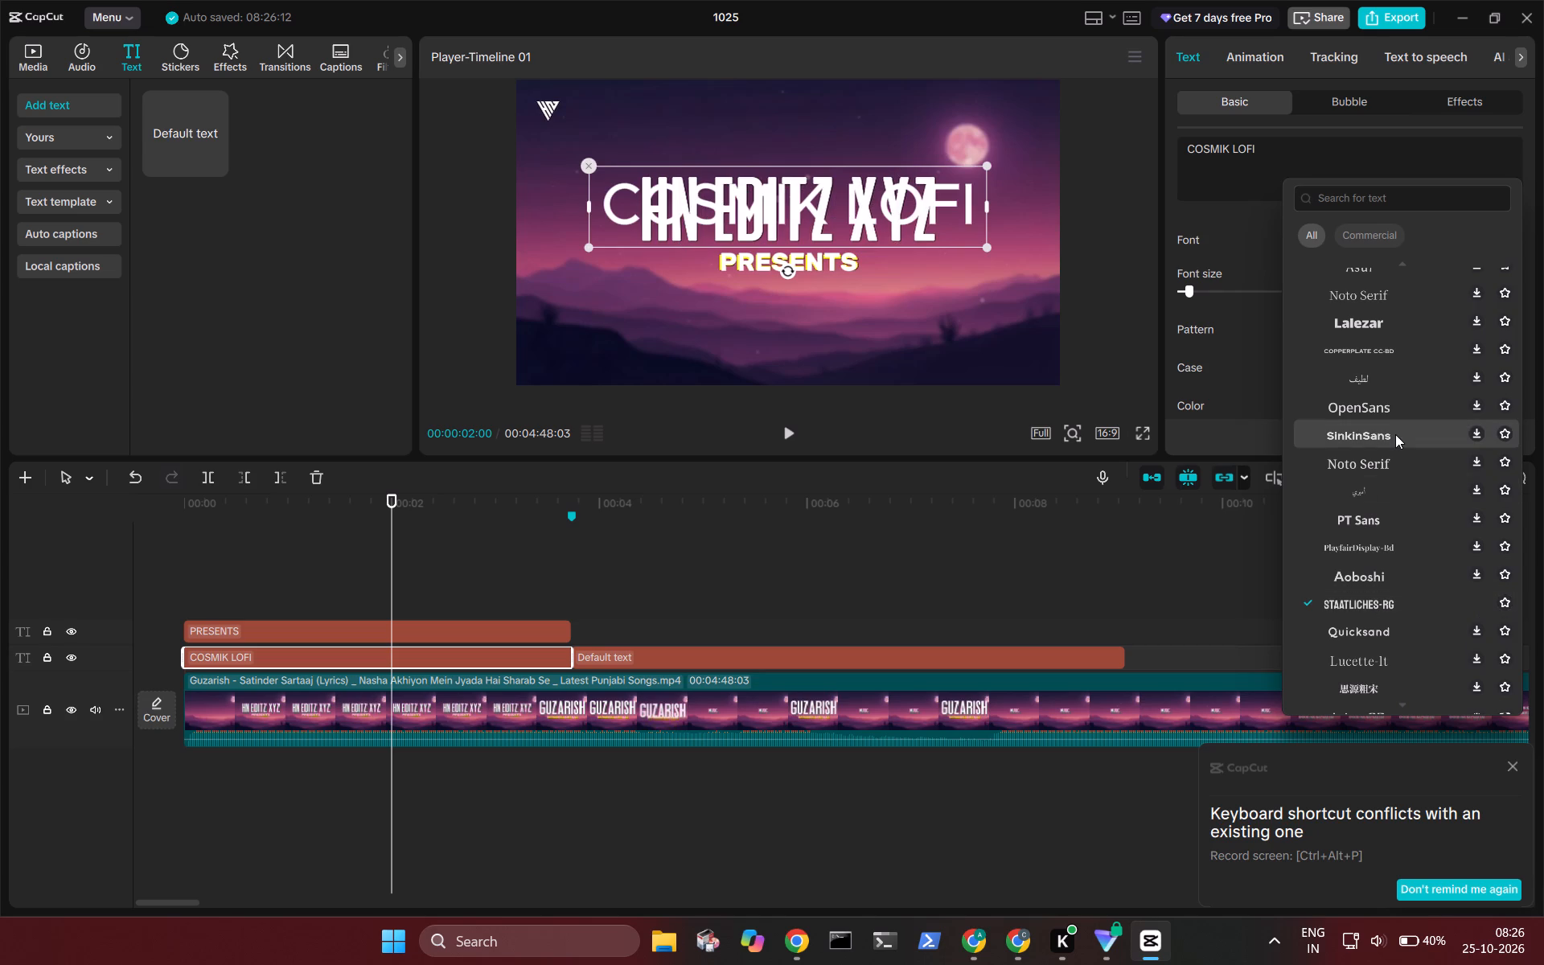
# Find the Roster font in the font list and apply it to the "COSMIK LOFI" text.
pyautogui.scroll(-1, 1395, 434)
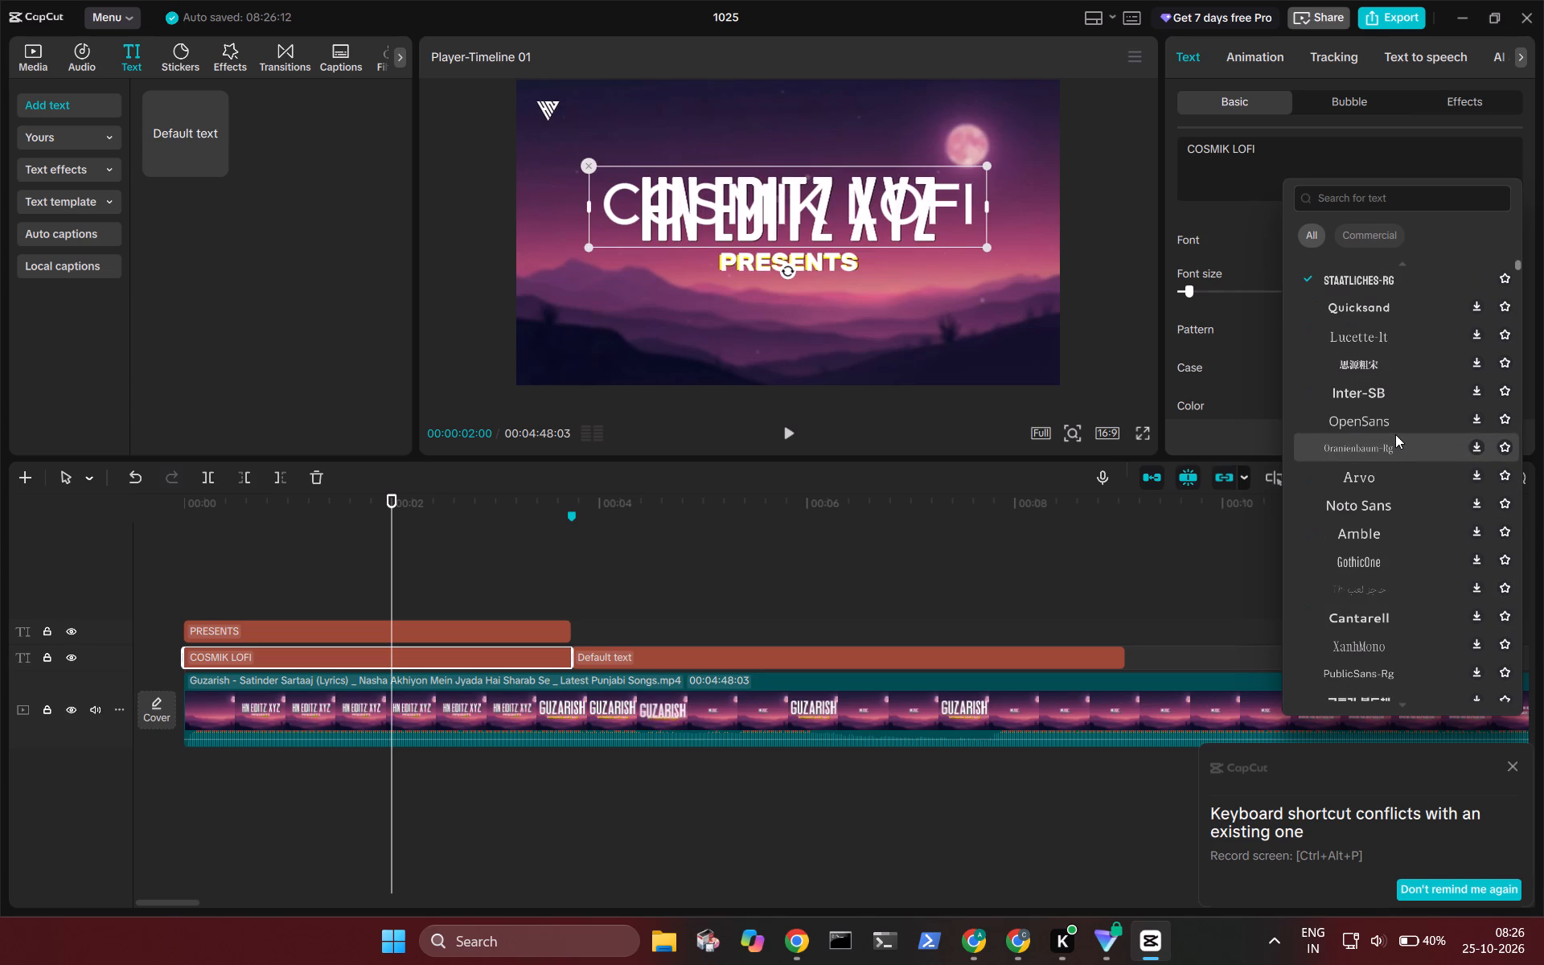
pyautogui.scroll(-1, 1395, 434)
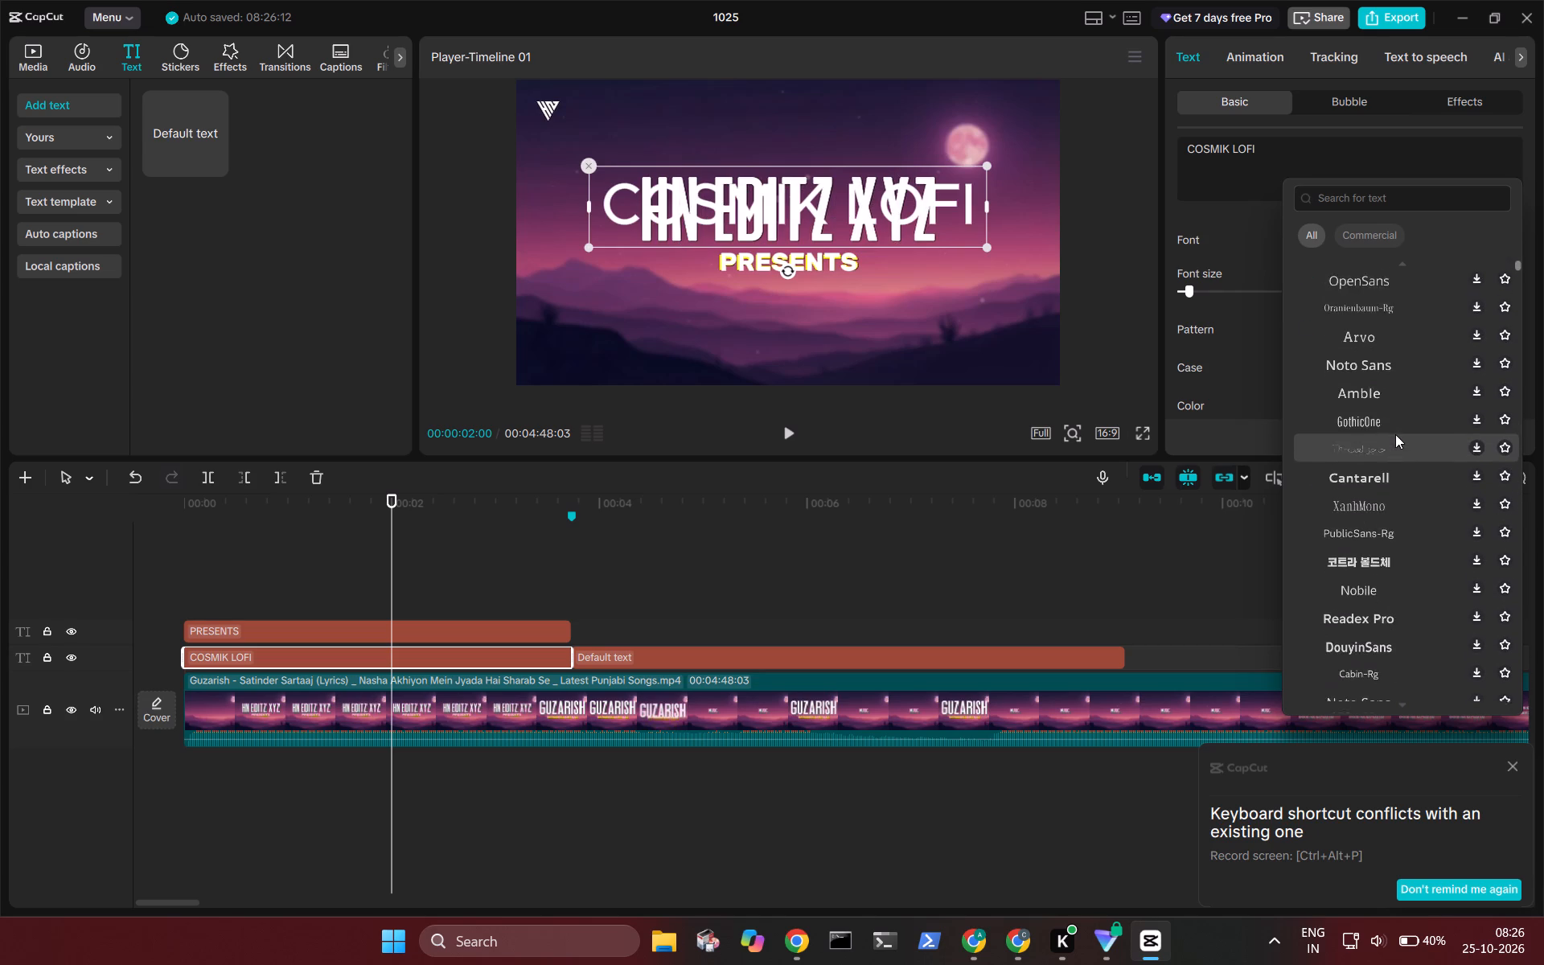
pyautogui.scroll(-2, 1395, 434)
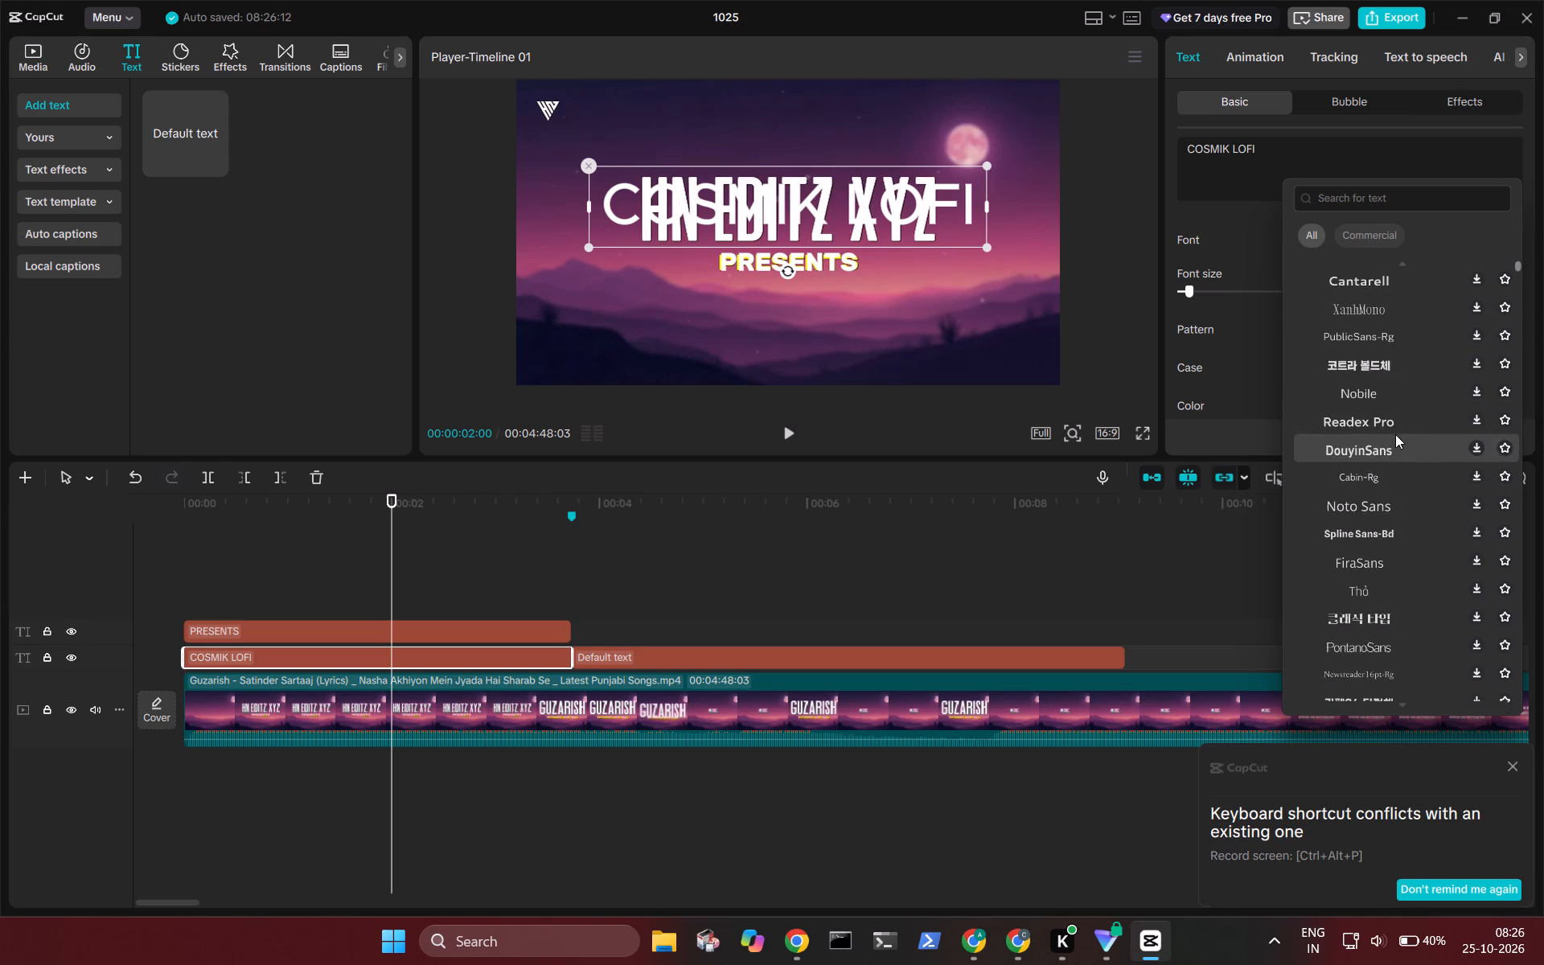
pyautogui.scroll(-3, 1395, 434)
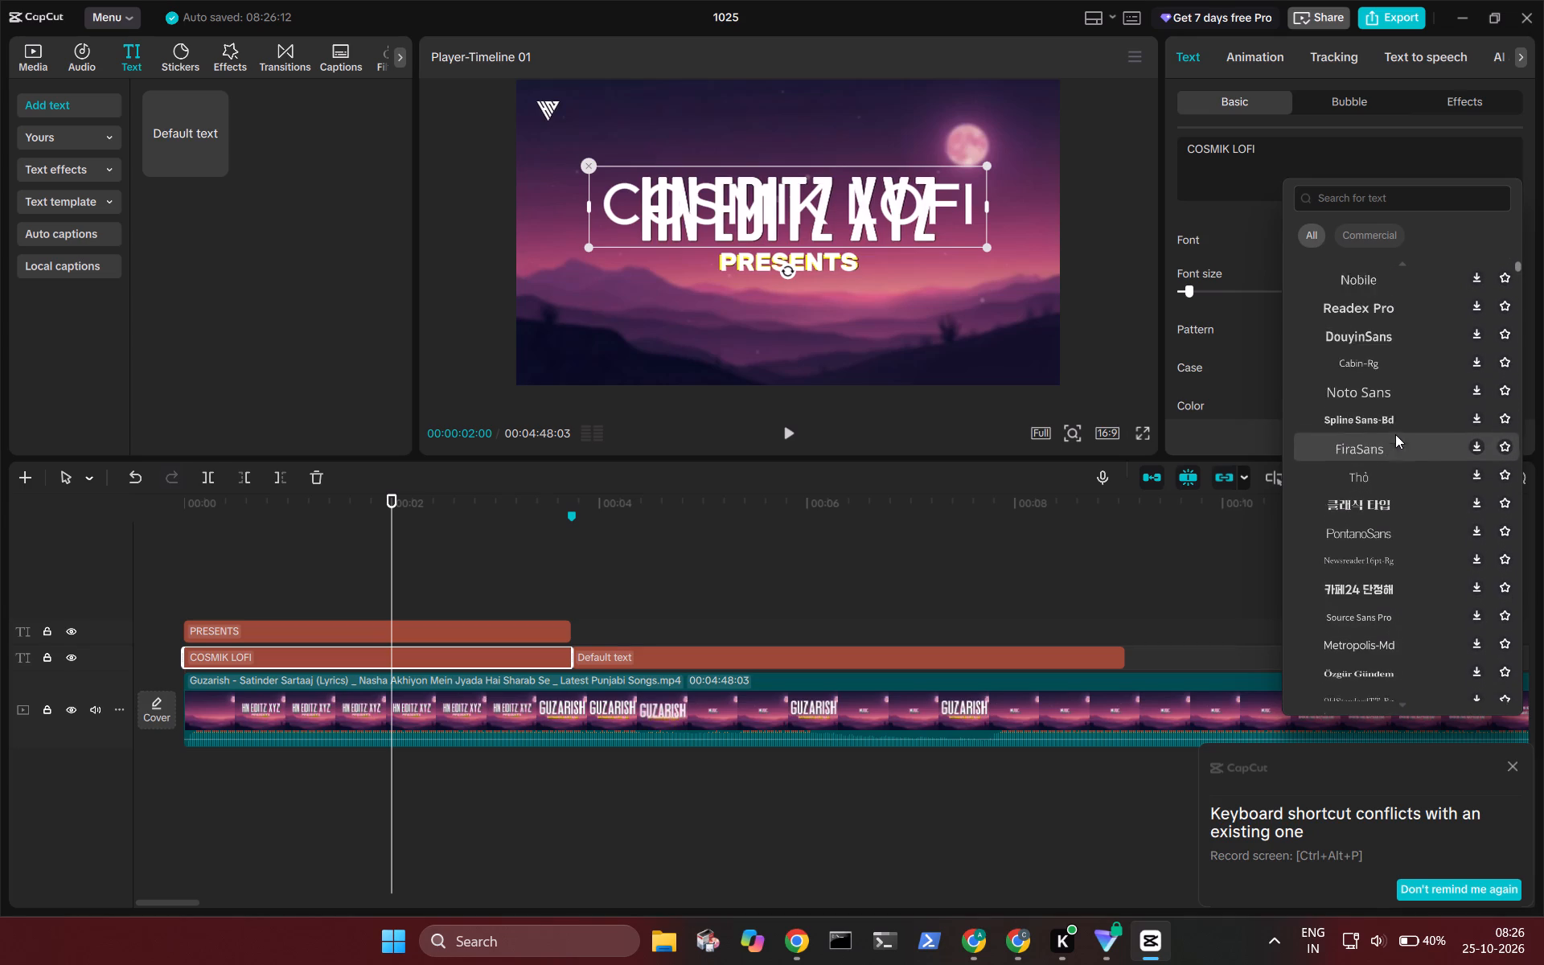
pyautogui.scroll(-3, 1395, 434)
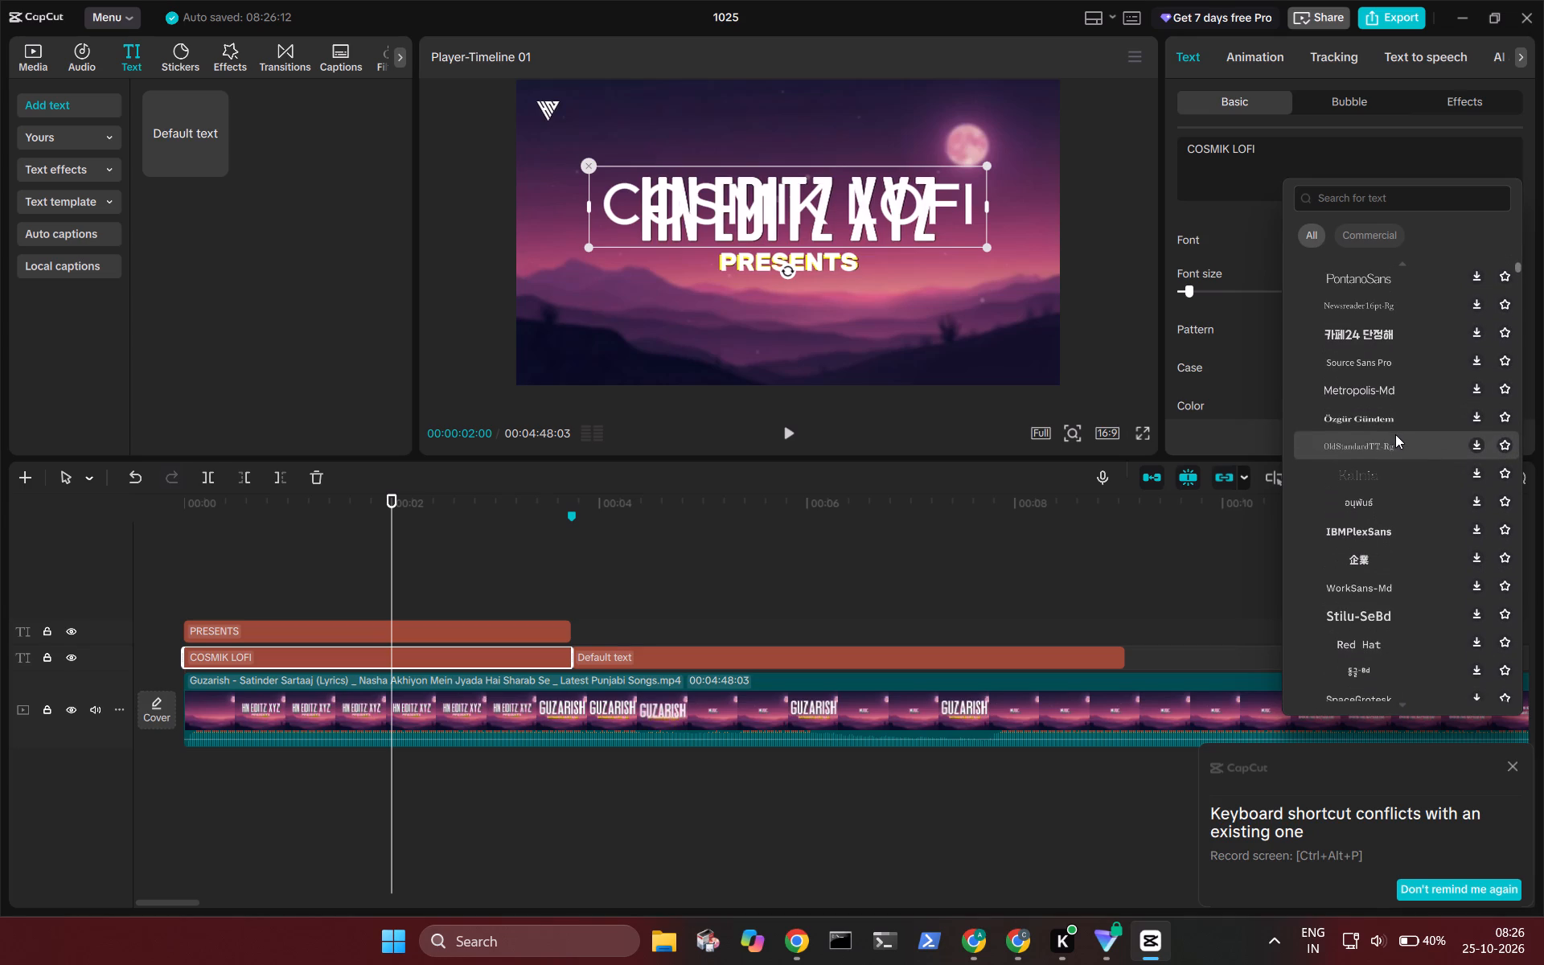
pyautogui.scroll(-2, 1391, 601)
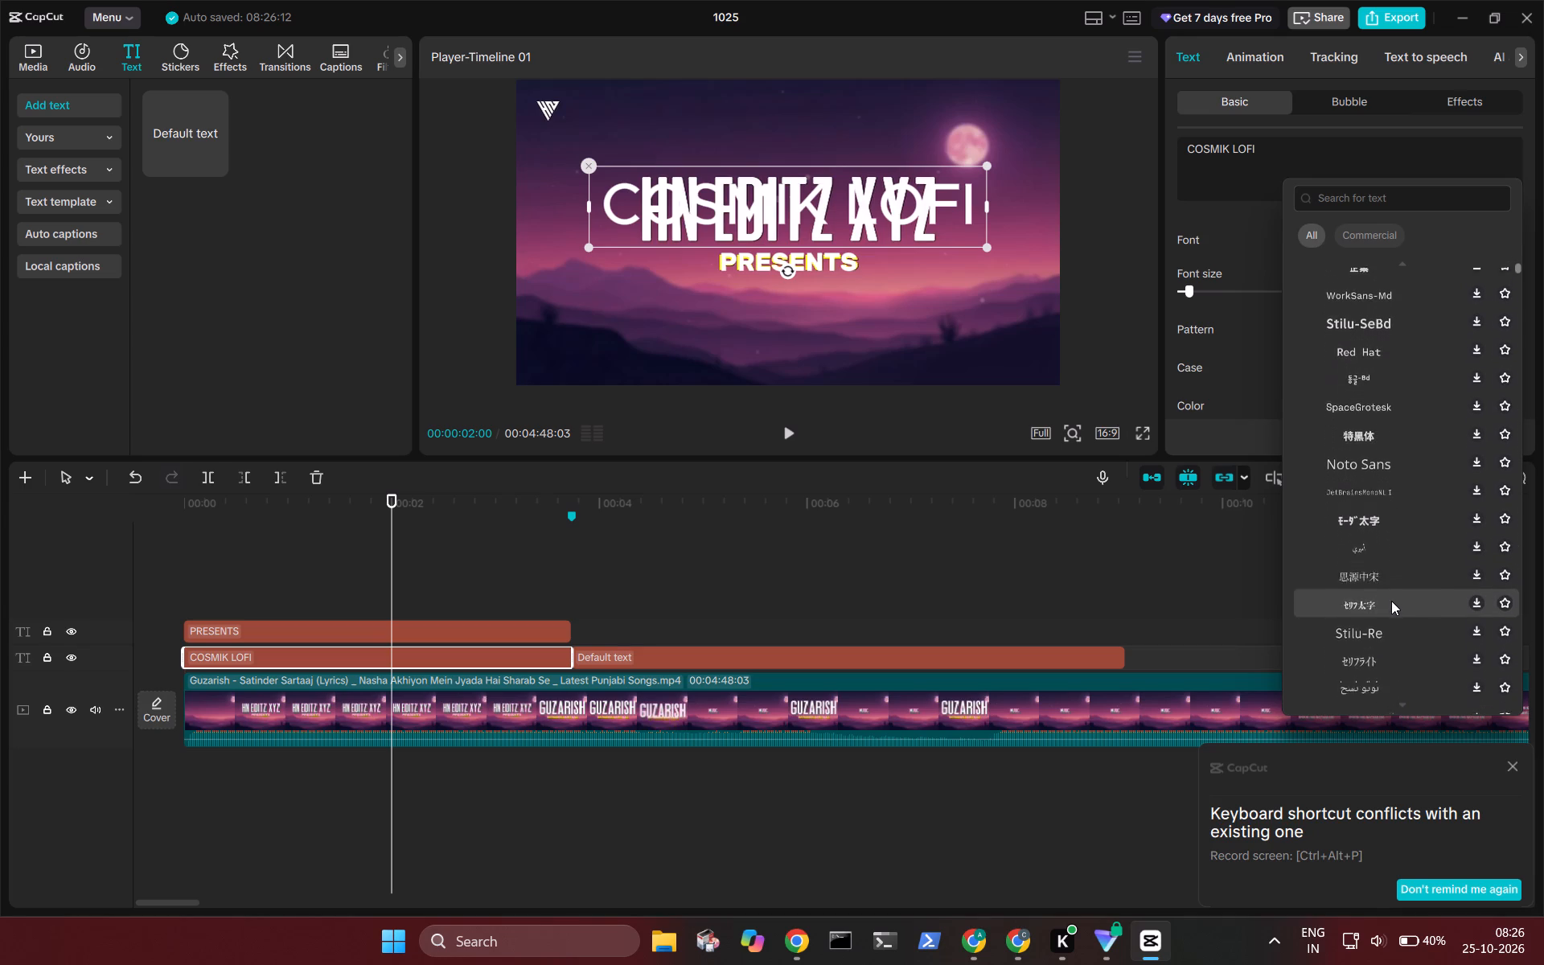
pyautogui.scroll(-2, 1391, 601)
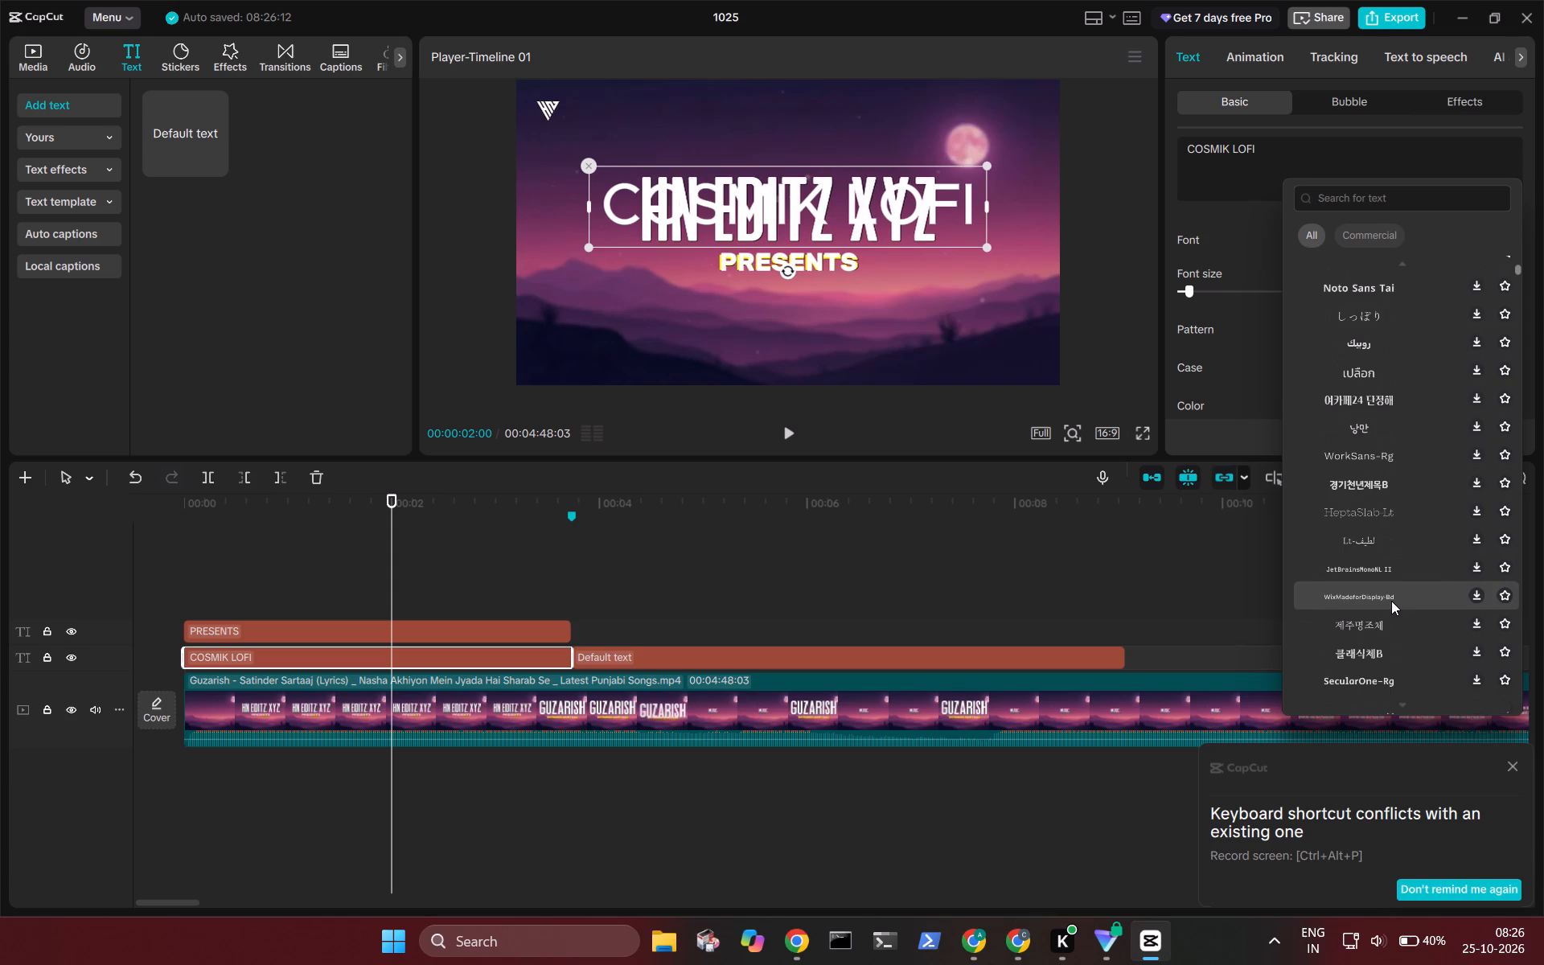
pyautogui.scroll(-4, 1391, 601)
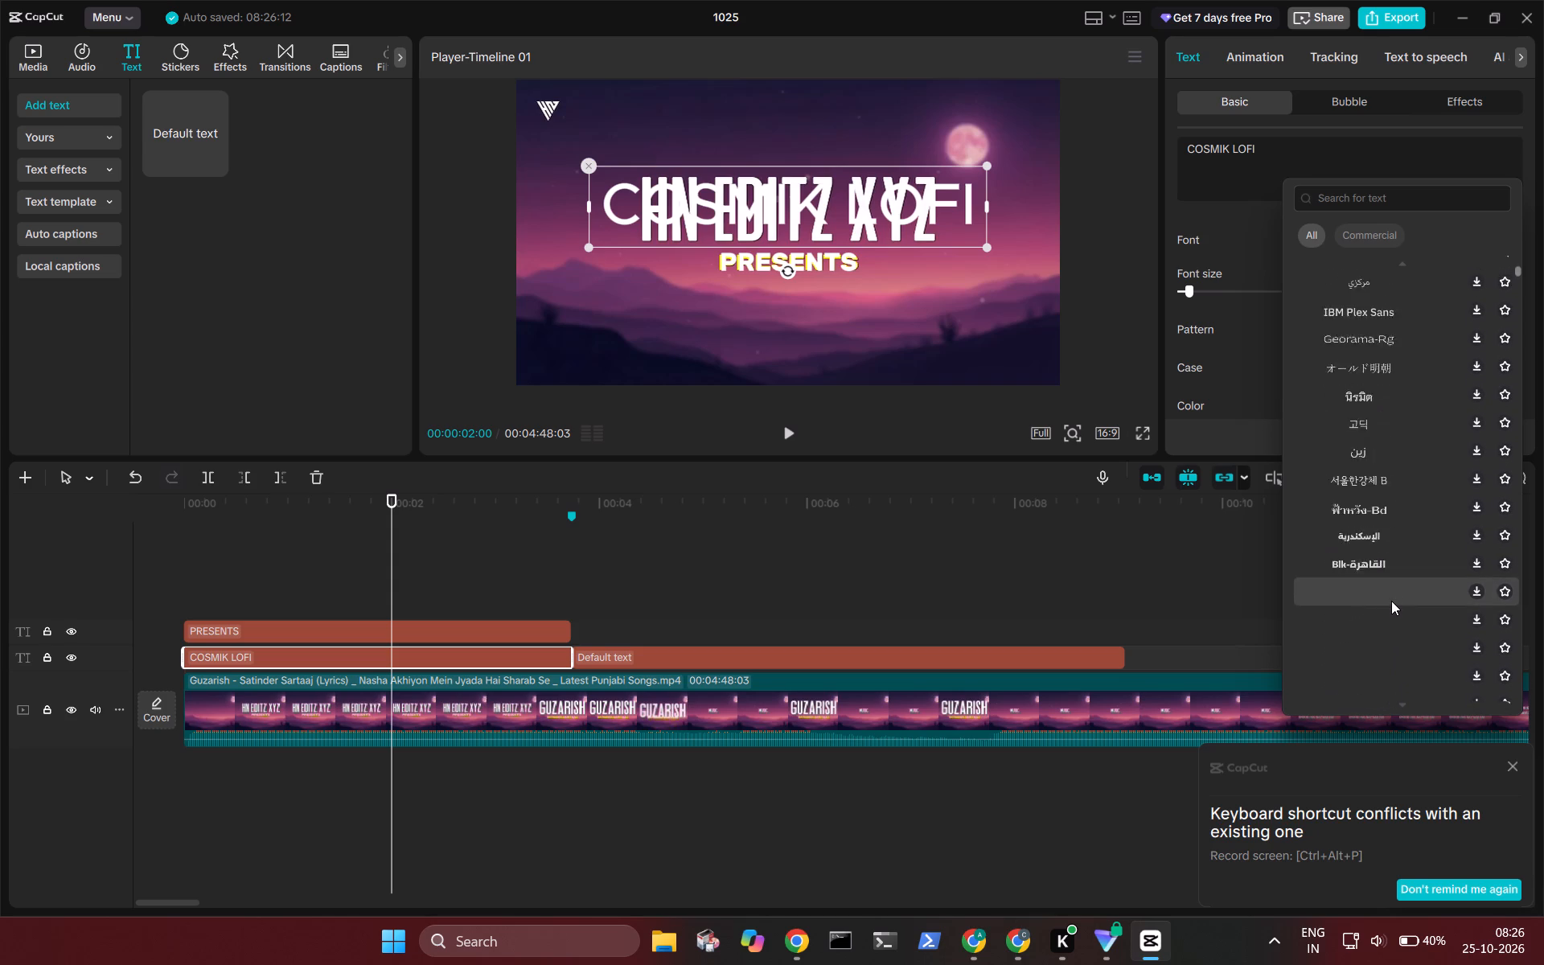
pyautogui.scroll(-4, 1391, 601)
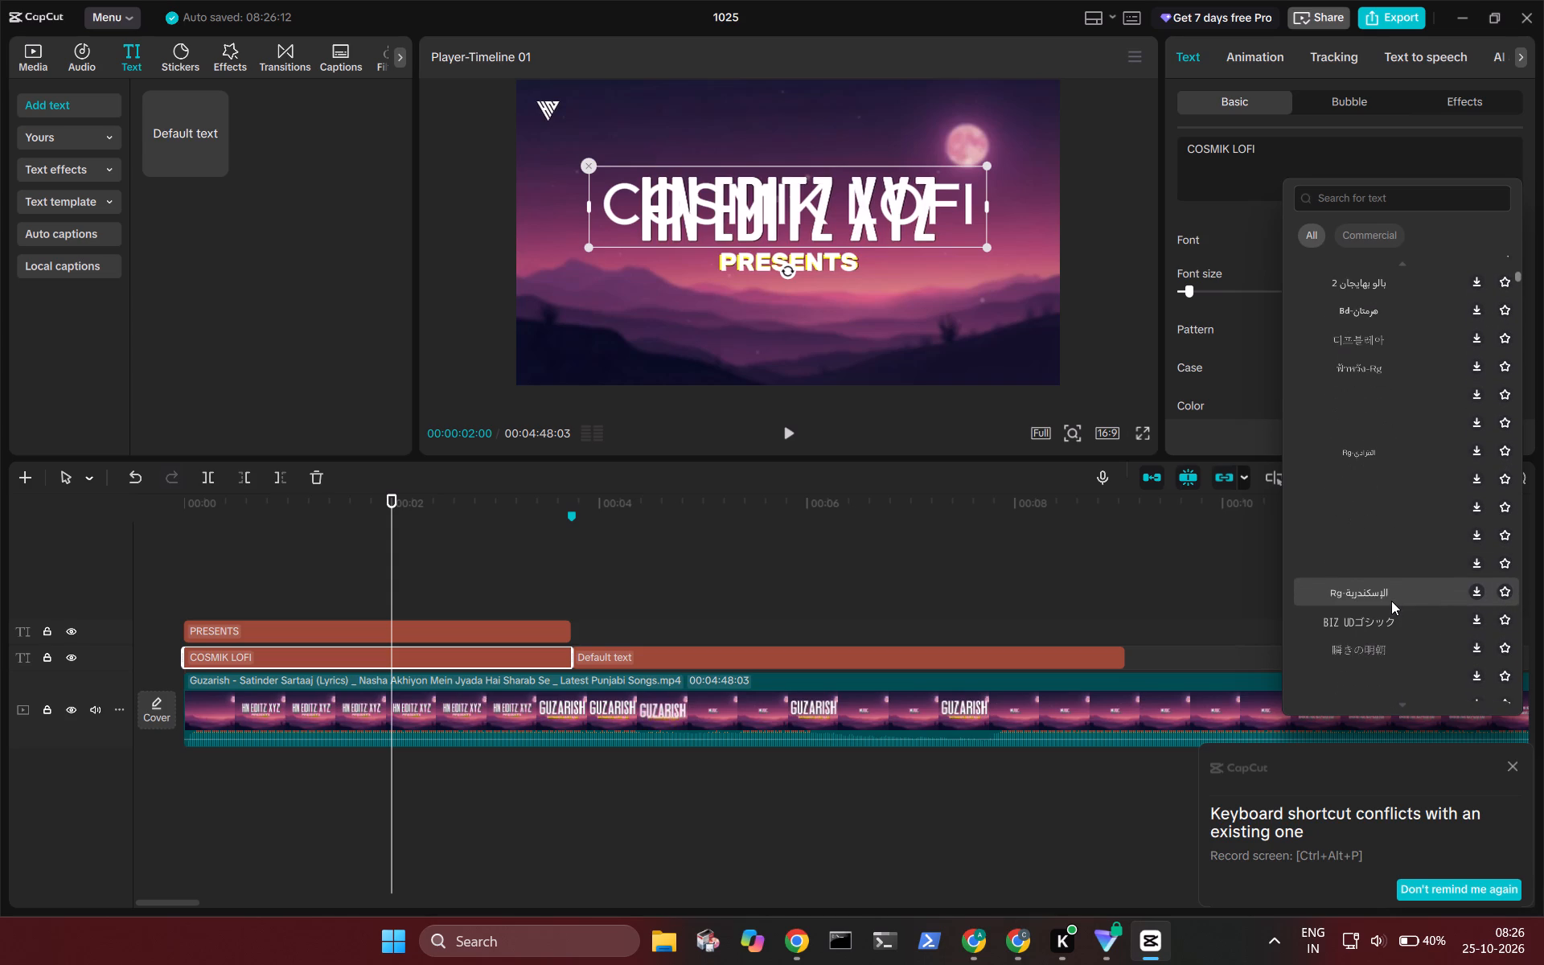
pyautogui.scroll(-2, 1391, 601)
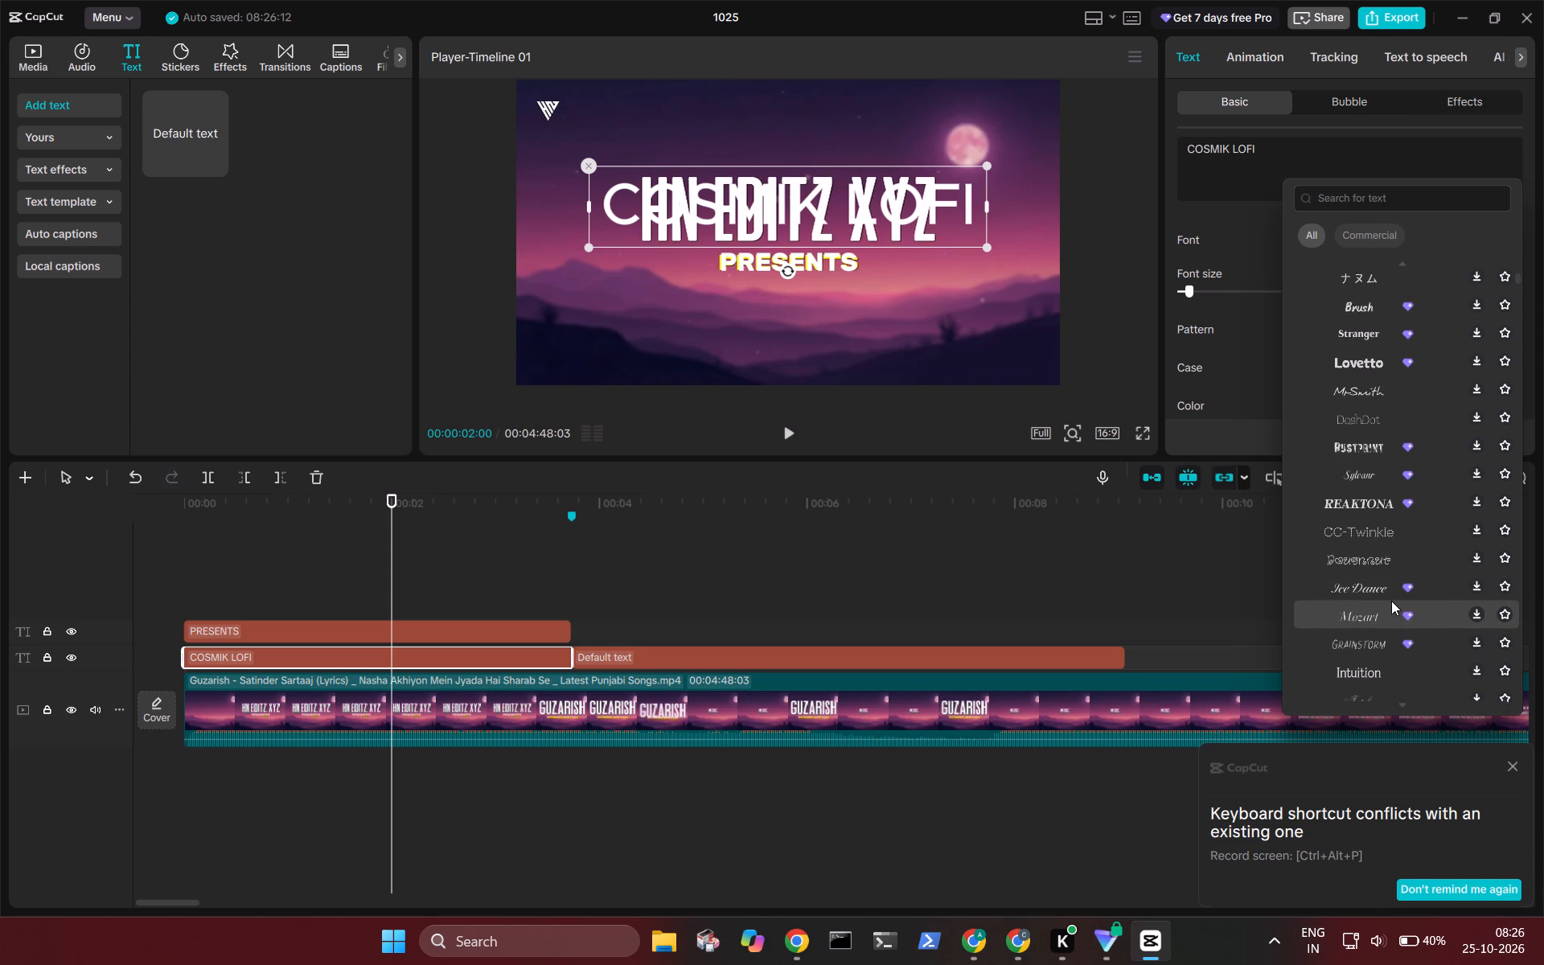
pyautogui.scroll(-2, 1391, 601)
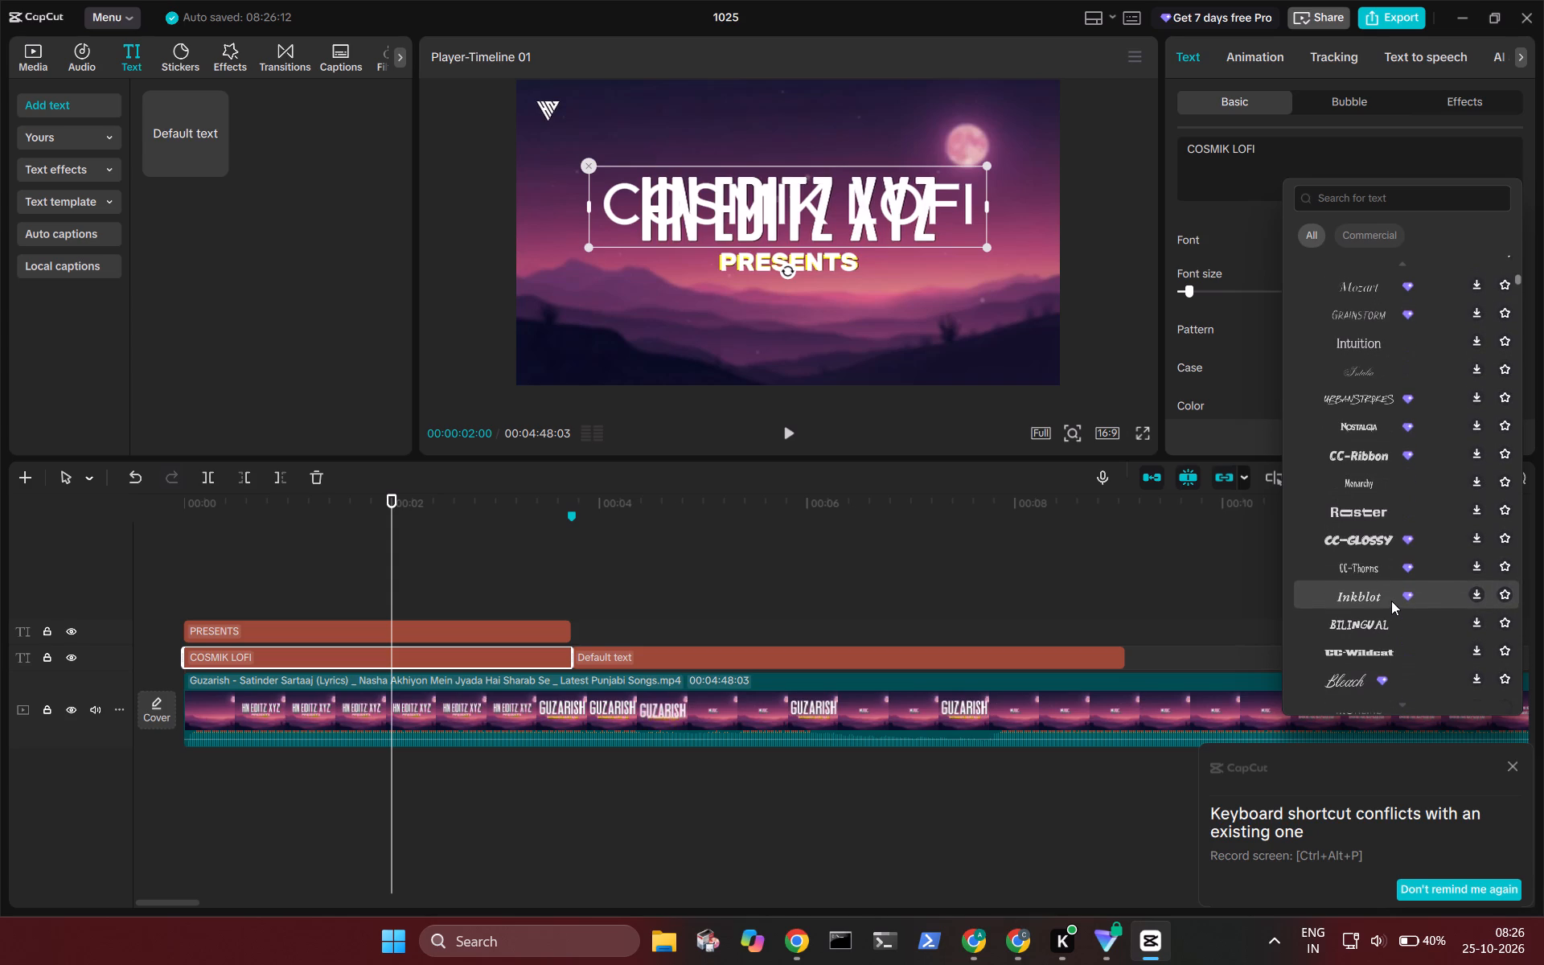
pyautogui.click(1354, 503)
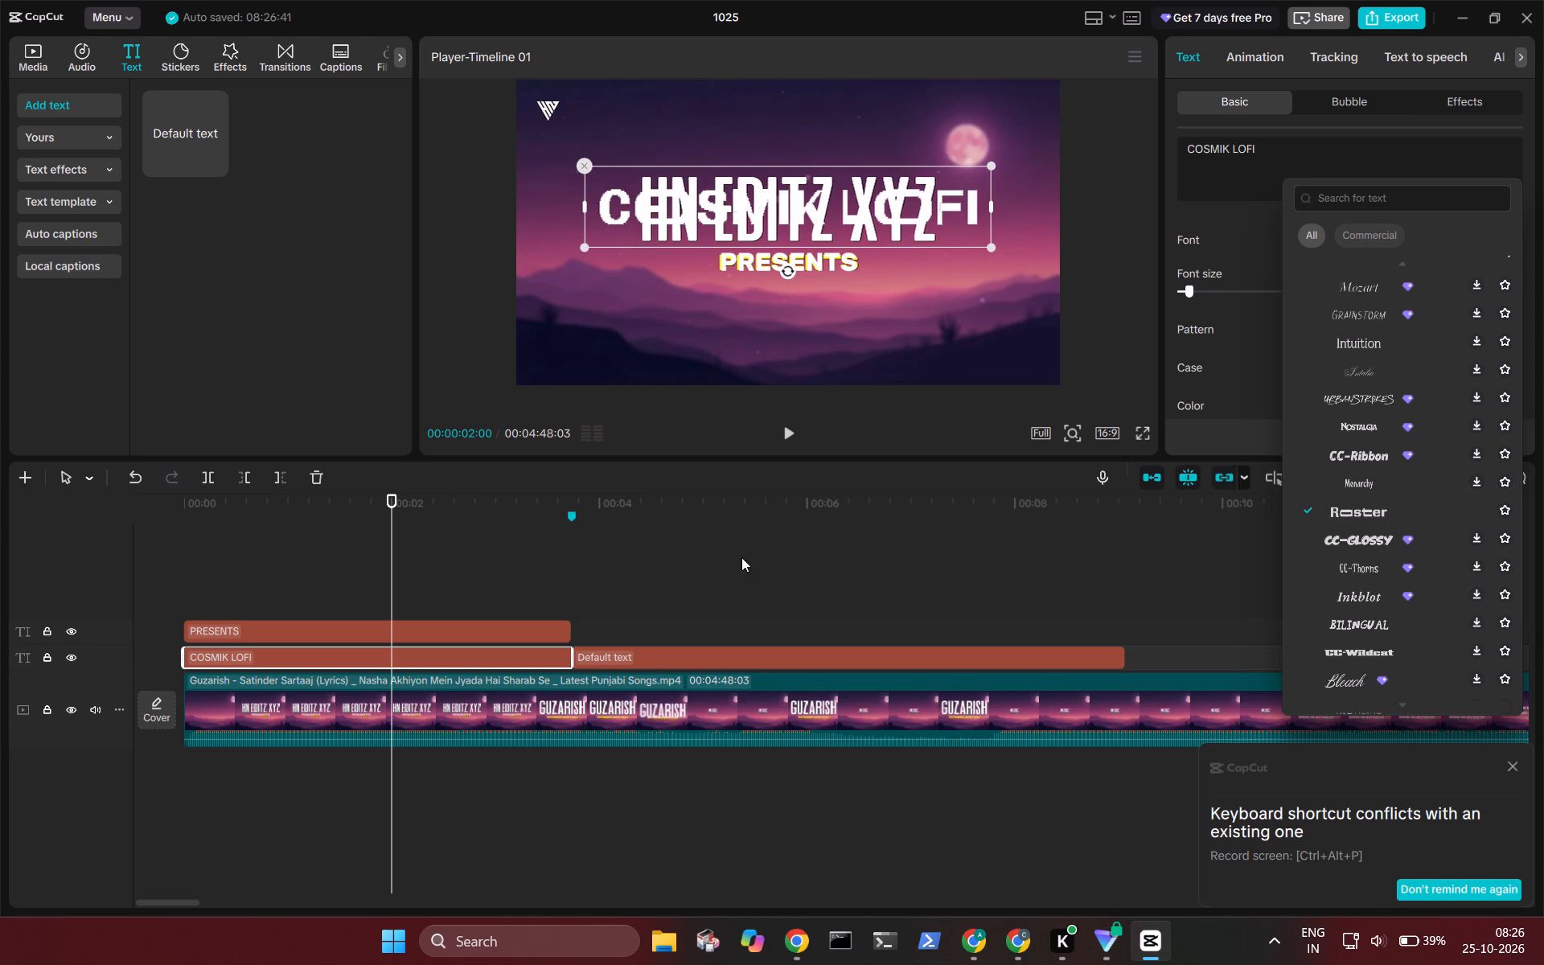
pyautogui.click(447, 589)
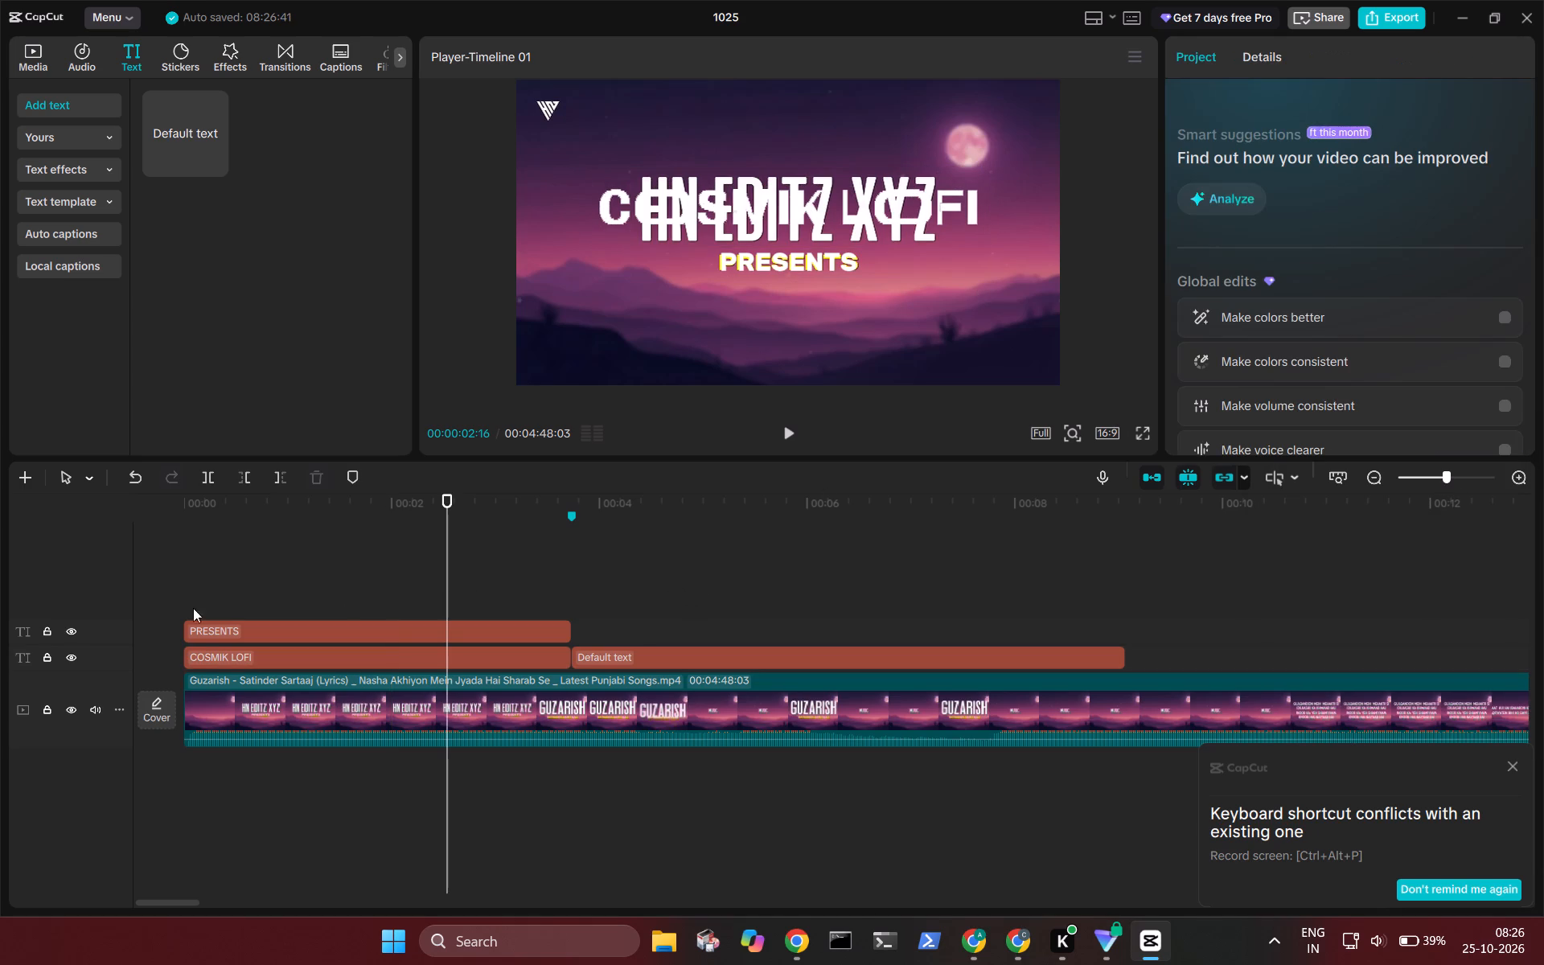
# Play the opening seconds of the timeline to preview the "COSMIK LOFI" and "PRESENTS" titles over the clip.
pyautogui.click(199, 602)
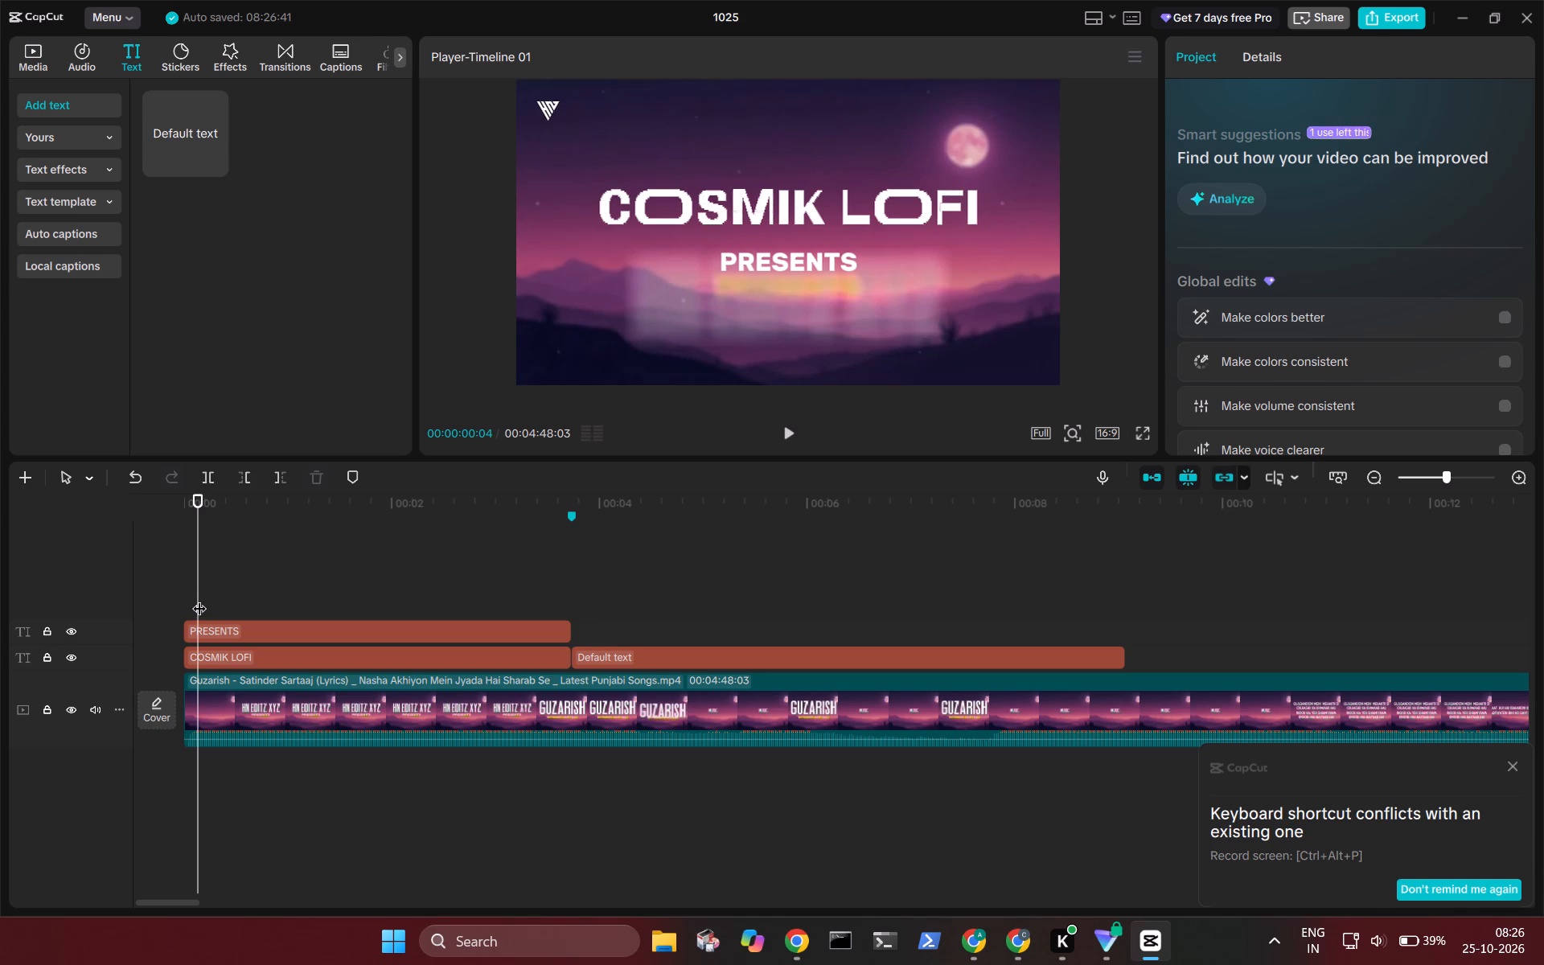
pyautogui.press('space')
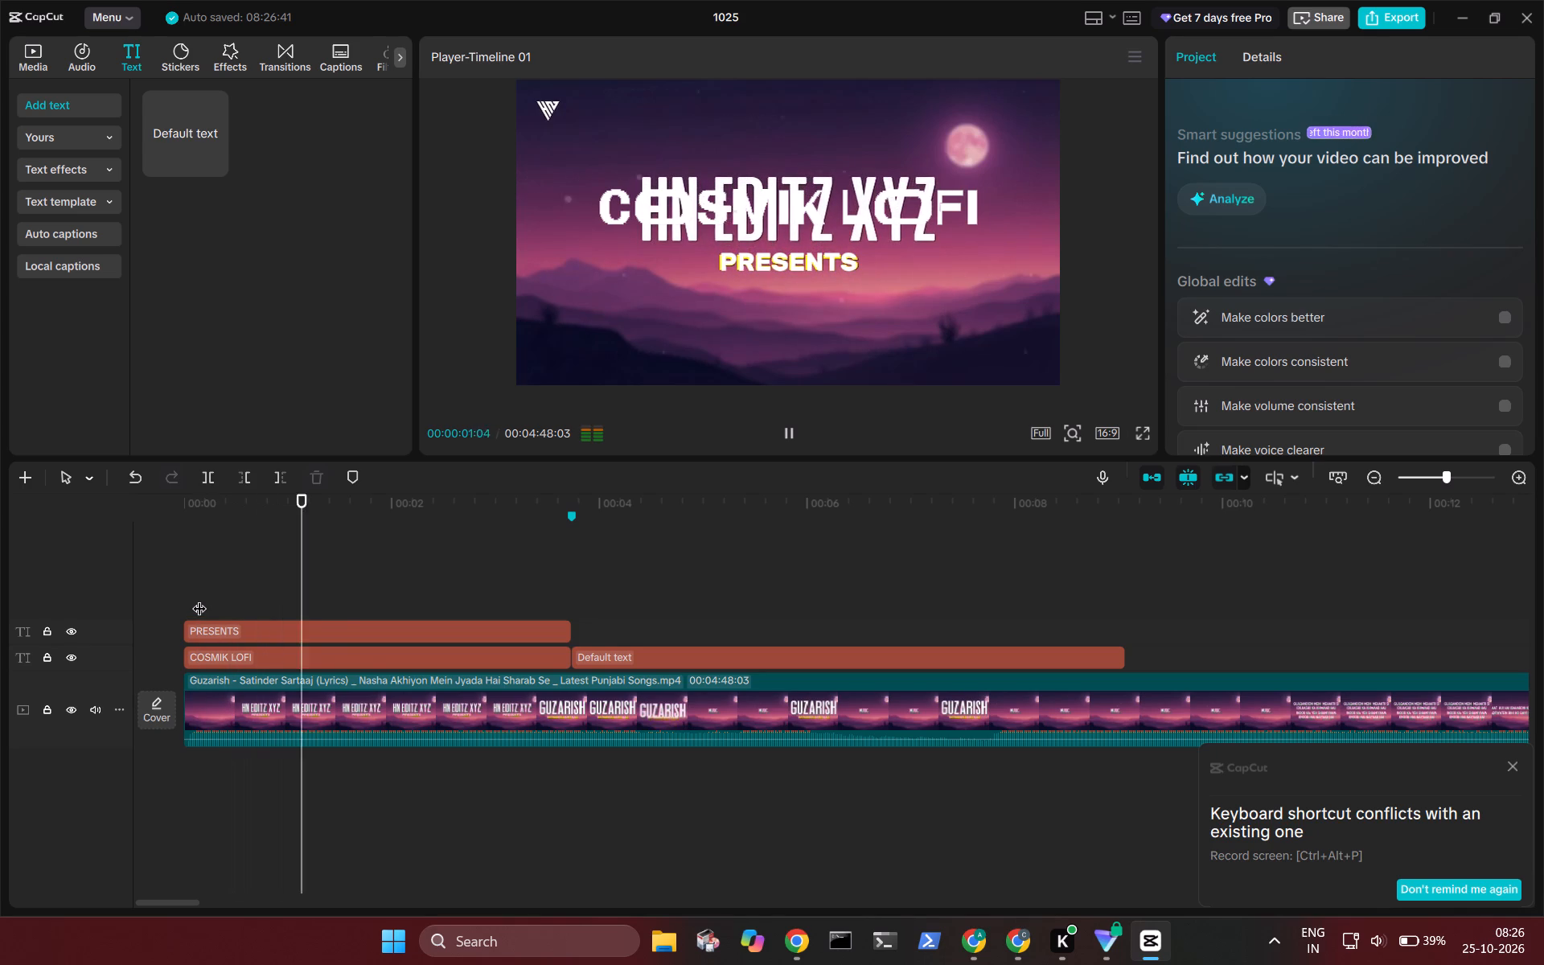
pyautogui.press('space')
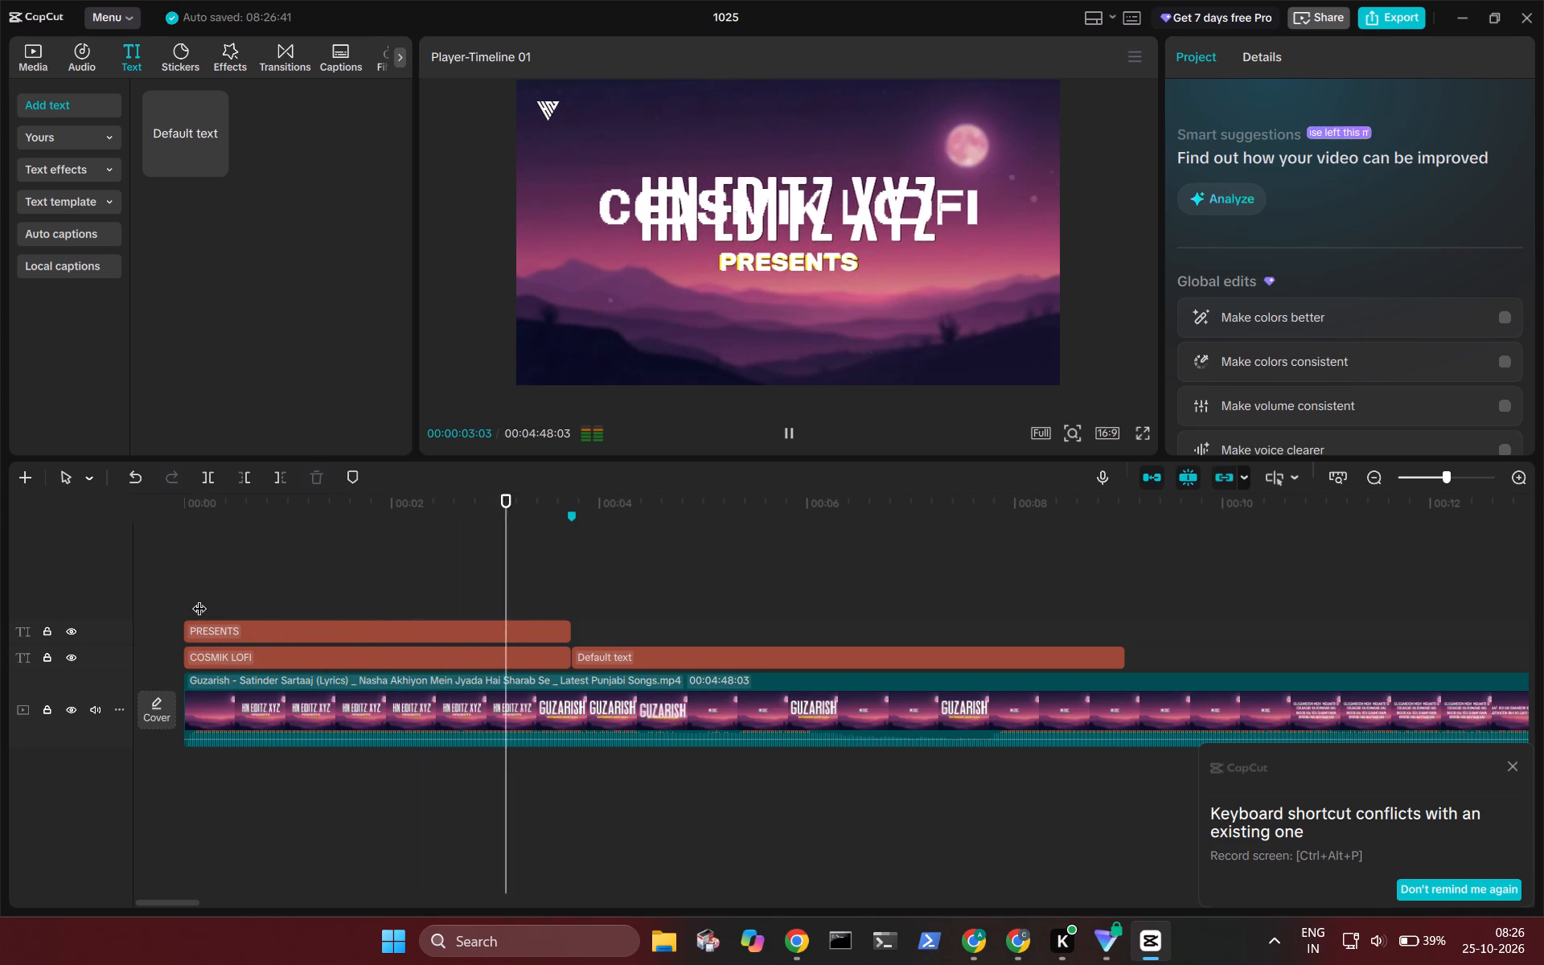
# Browse the entrance (In) animations available for the "PRESENTS" text clip.
pyautogui.click(227, 625)
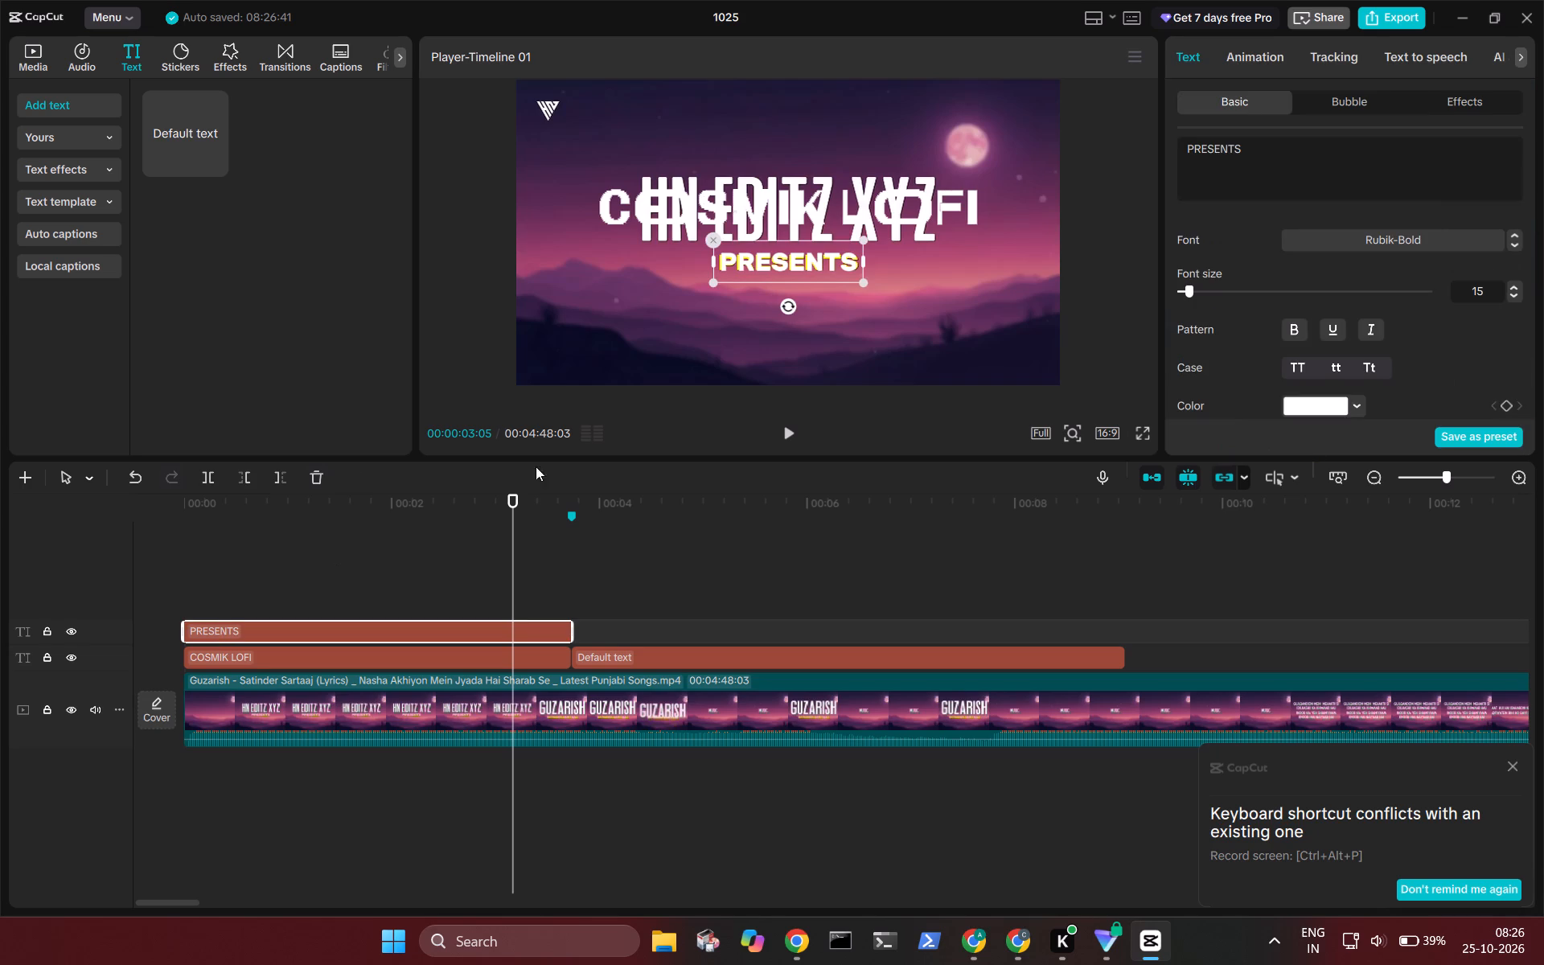
pyautogui.click(1250, 59)
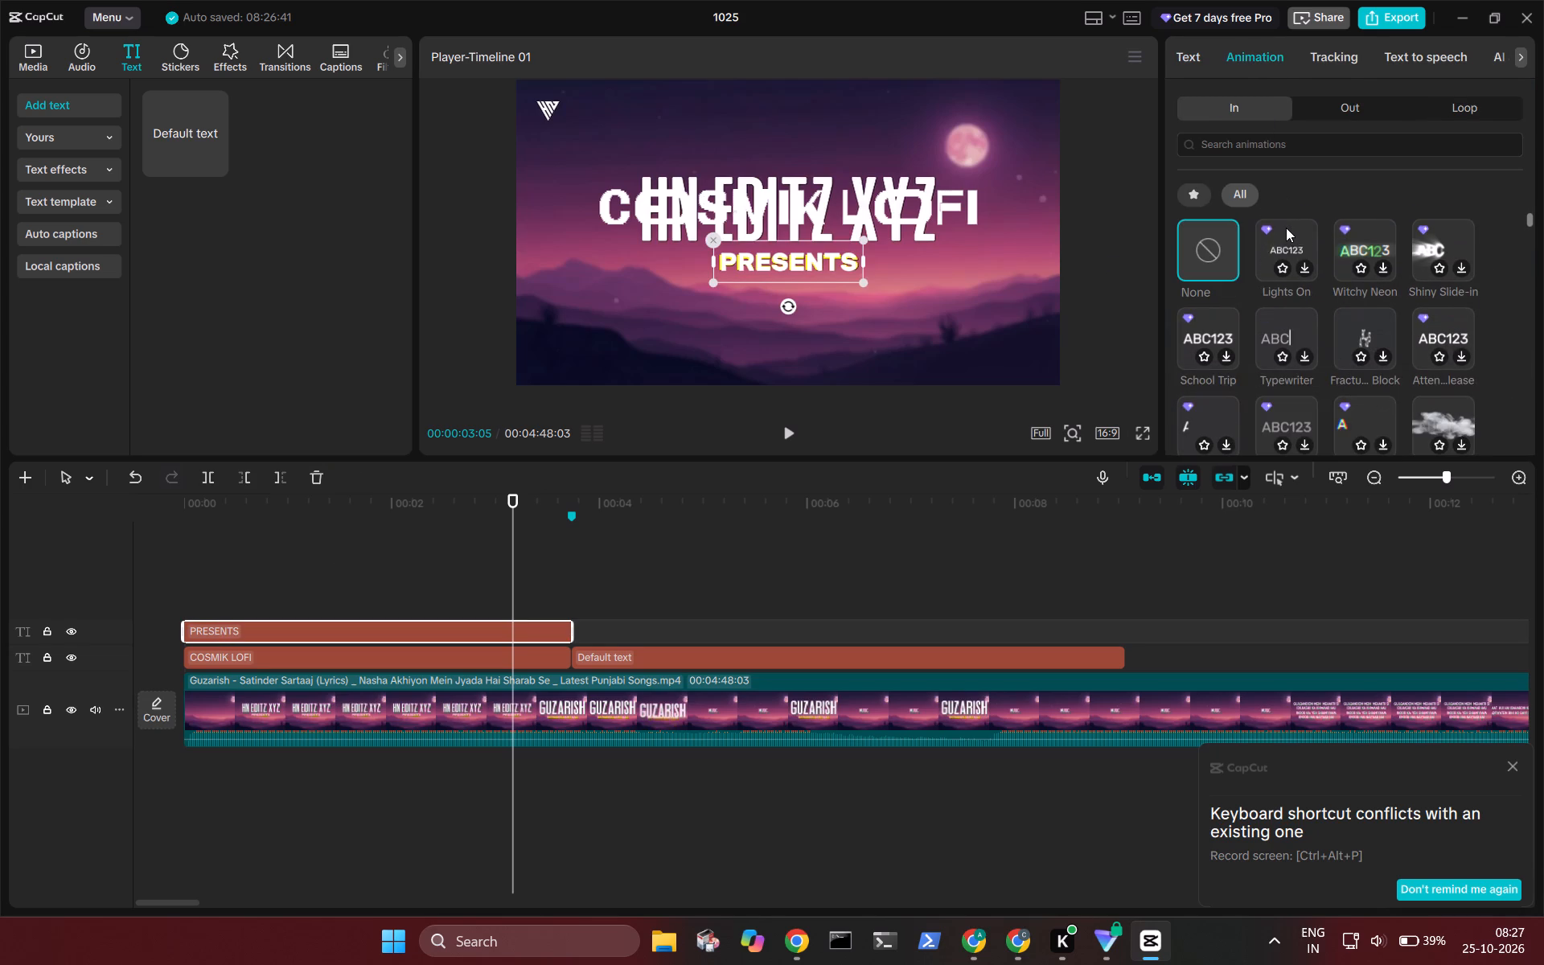
pyautogui.scroll(-2, 1286, 228)
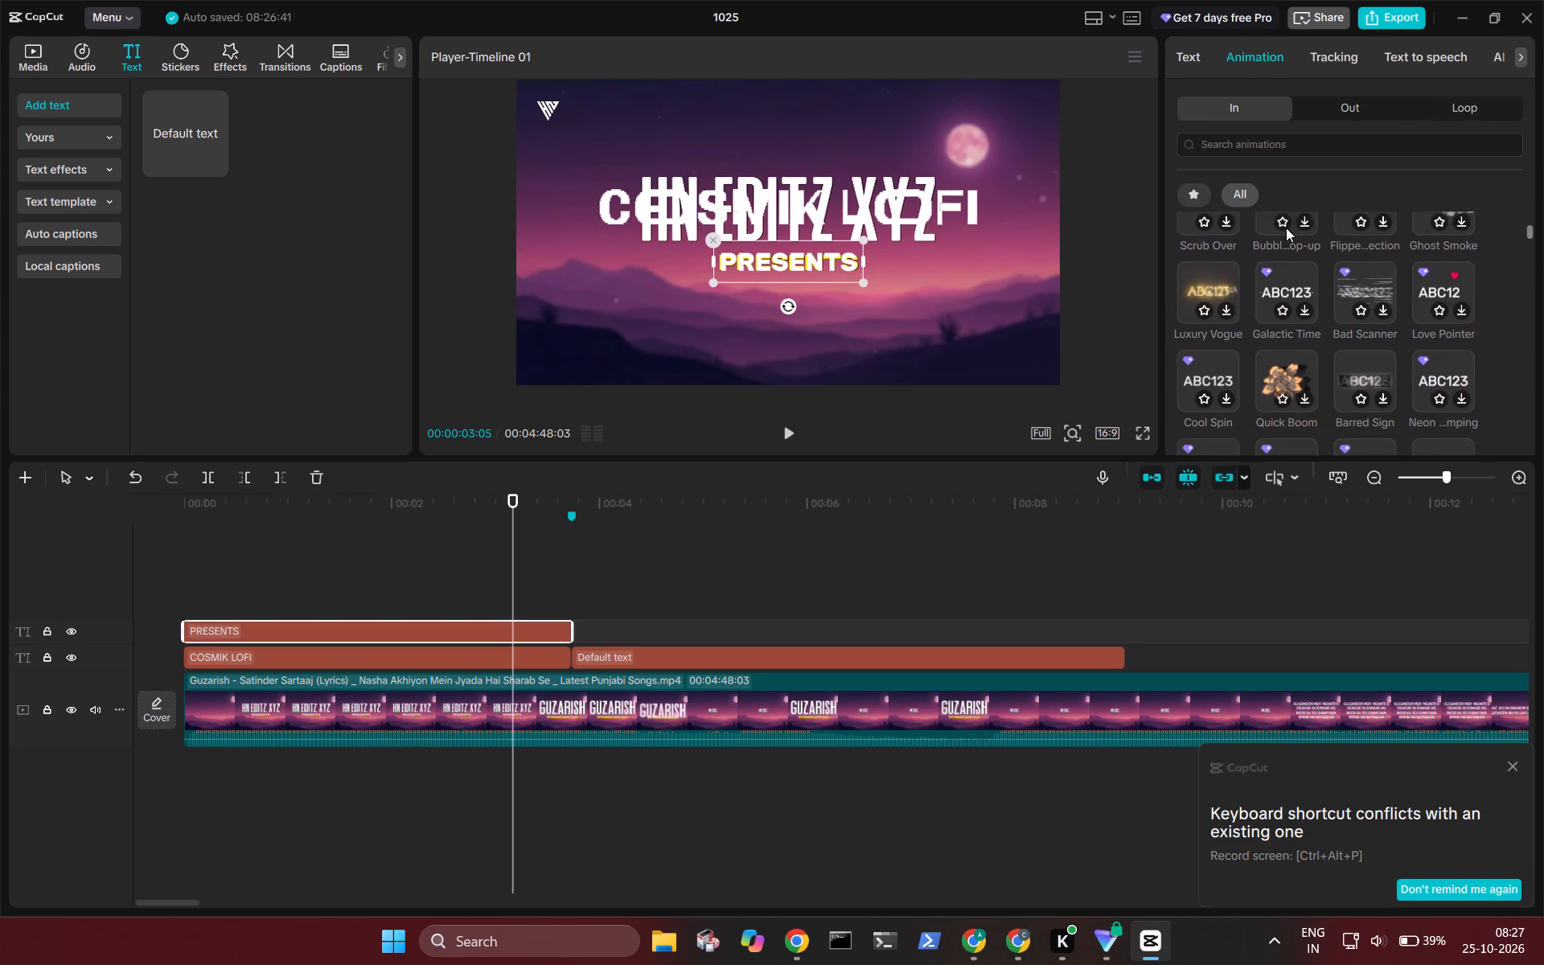
pyautogui.scroll(-1, 1286, 228)
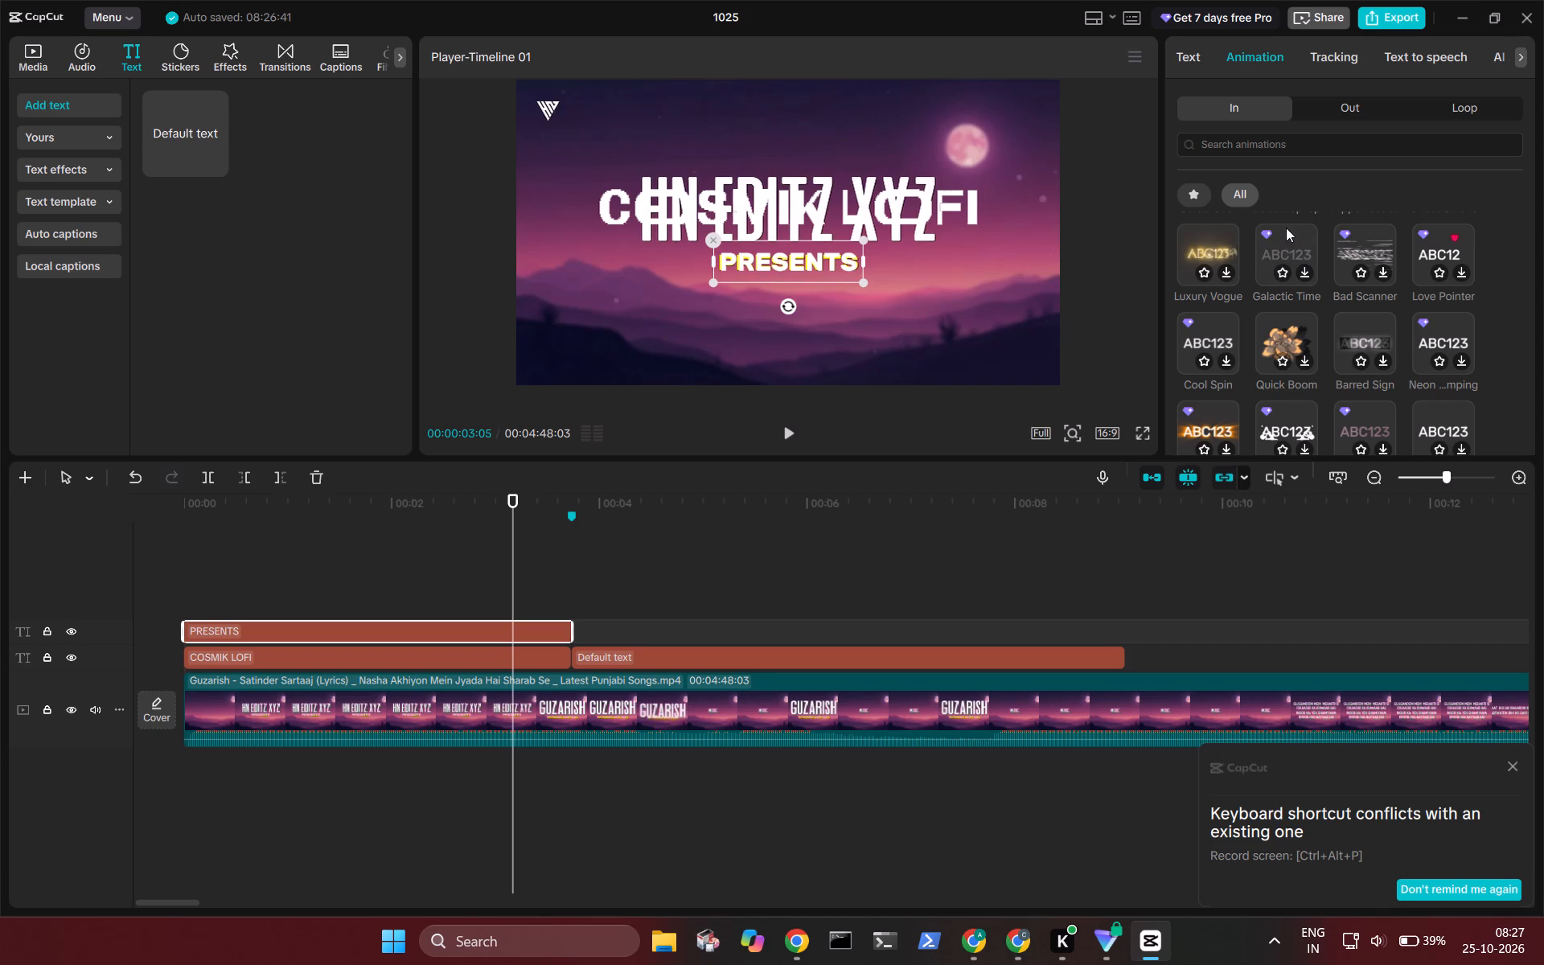
pyautogui.scroll(-2, 1286, 228)
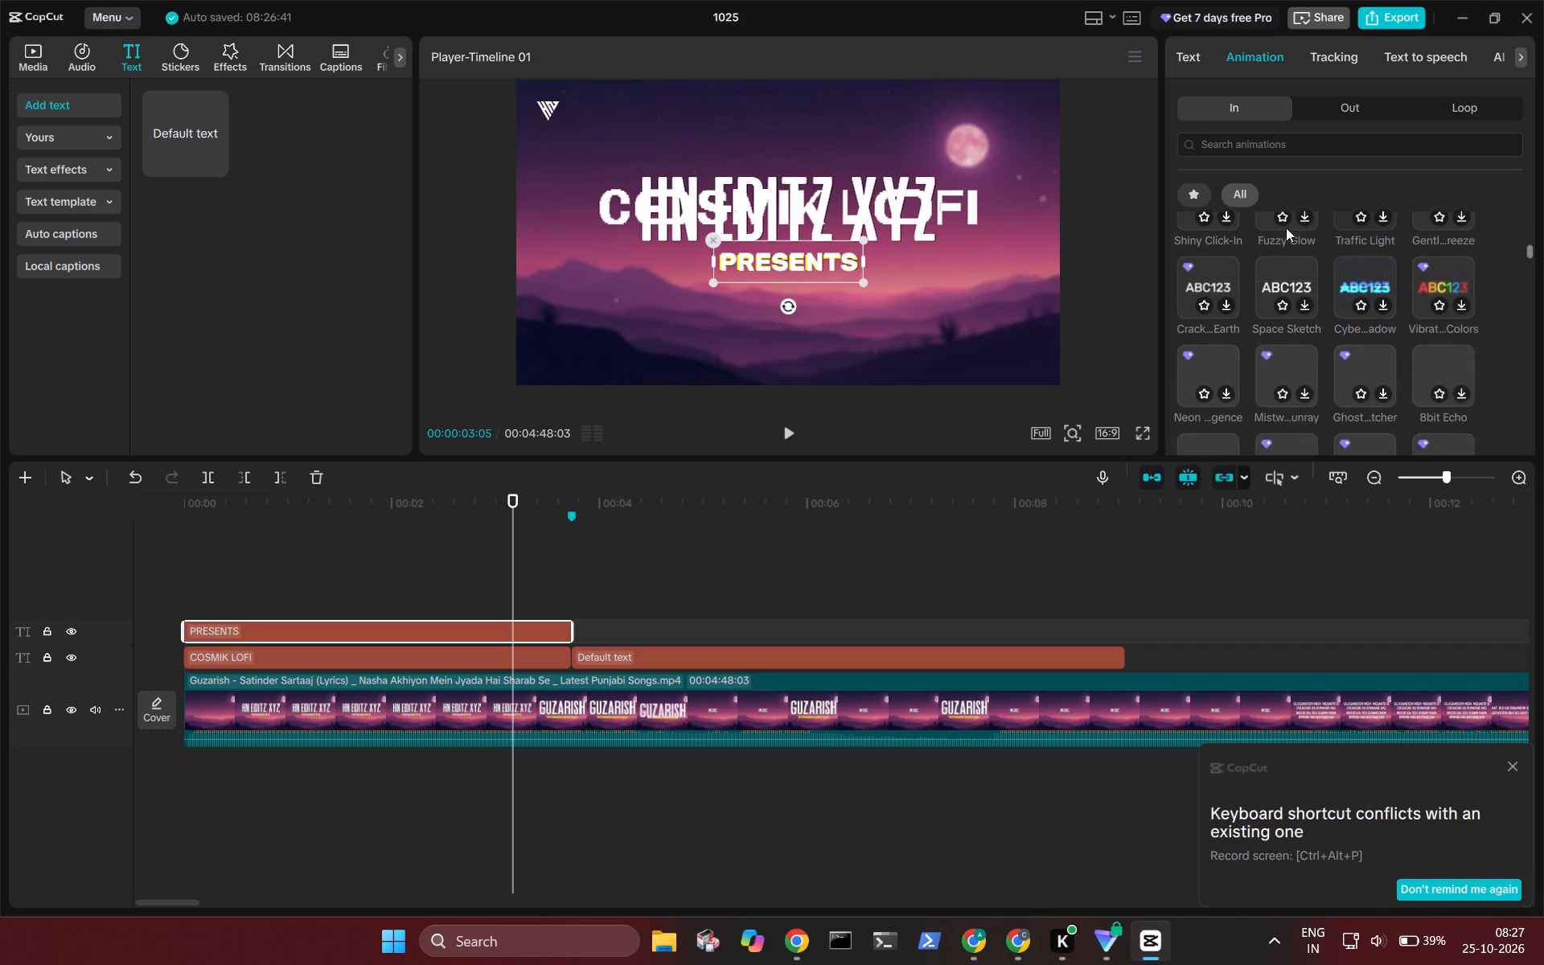
pyautogui.scroll(-2, 1286, 228)
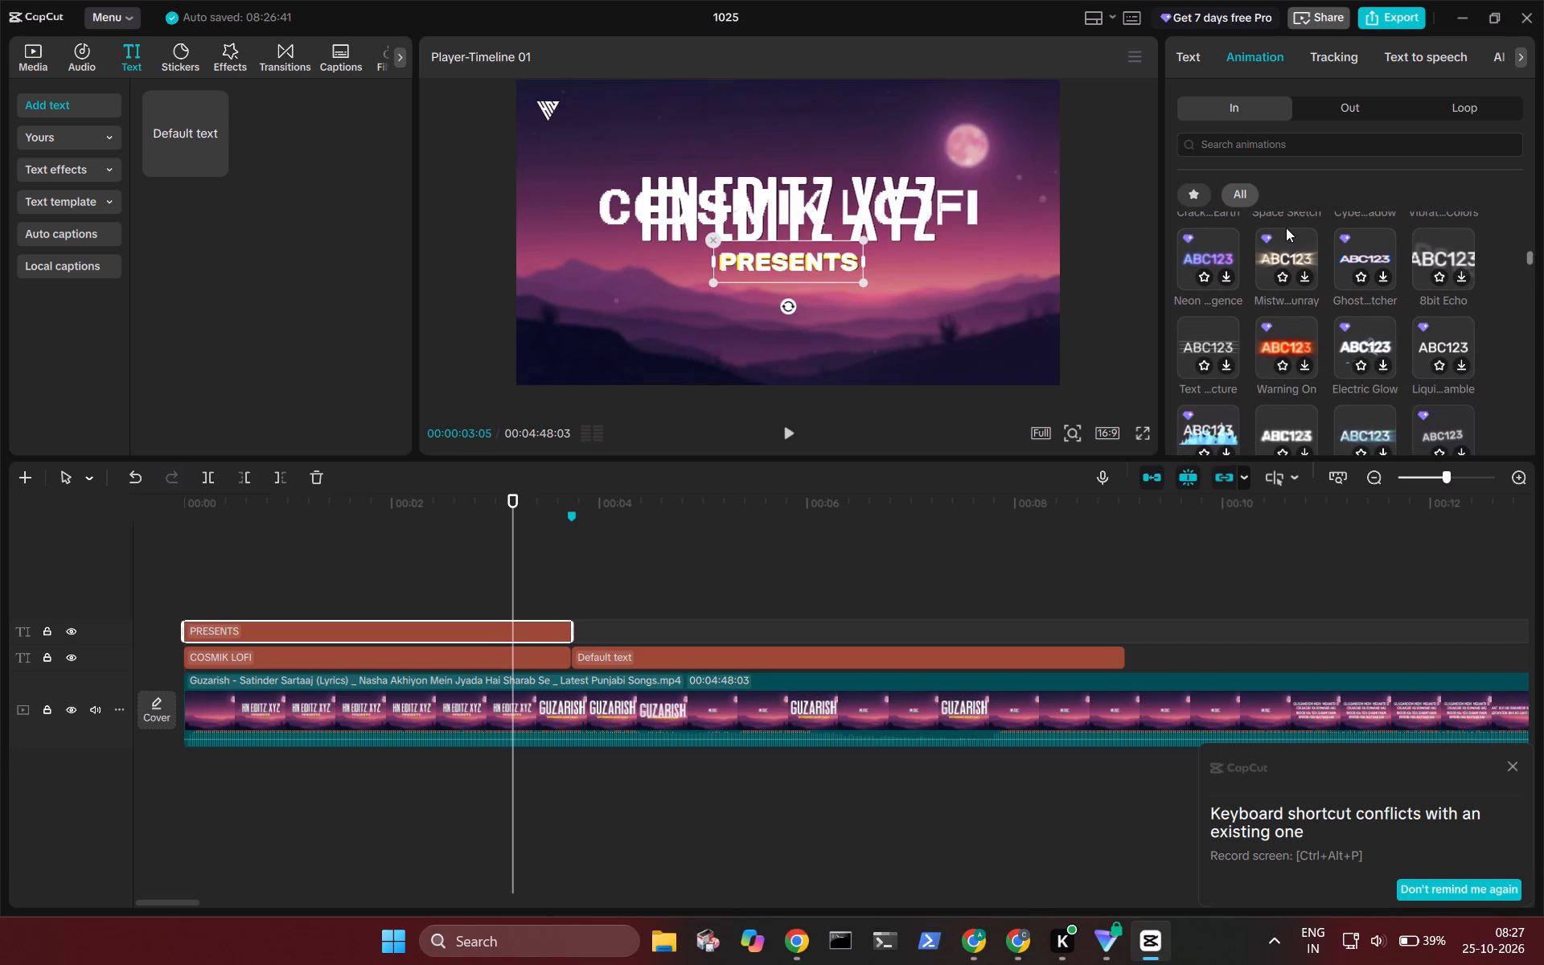
pyautogui.scroll(-1, 1286, 228)
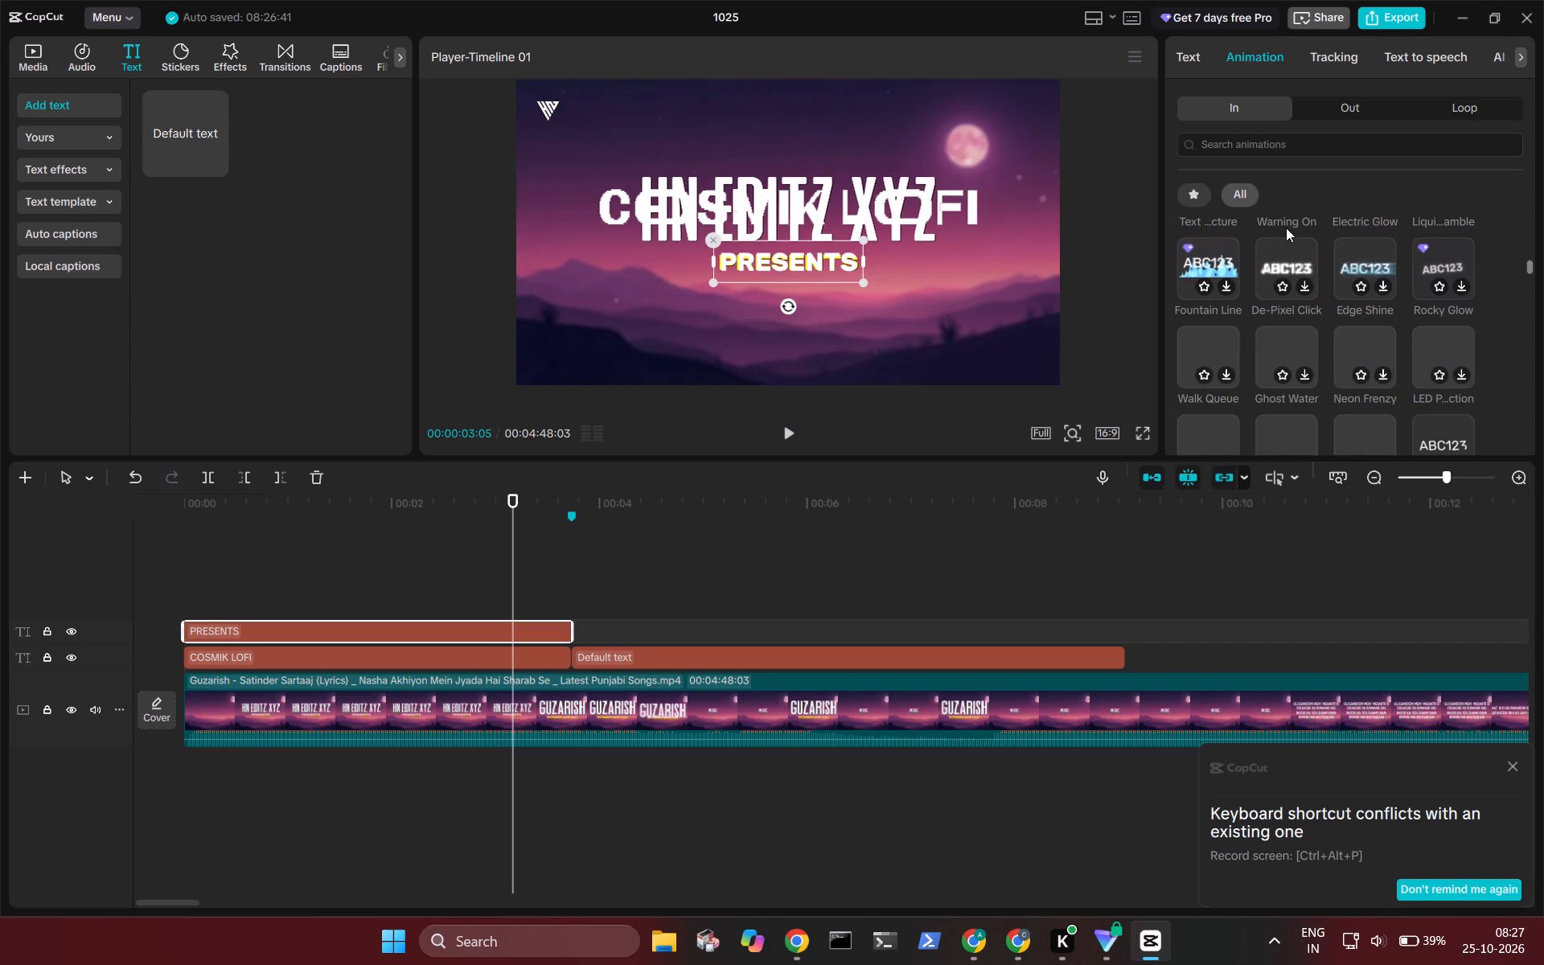
pyautogui.scroll(-1, 1286, 228)
pyautogui.scroll(2, 1286, 228)
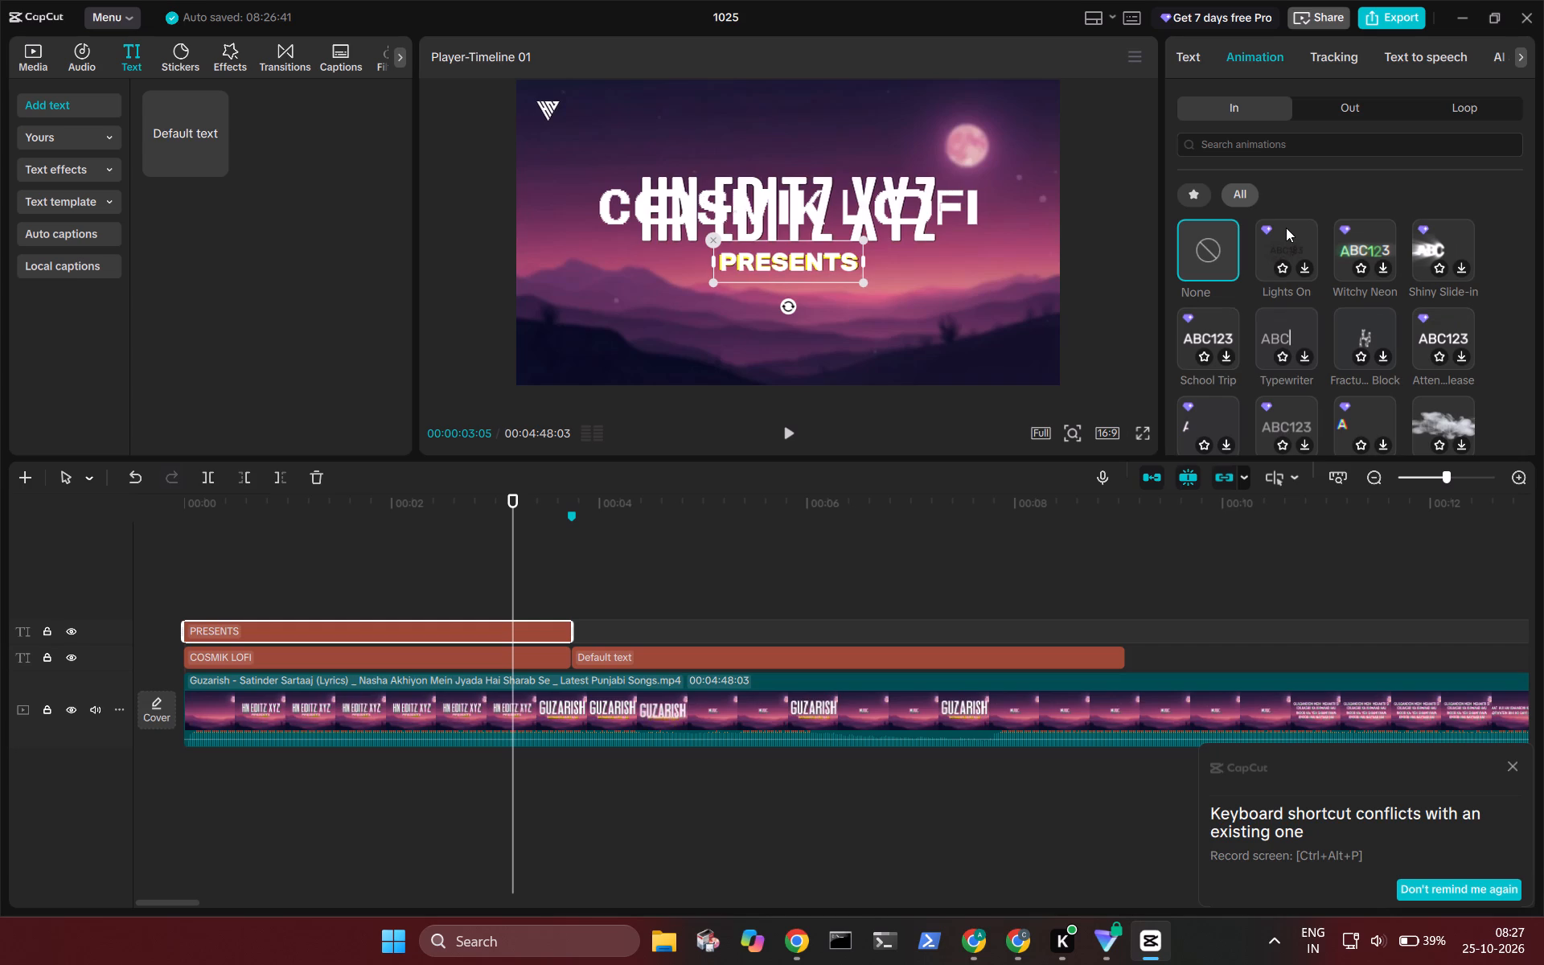
pyautogui.scroll(-1, 1286, 228)
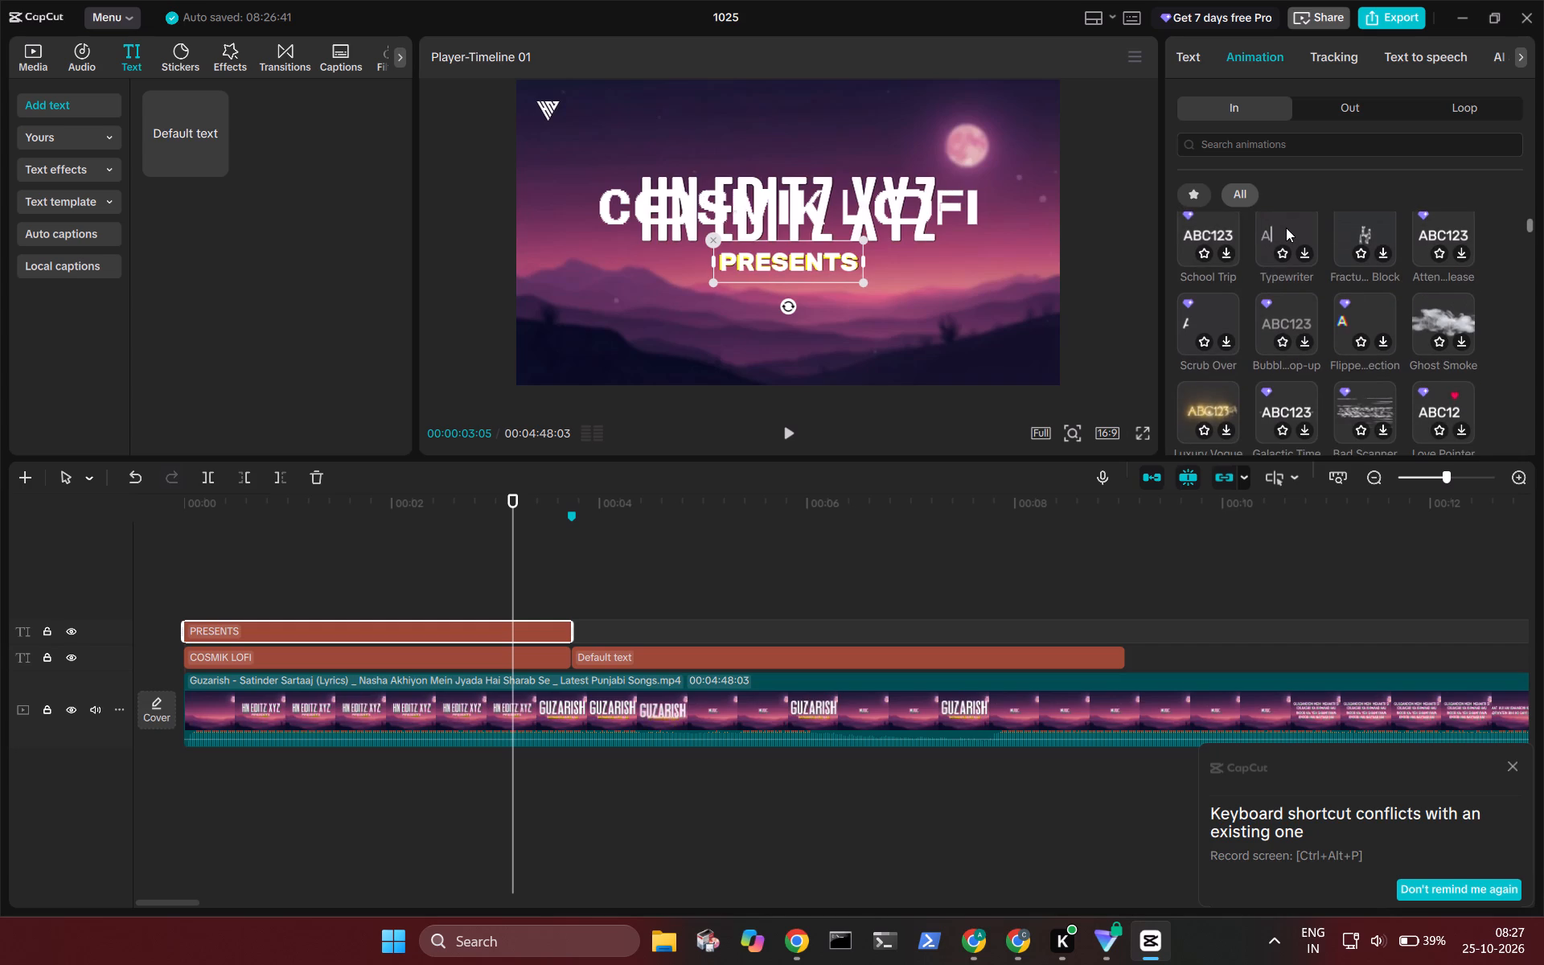
pyautogui.scroll(-2, 1286, 228)
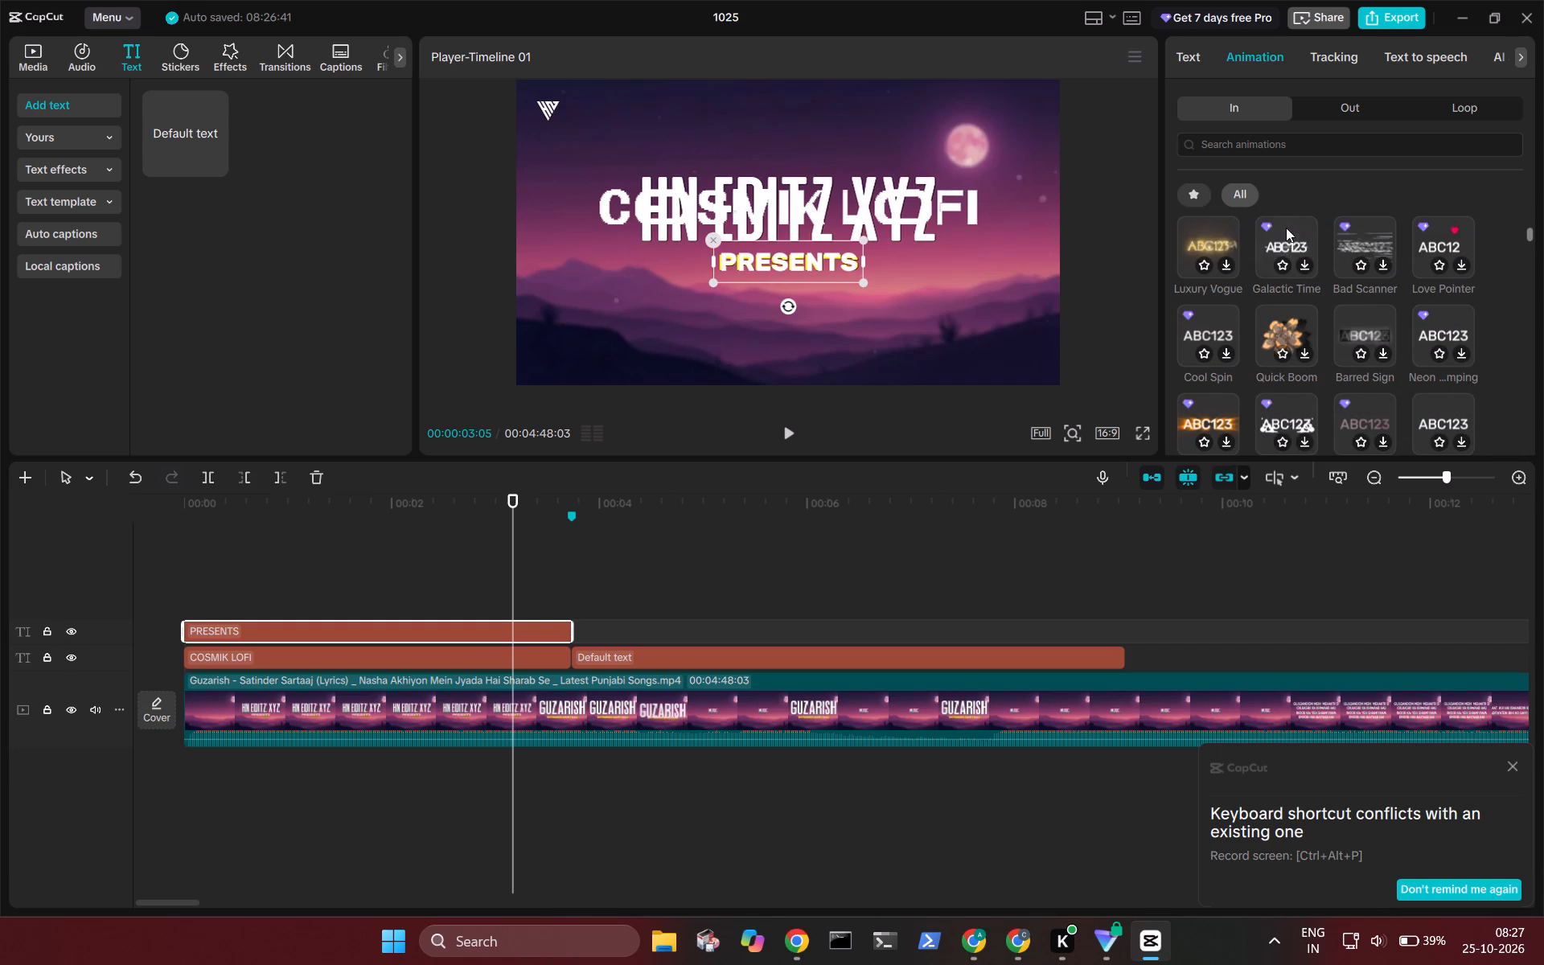
pyautogui.scroll(-2, 1286, 228)
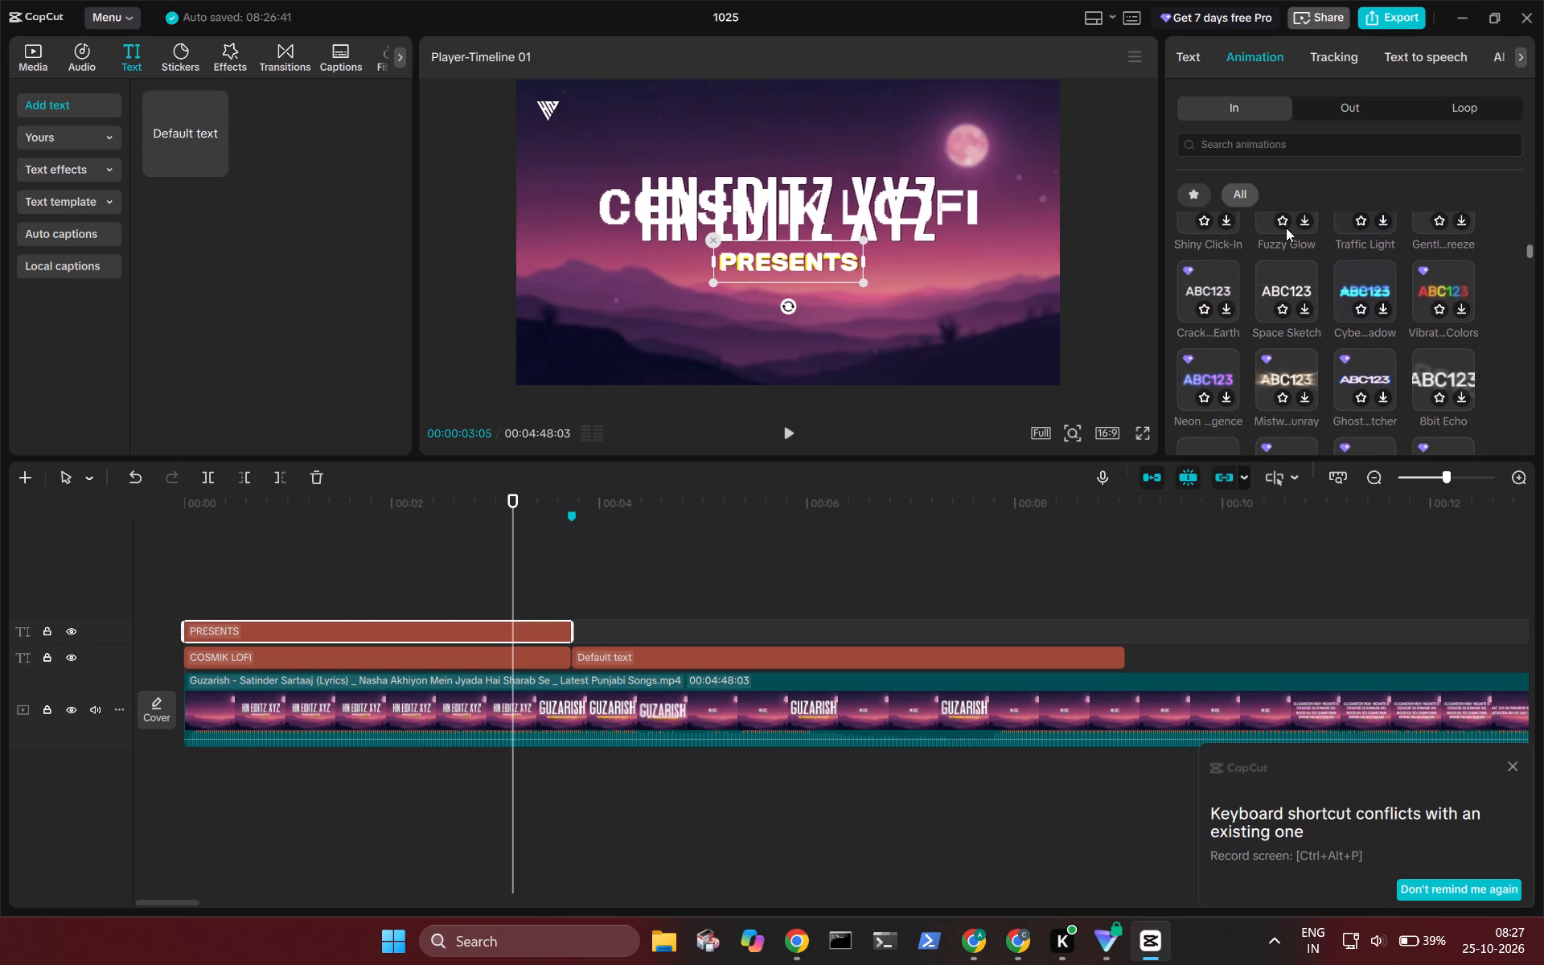
pyautogui.scroll(-3, 1286, 228)
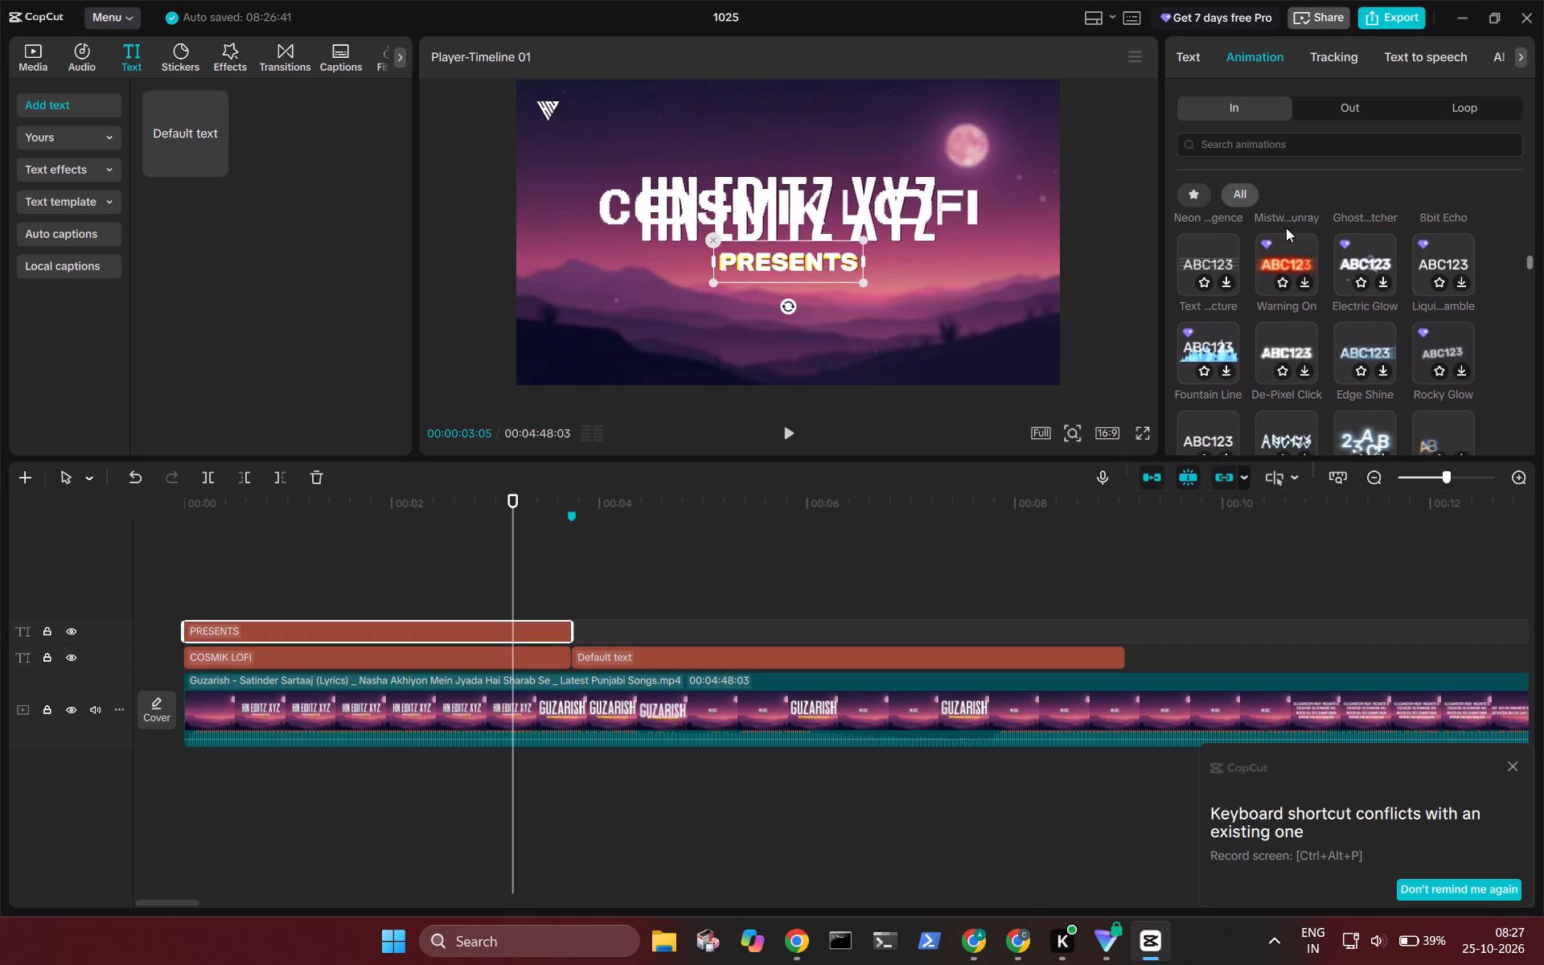
pyautogui.scroll(-4, 1286, 228)
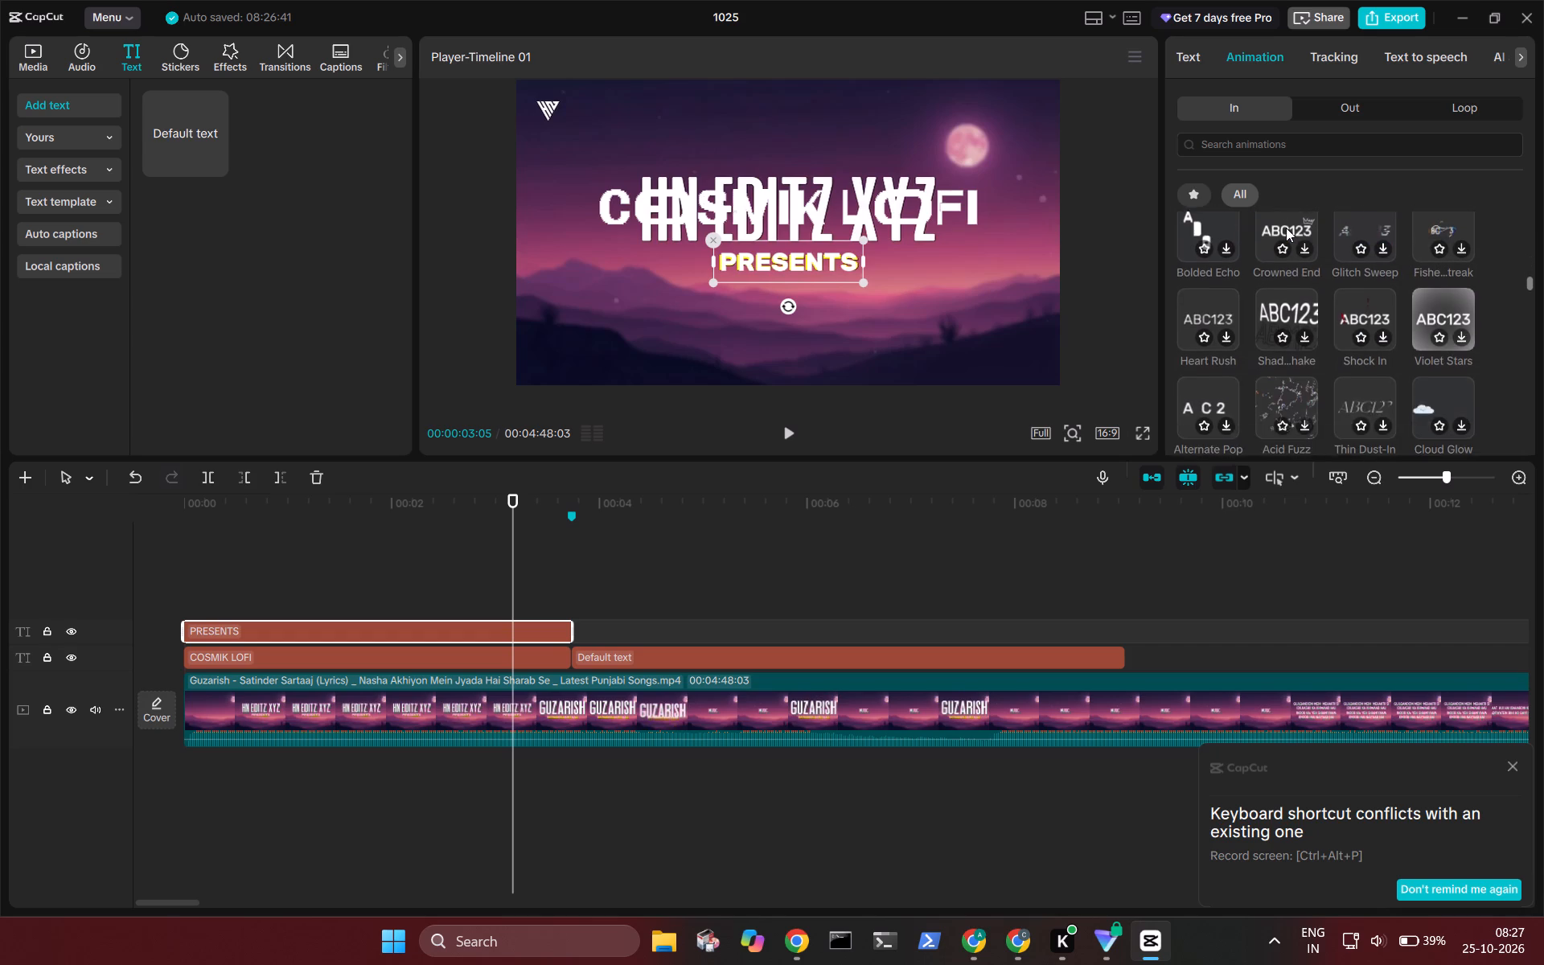
pyautogui.scroll(-3, 1286, 228)
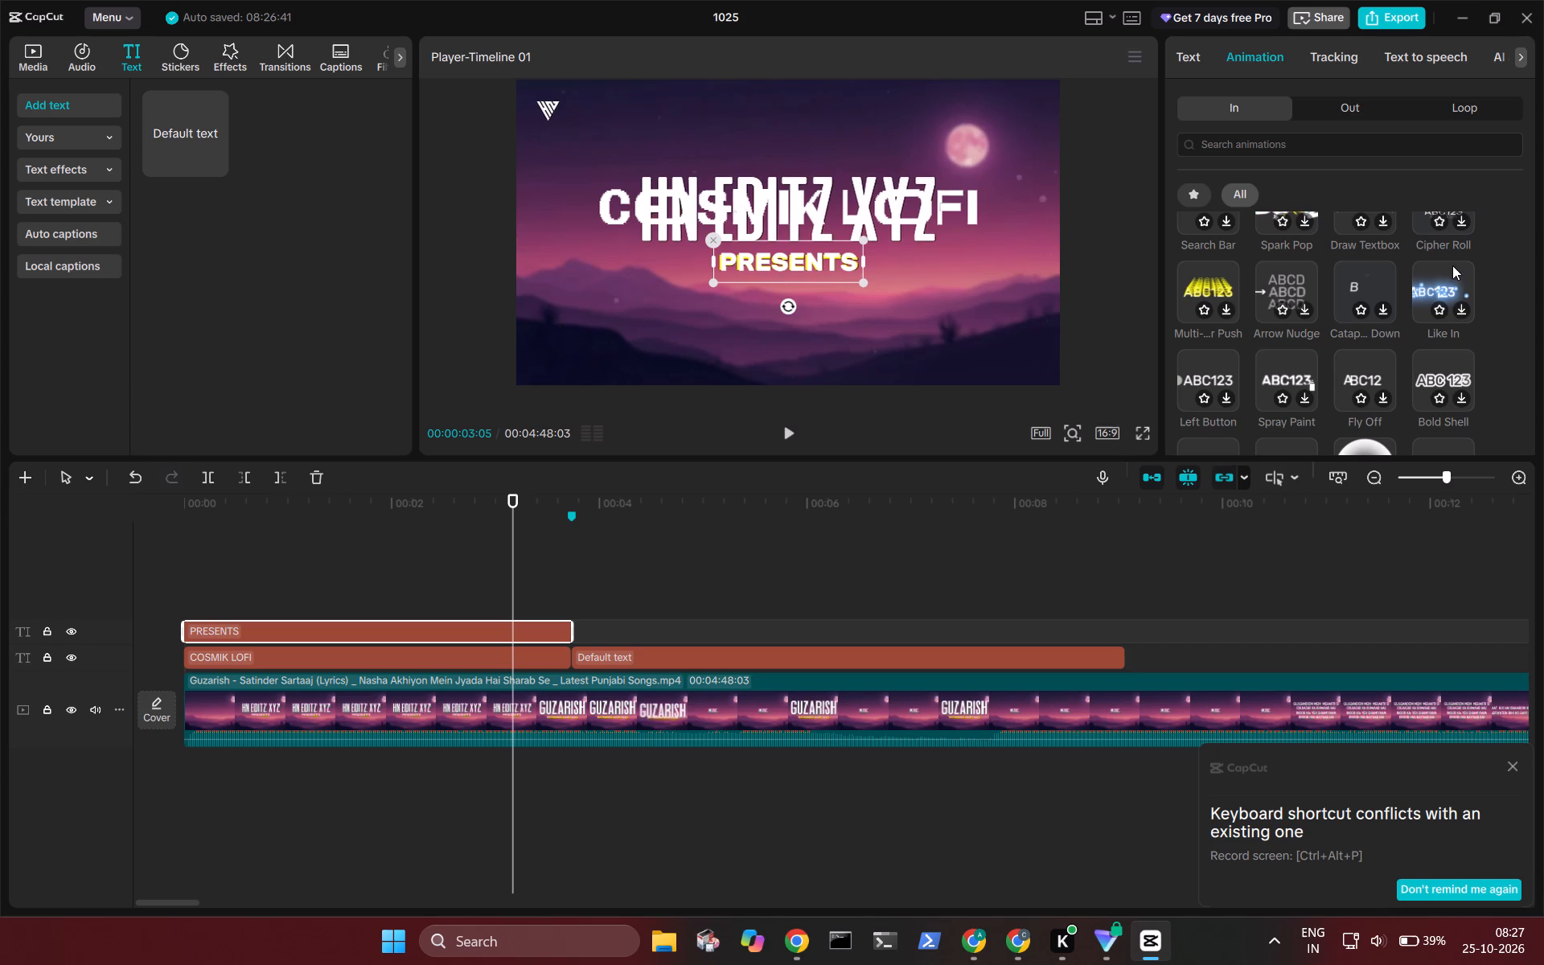
pyautogui.scroll(-1, 1366, 278)
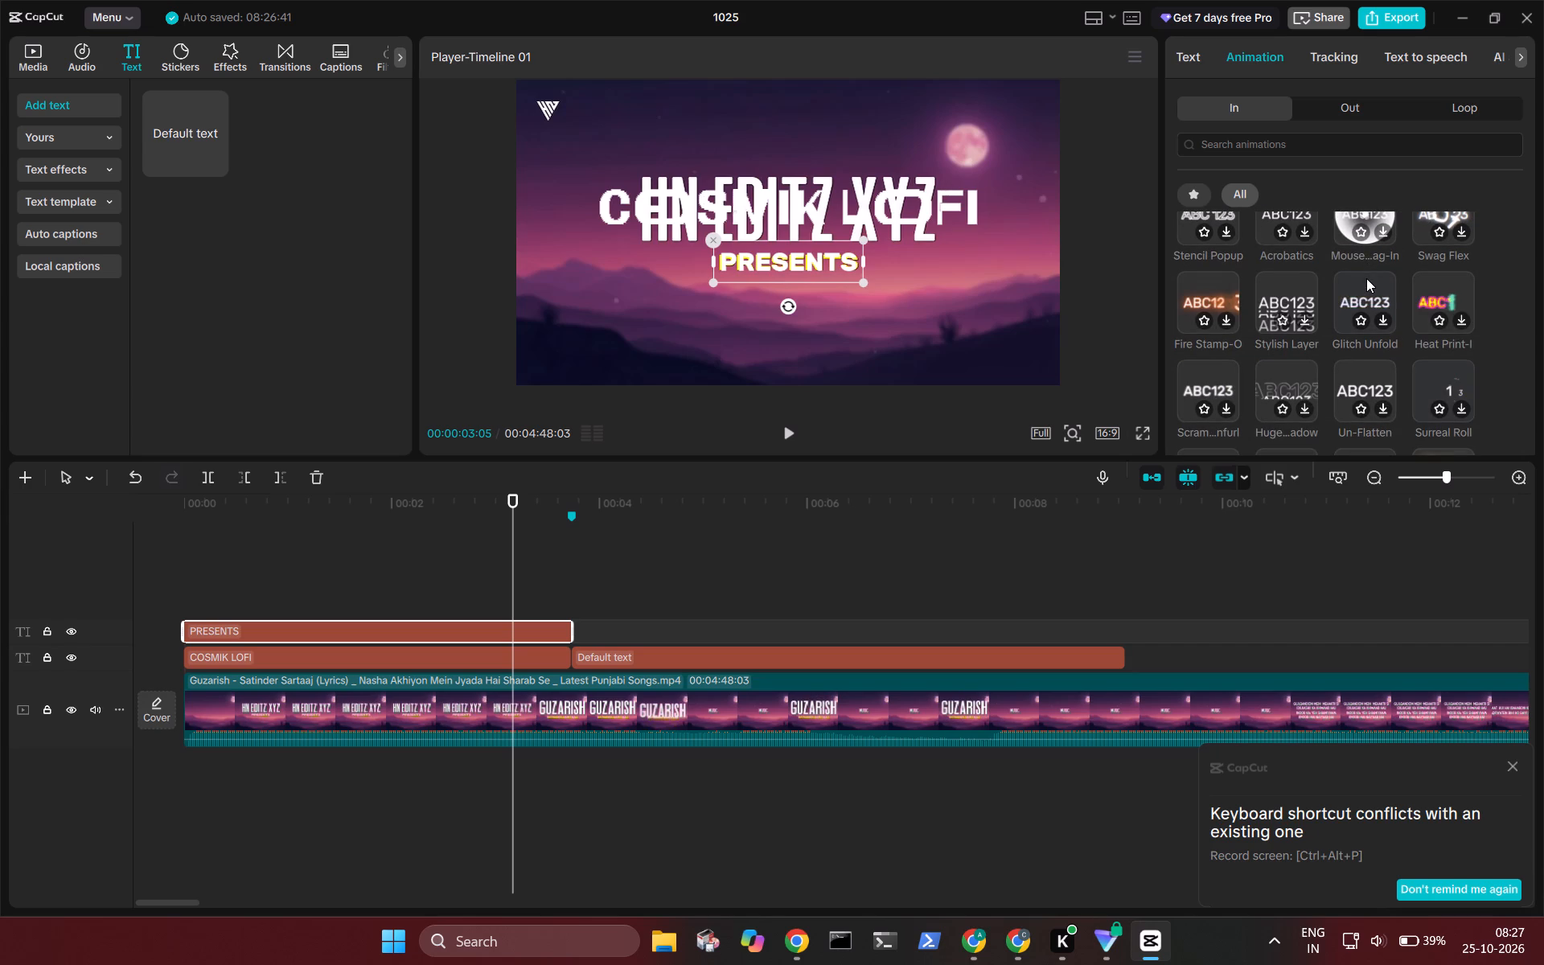
pyautogui.scroll(-1, 1366, 278)
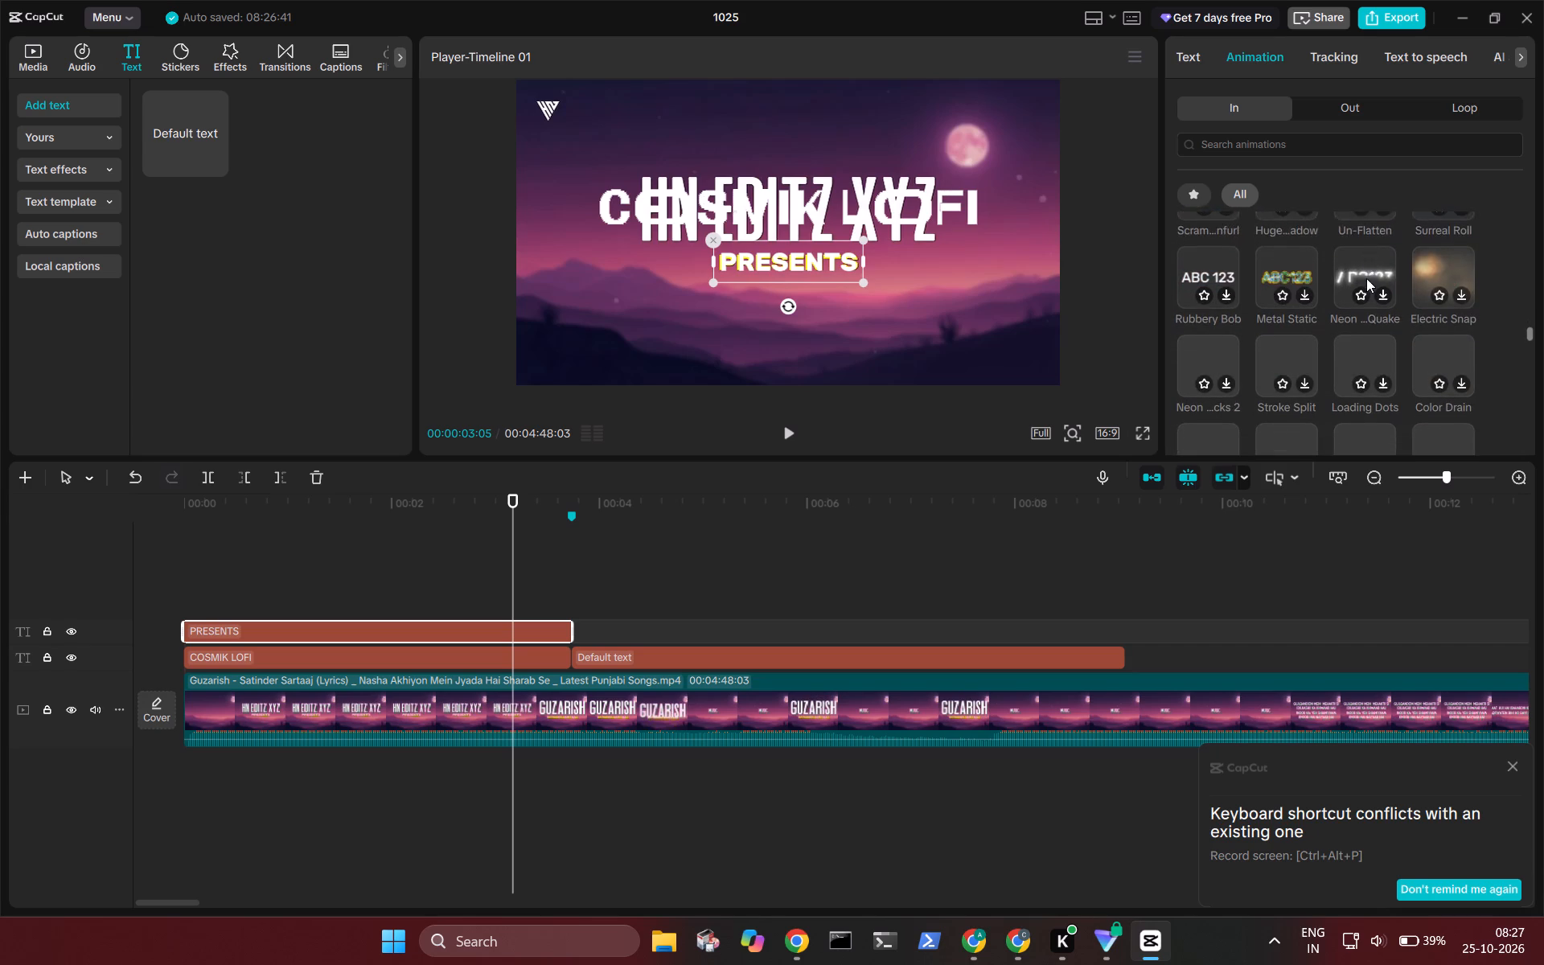
pyautogui.scroll(-2, 1366, 278)
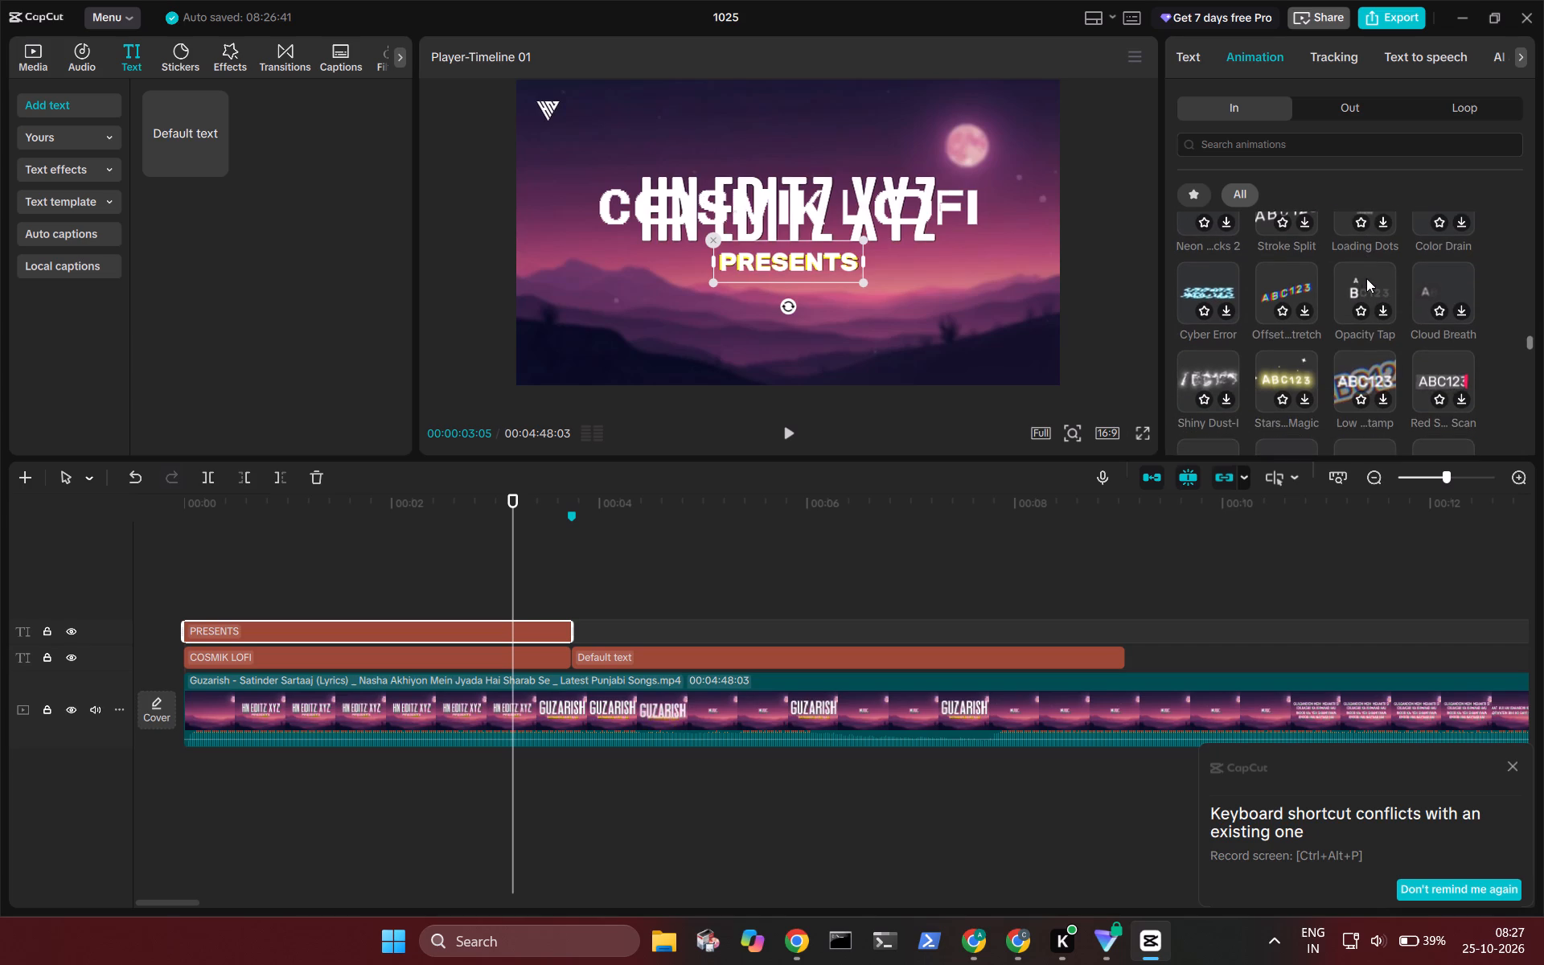
pyautogui.scroll(-2, 1366, 278)
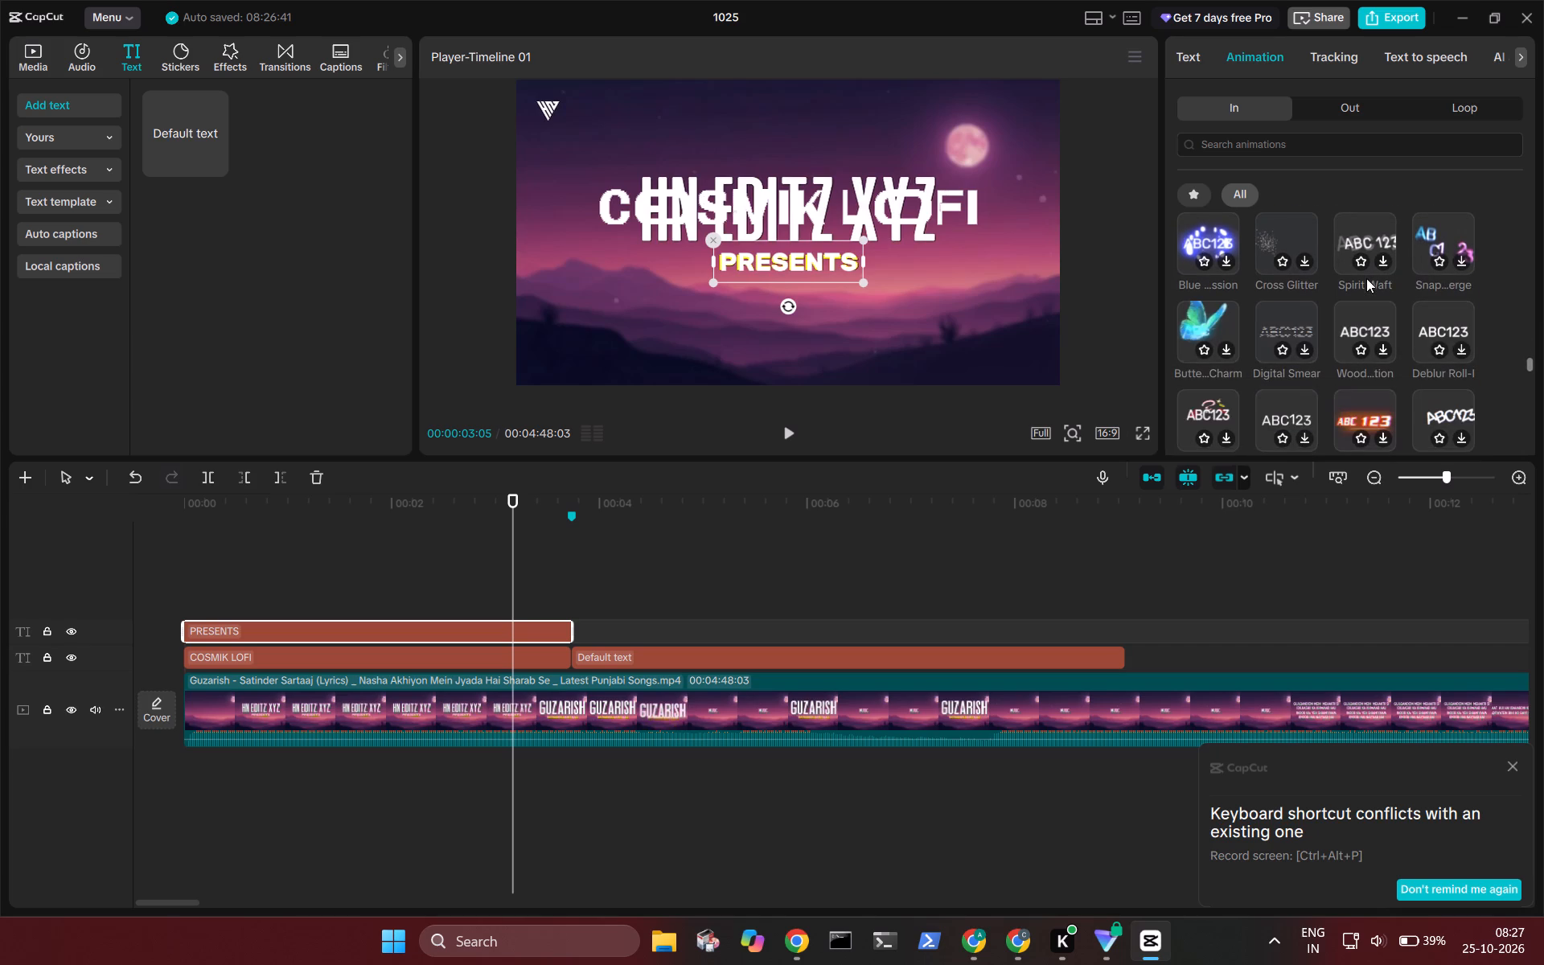
pyautogui.scroll(-2, 1366, 278)
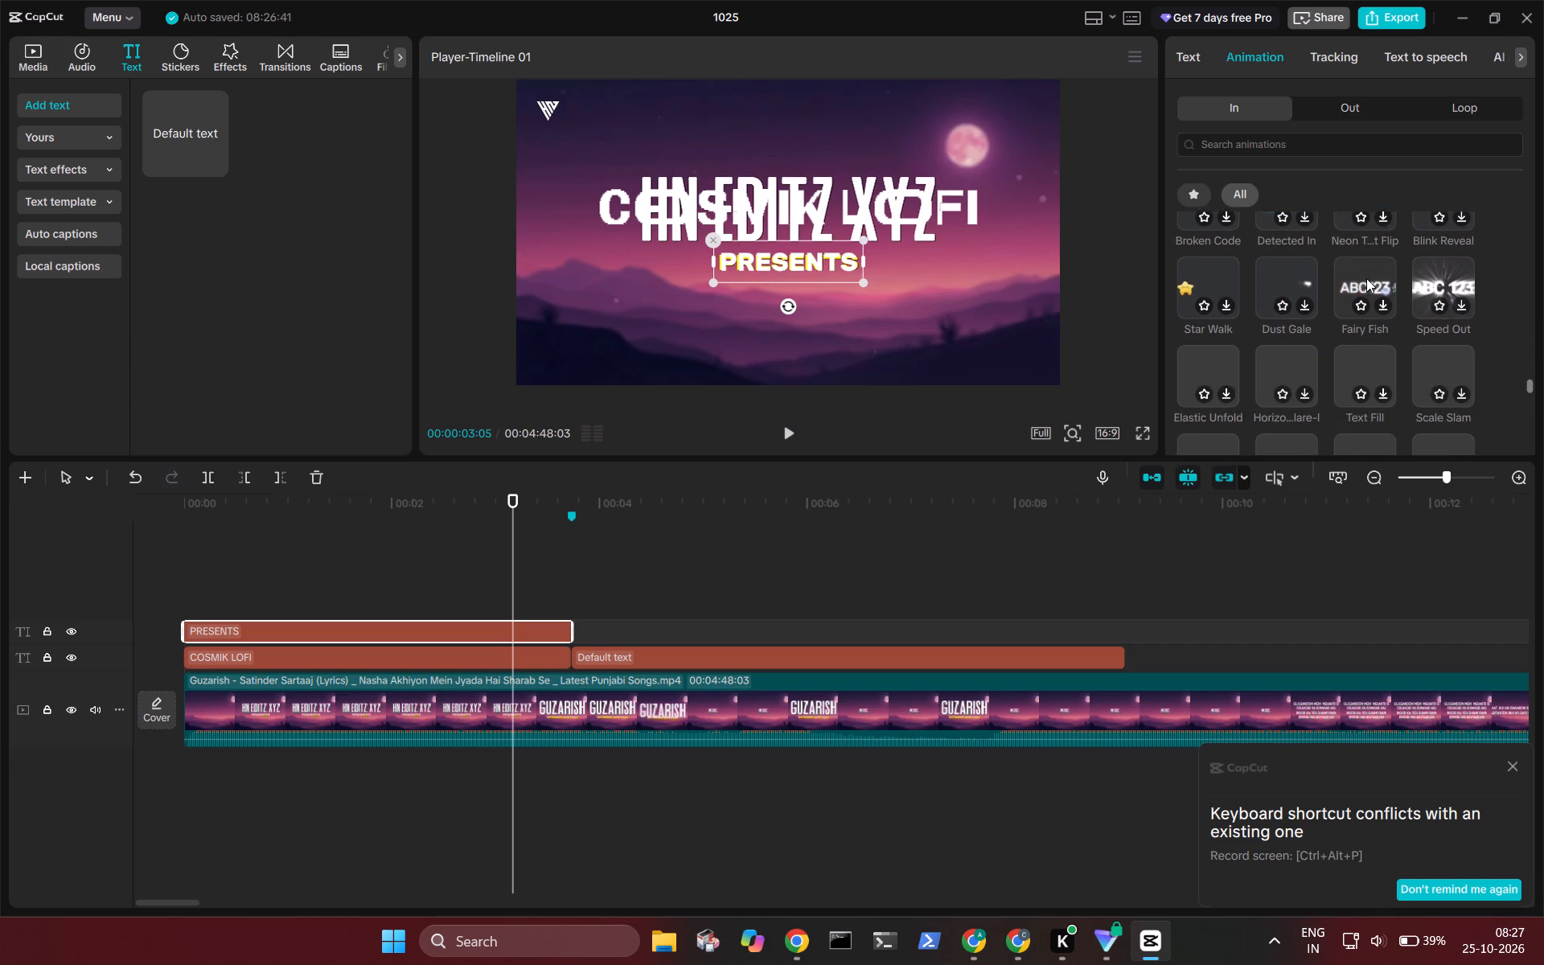
# Search the entrance (In) animations for "scale up" for the "PRESENTS" text clip.
pyautogui.scroll(-1, 1366, 278)
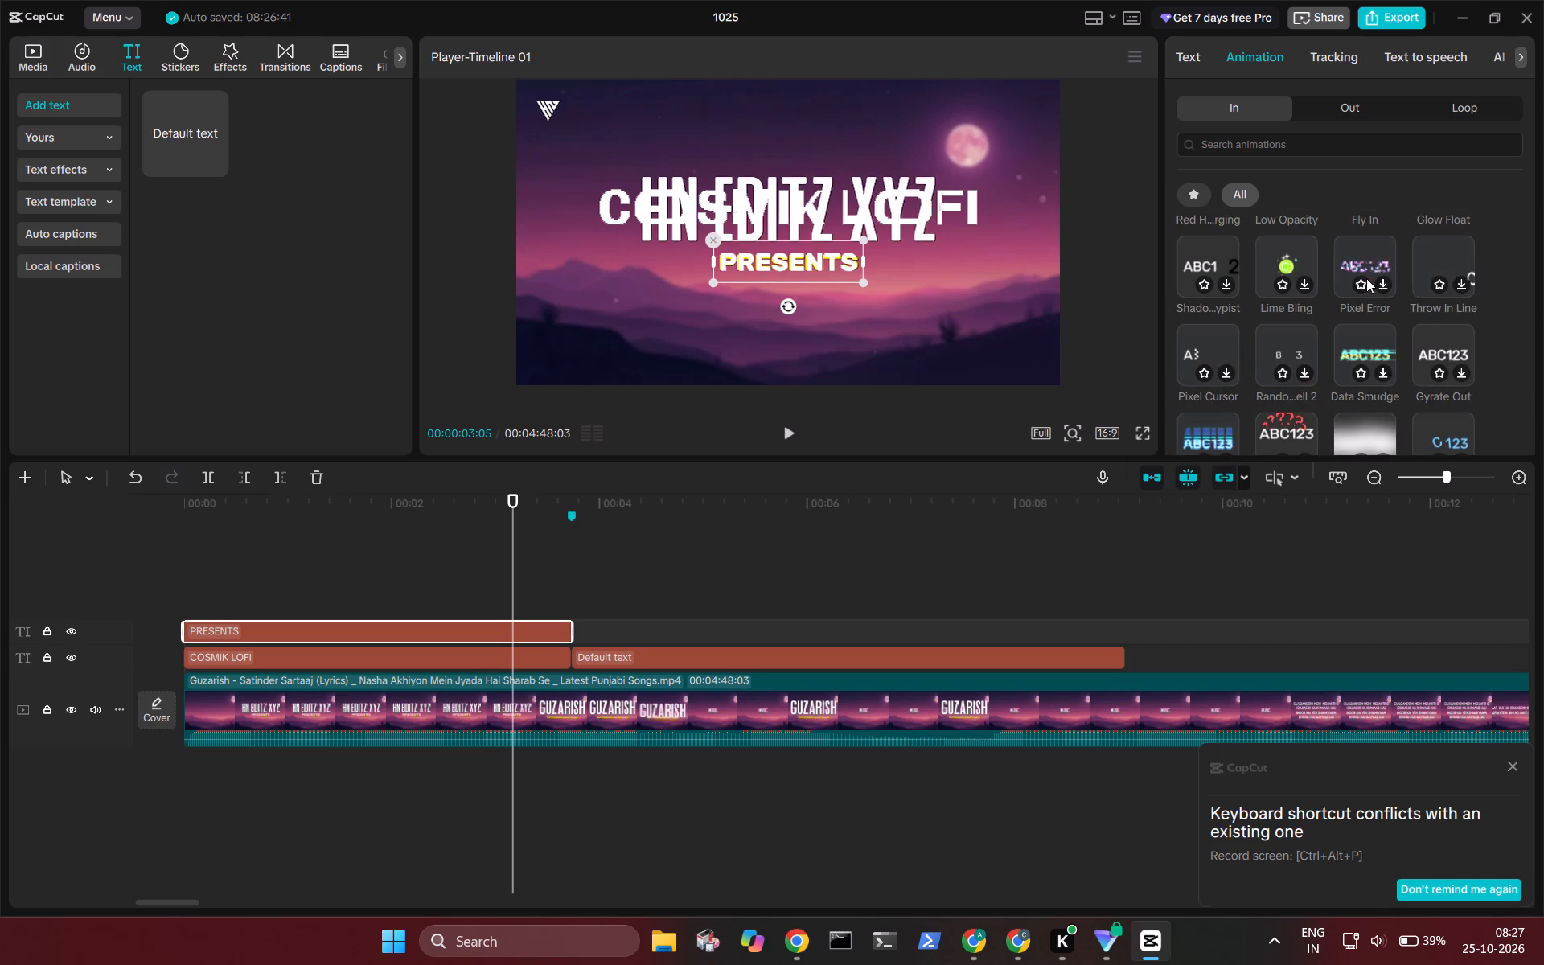
pyautogui.scroll(-1, 1366, 278)
pyautogui.scroll(6, 1366, 278)
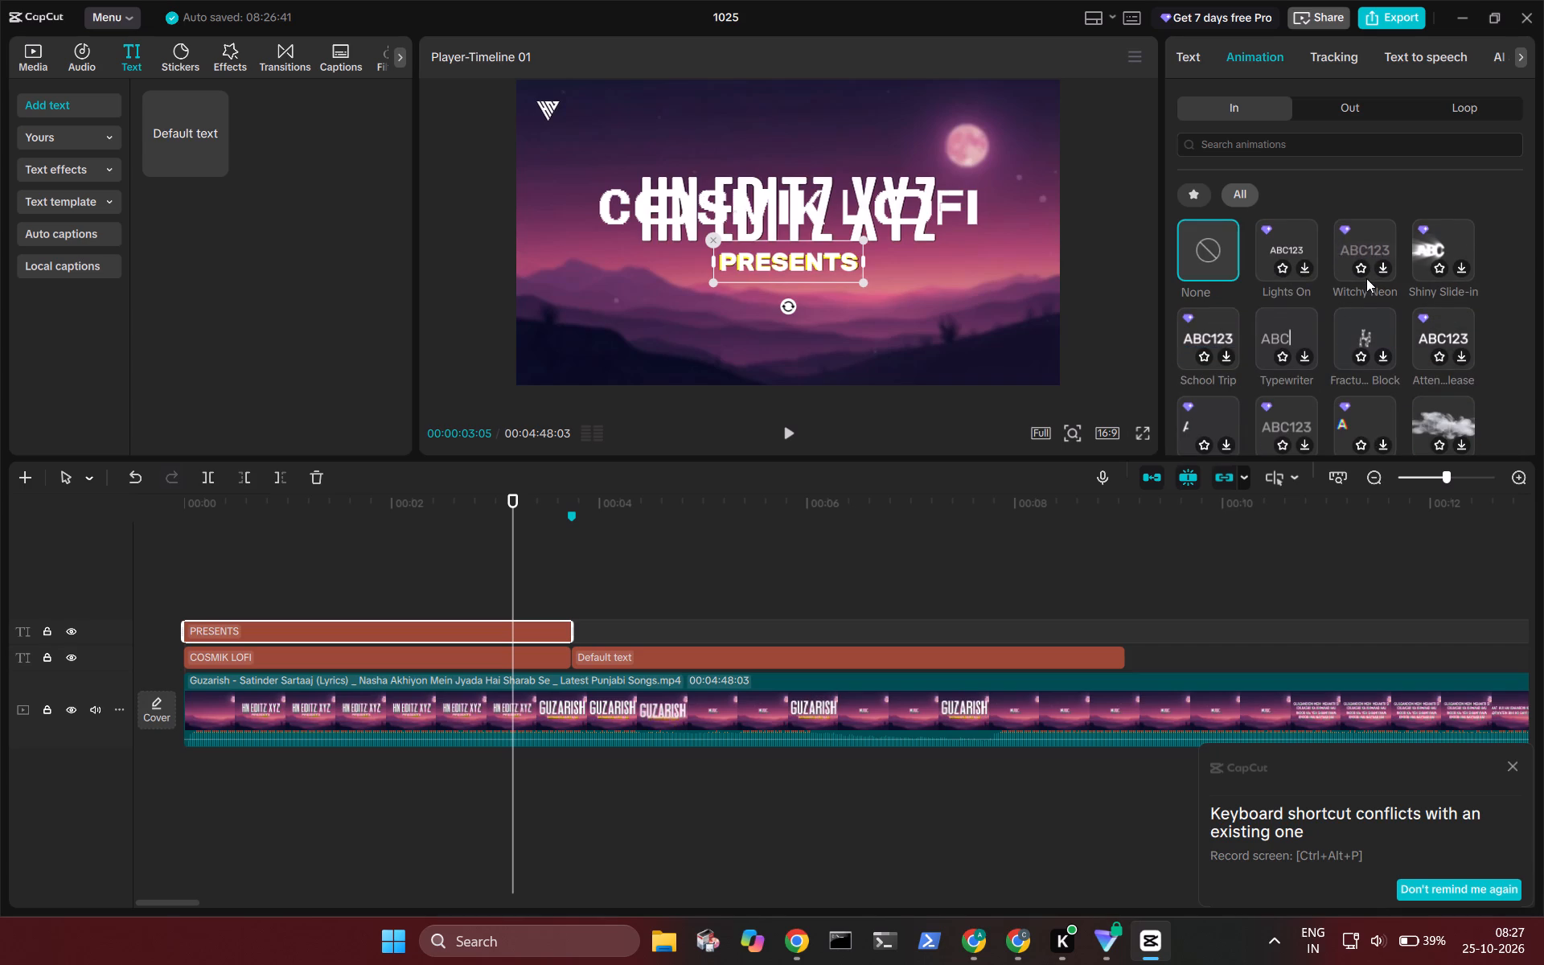
pyautogui.click(1354, 149)
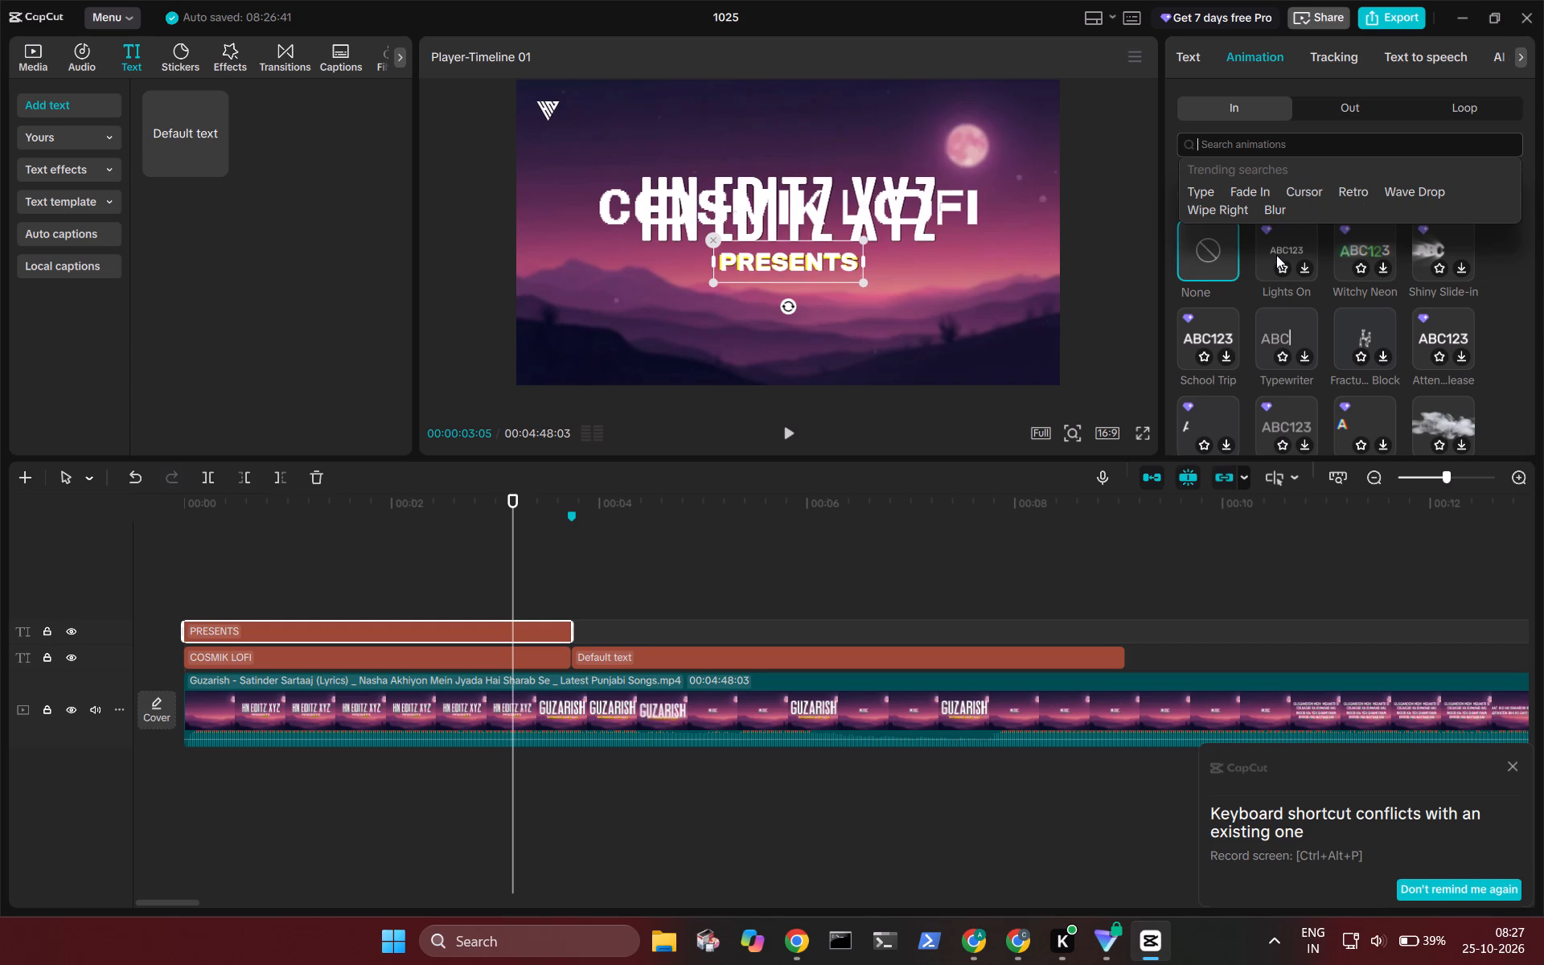
pyautogui.write('scale')
pyautogui.press('space')
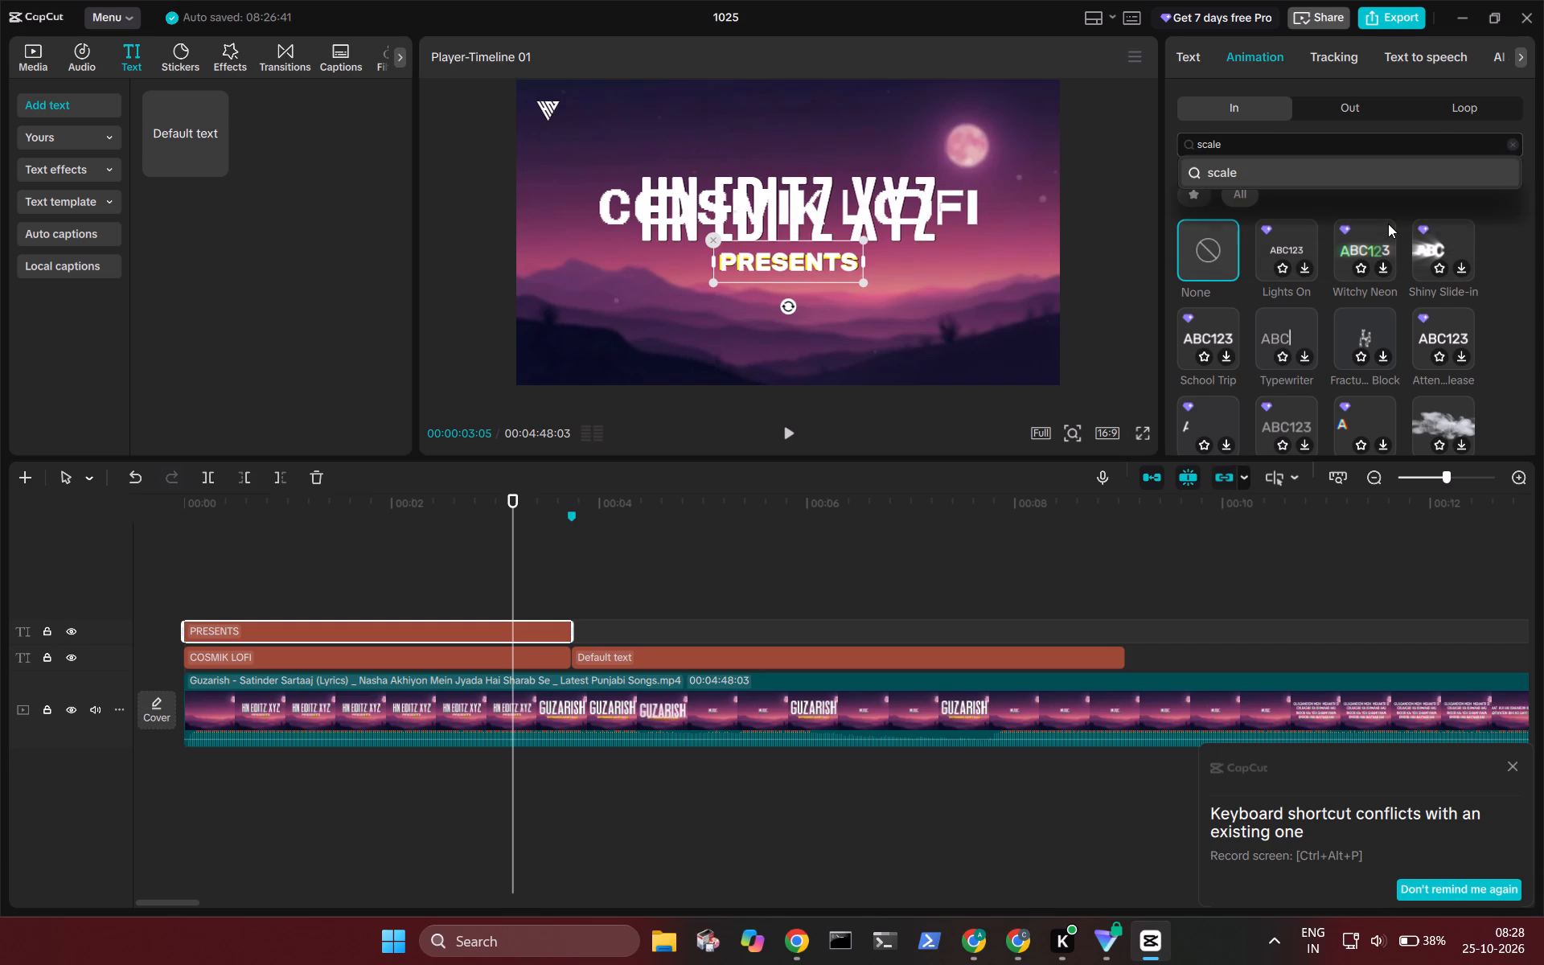
pyautogui.write('up')
pyautogui.press('Return')
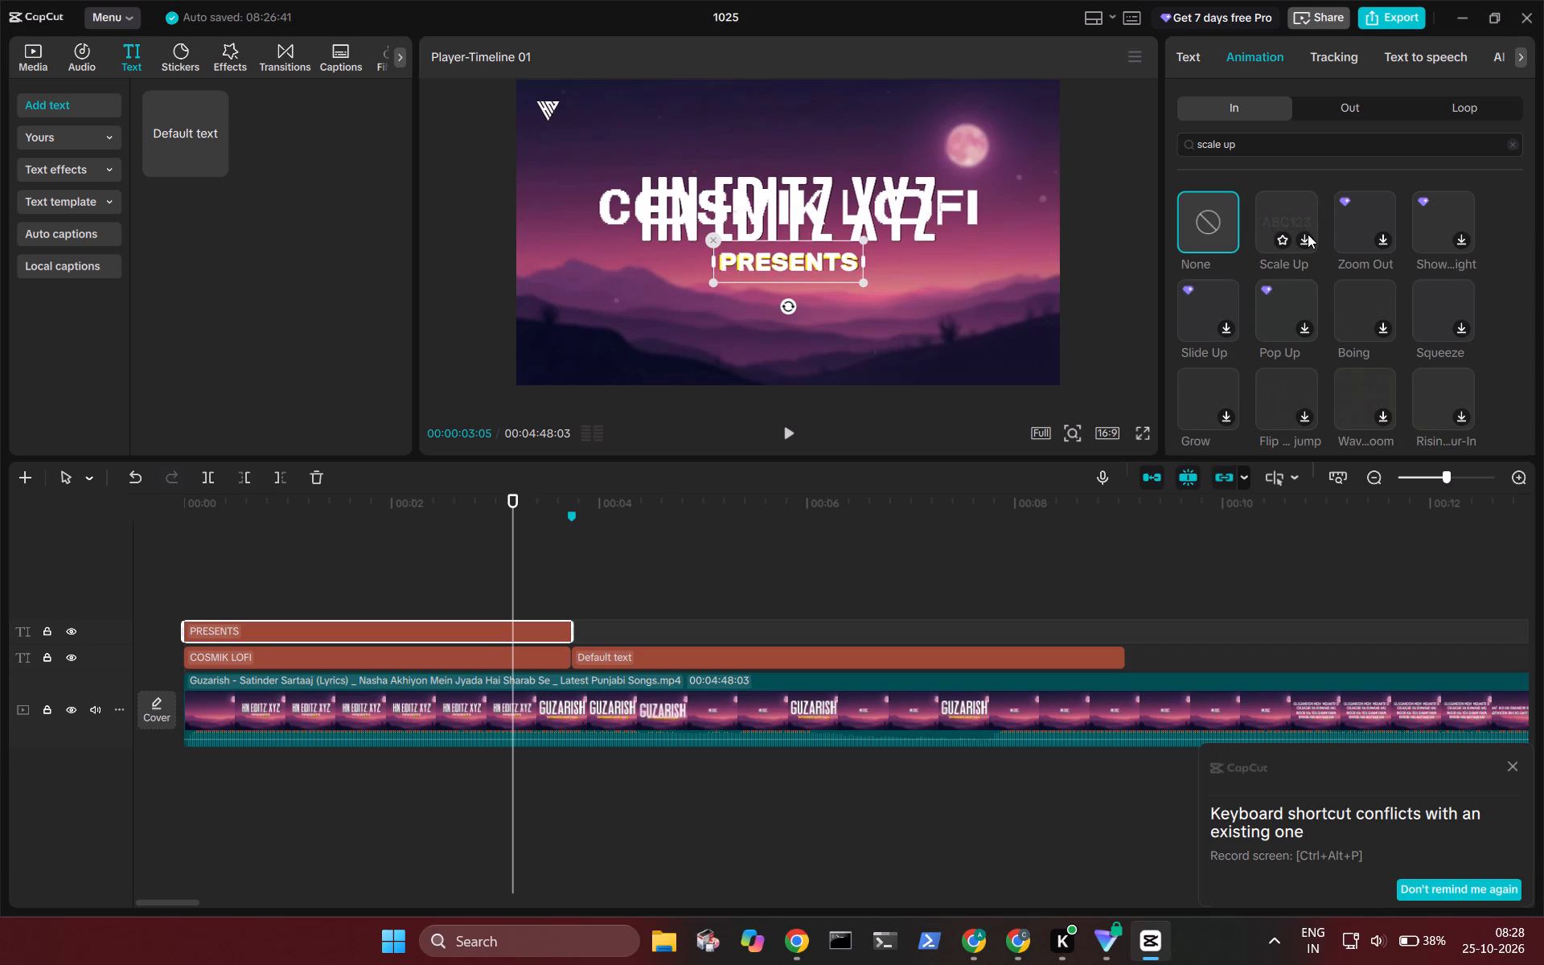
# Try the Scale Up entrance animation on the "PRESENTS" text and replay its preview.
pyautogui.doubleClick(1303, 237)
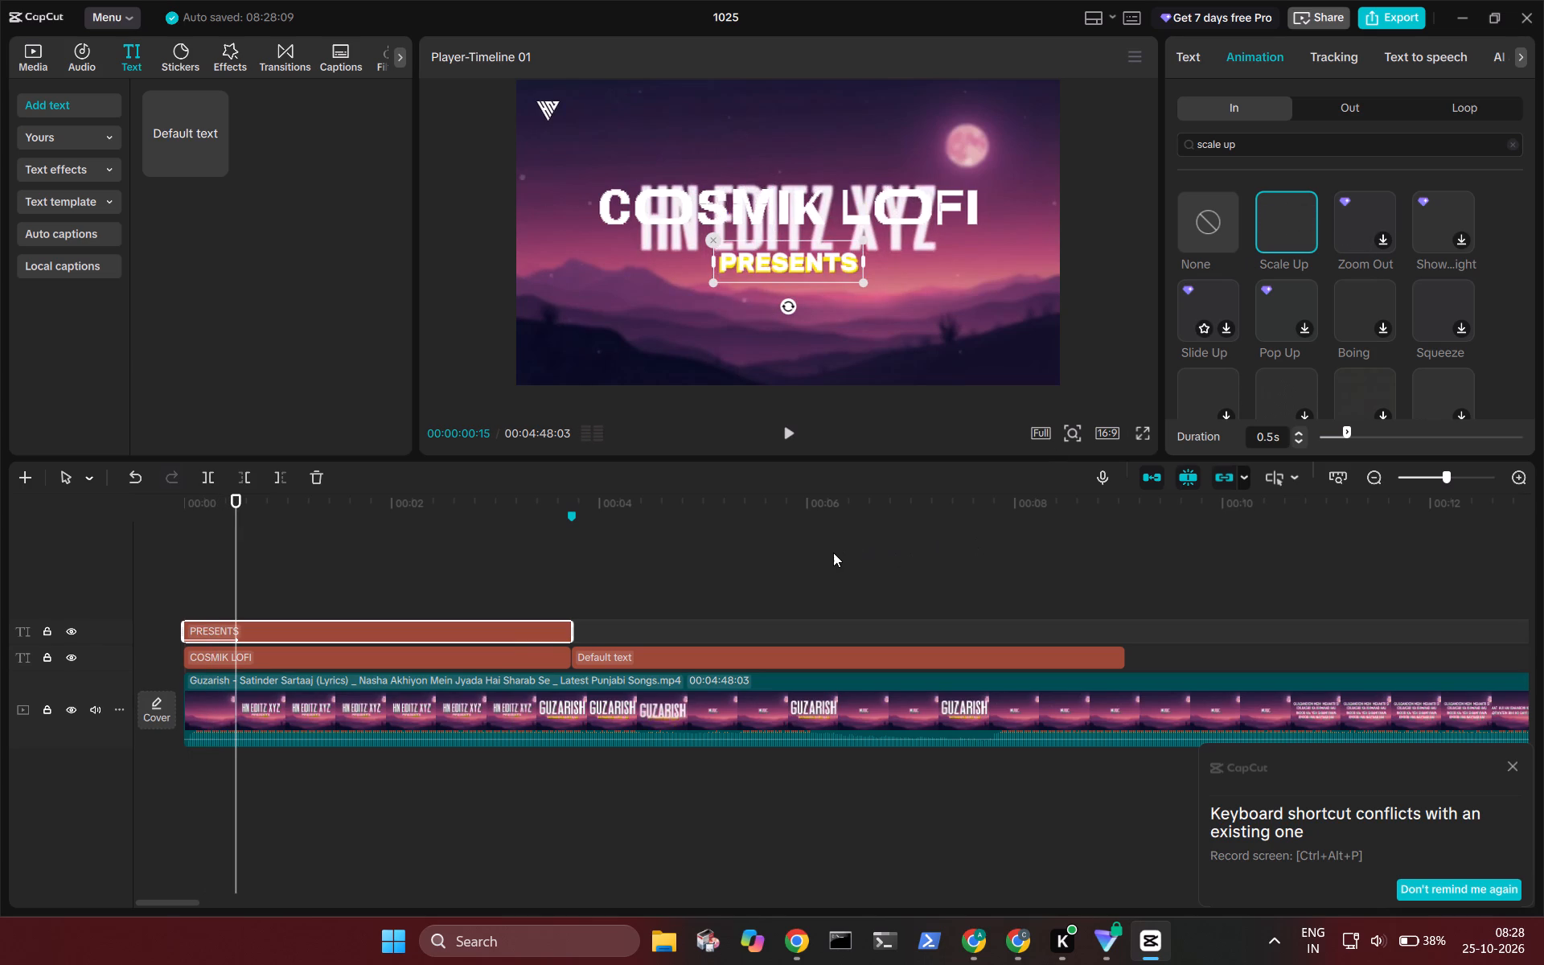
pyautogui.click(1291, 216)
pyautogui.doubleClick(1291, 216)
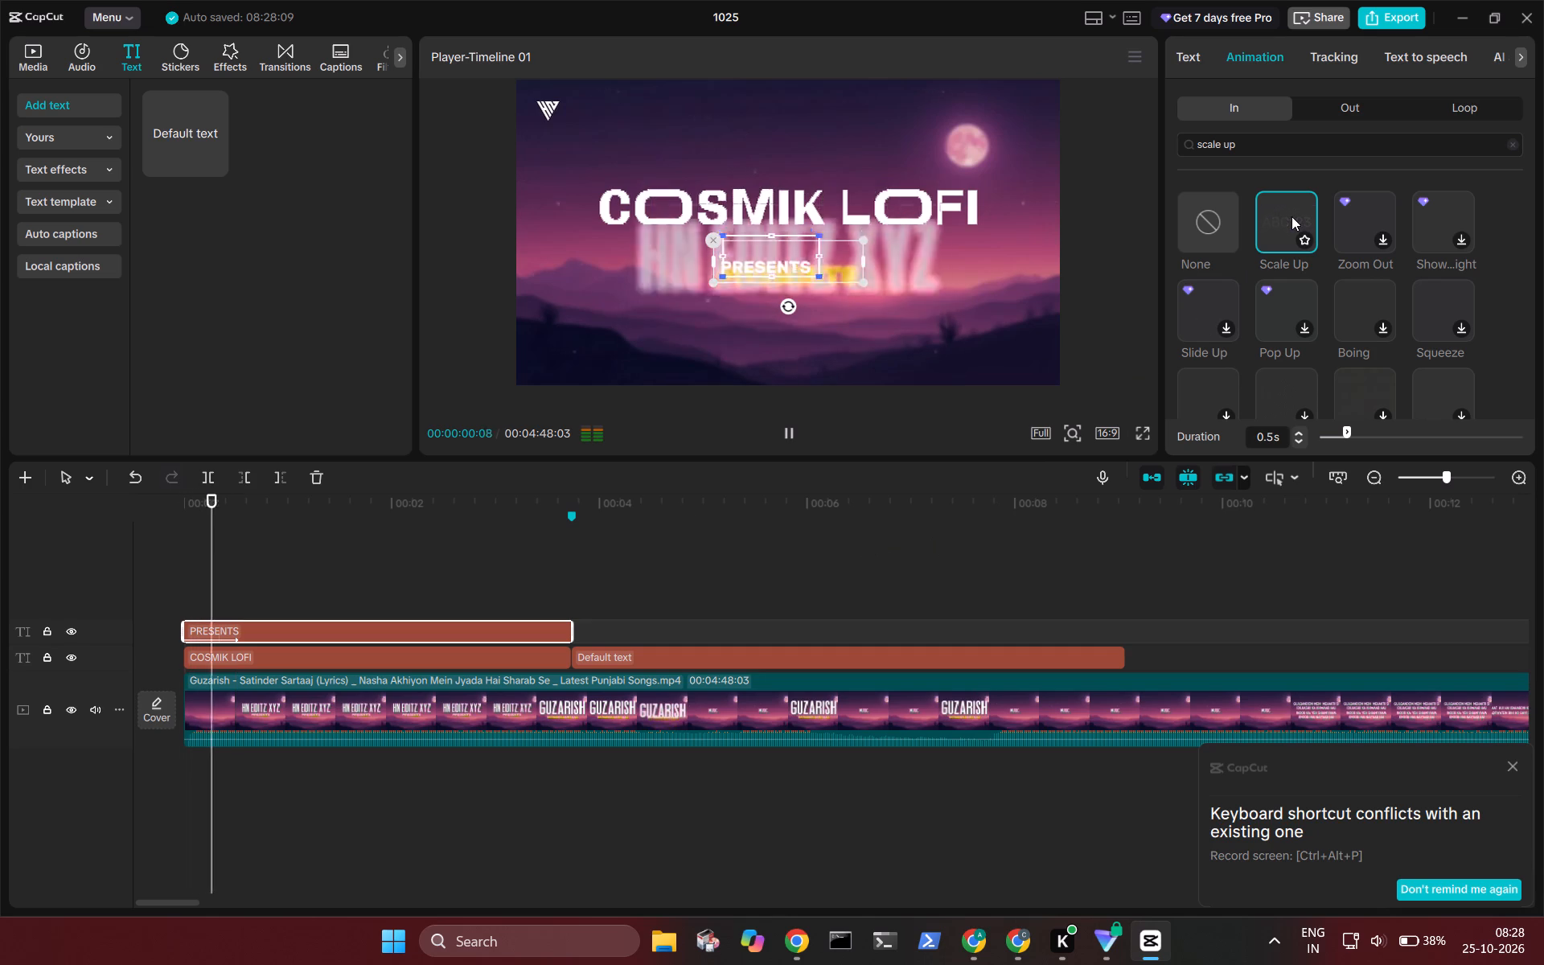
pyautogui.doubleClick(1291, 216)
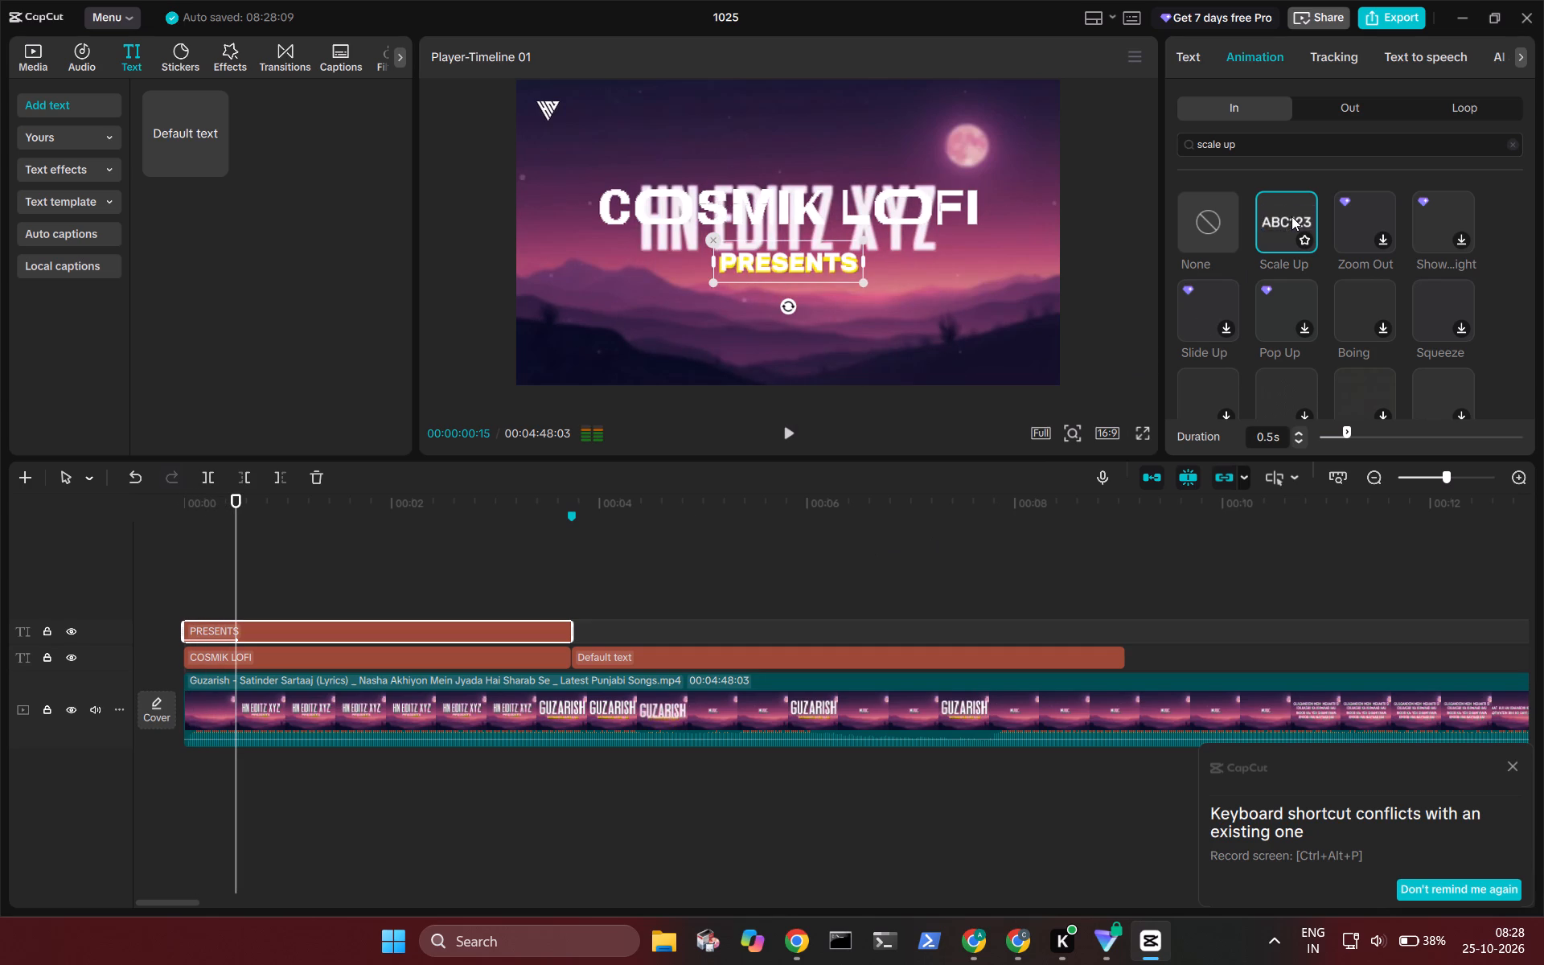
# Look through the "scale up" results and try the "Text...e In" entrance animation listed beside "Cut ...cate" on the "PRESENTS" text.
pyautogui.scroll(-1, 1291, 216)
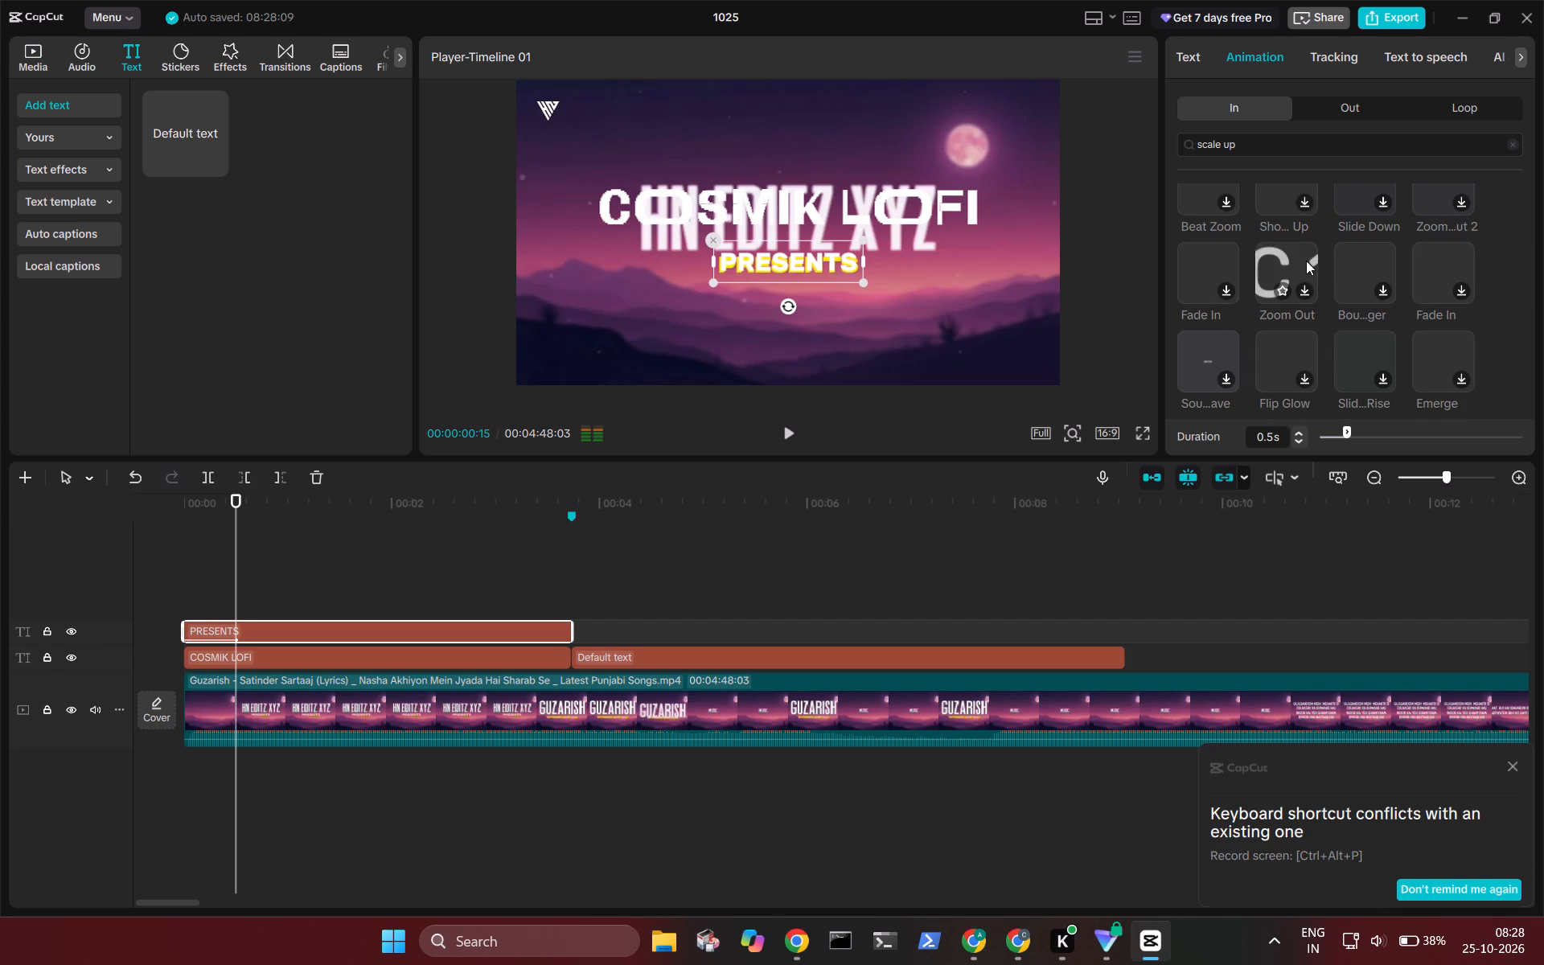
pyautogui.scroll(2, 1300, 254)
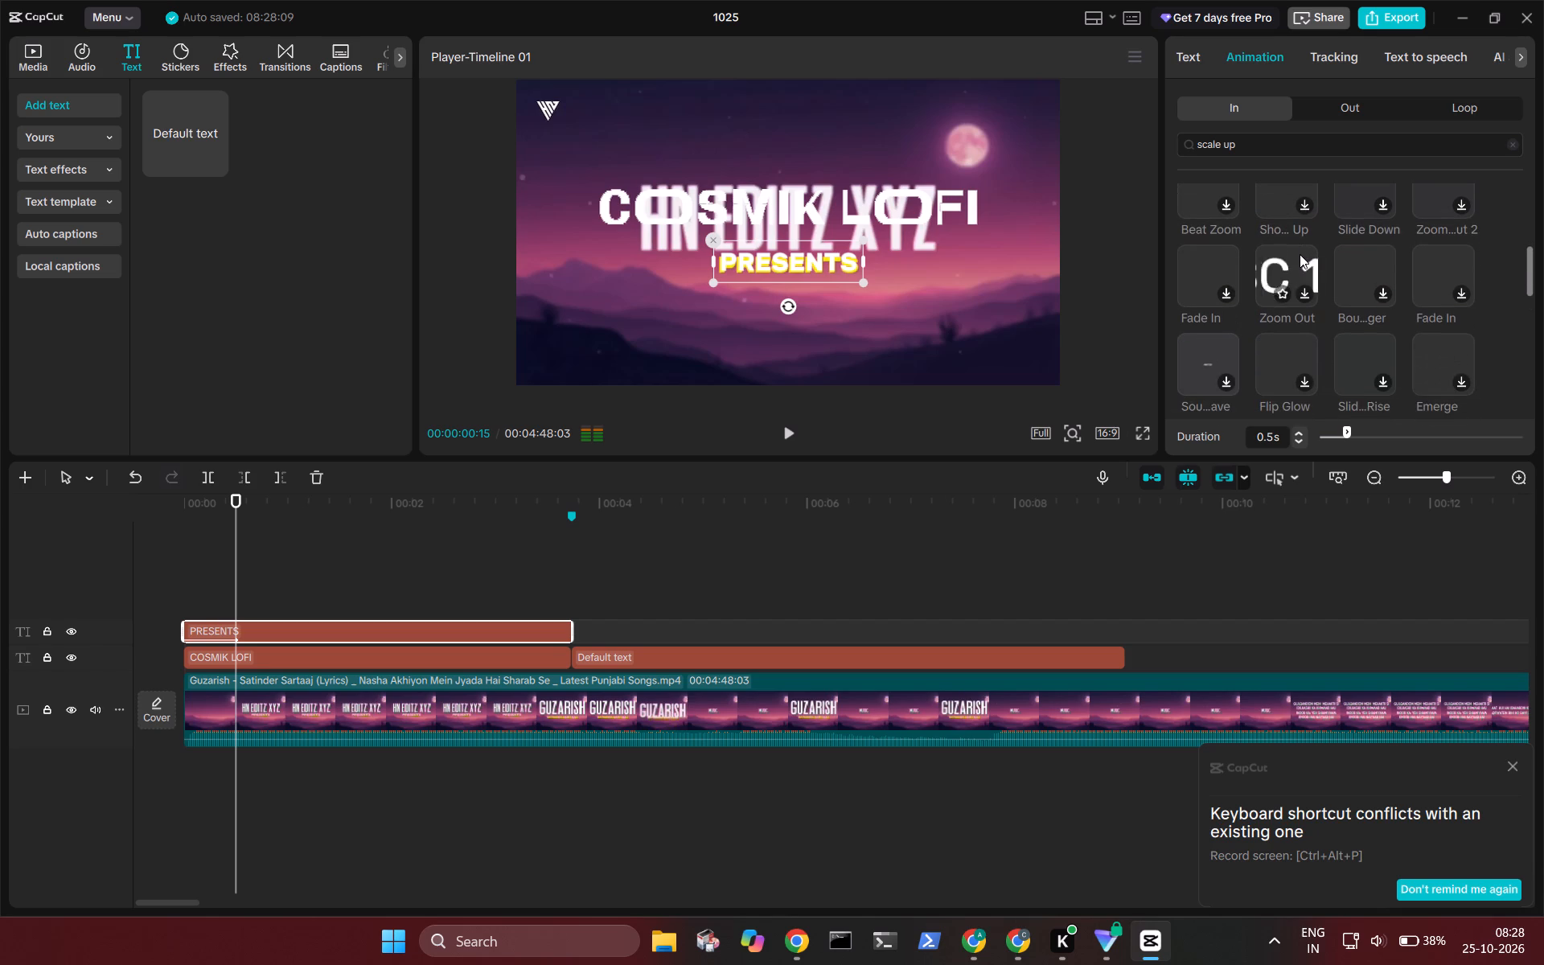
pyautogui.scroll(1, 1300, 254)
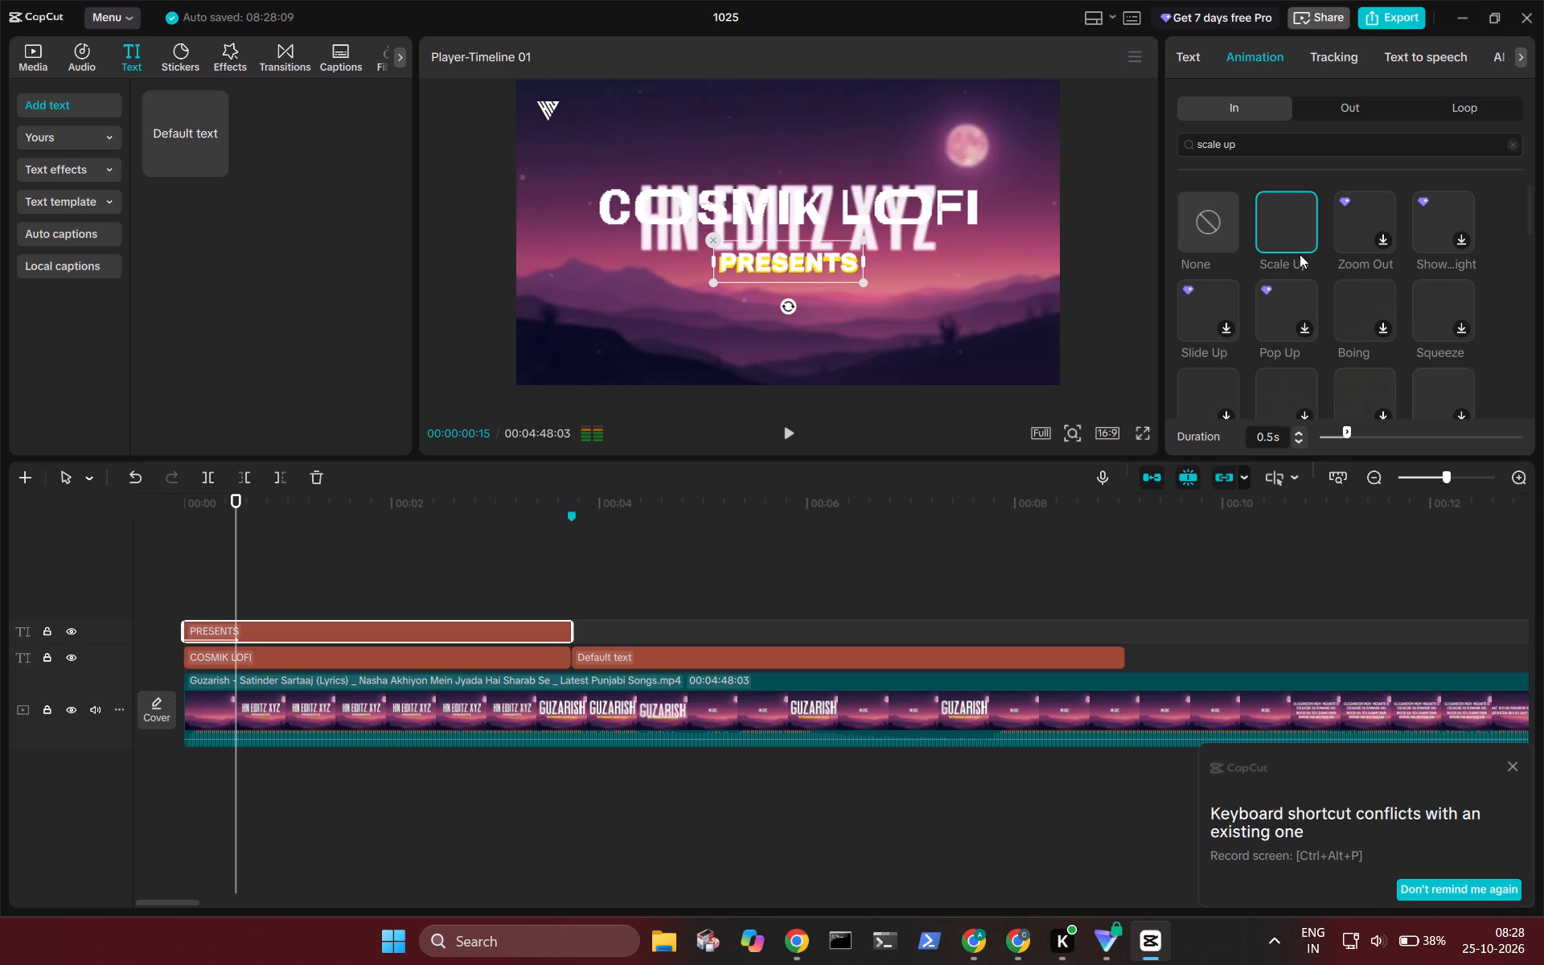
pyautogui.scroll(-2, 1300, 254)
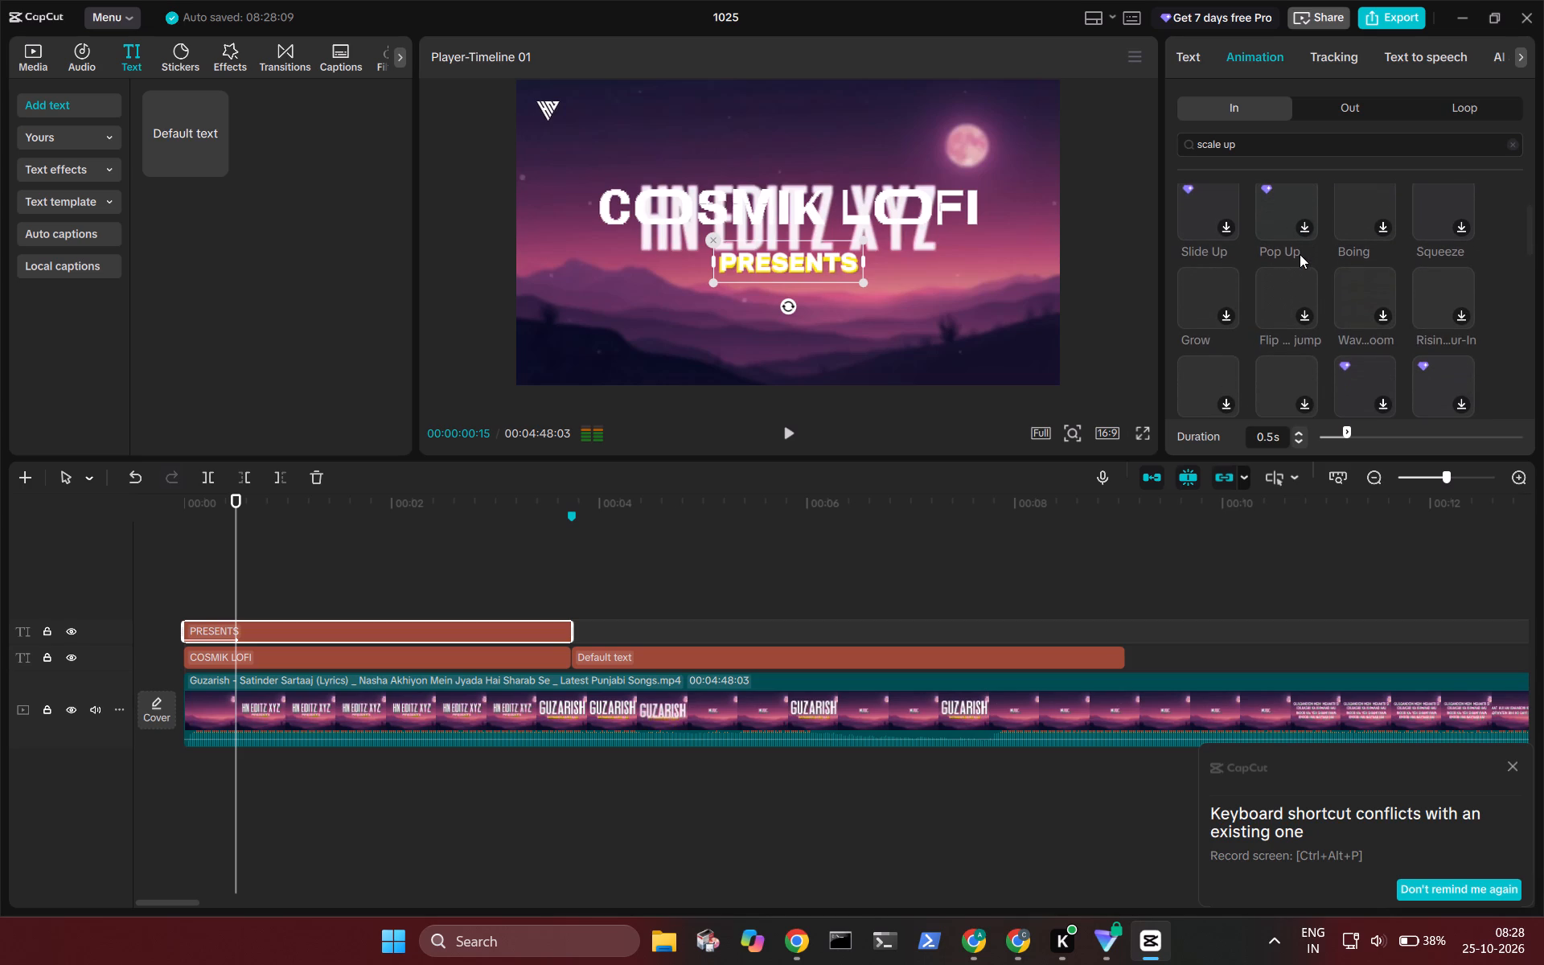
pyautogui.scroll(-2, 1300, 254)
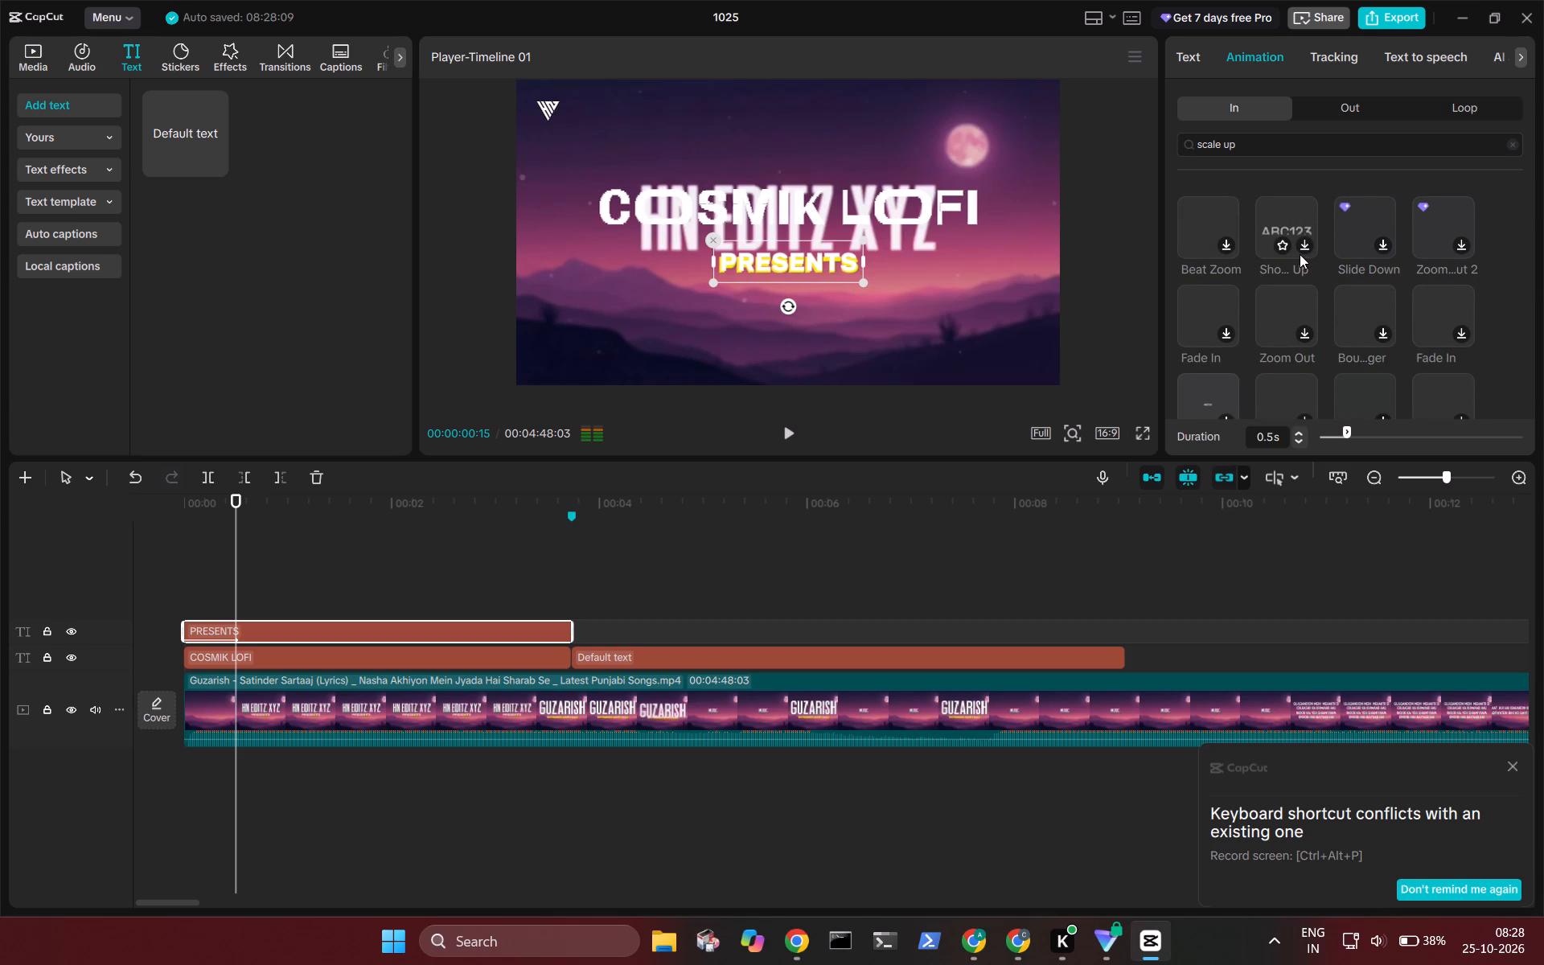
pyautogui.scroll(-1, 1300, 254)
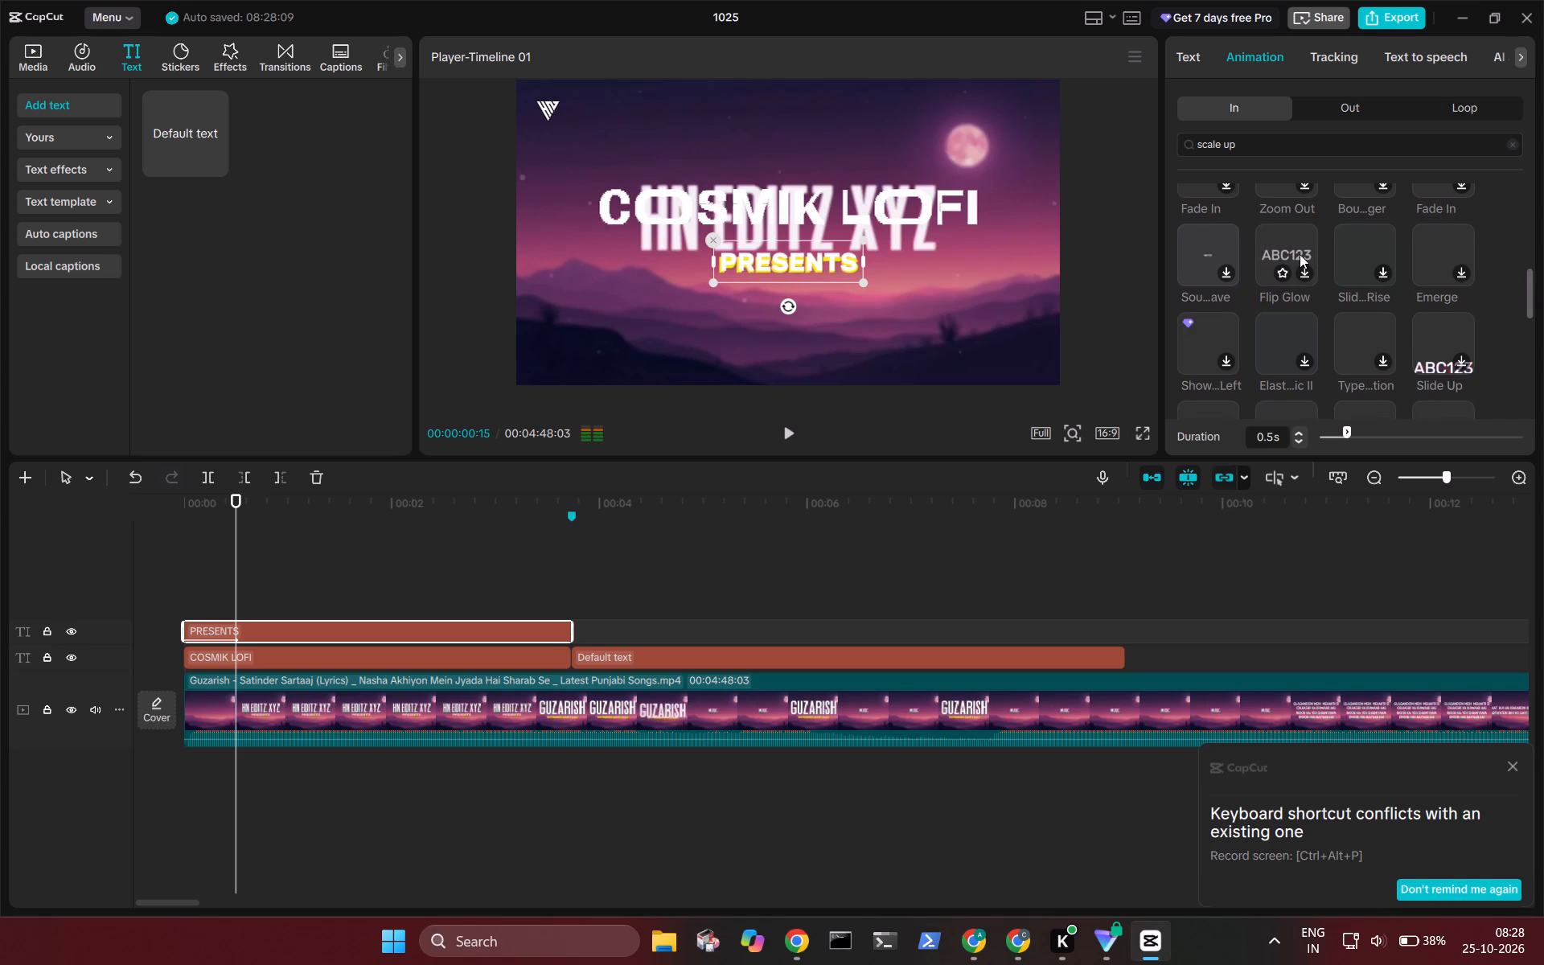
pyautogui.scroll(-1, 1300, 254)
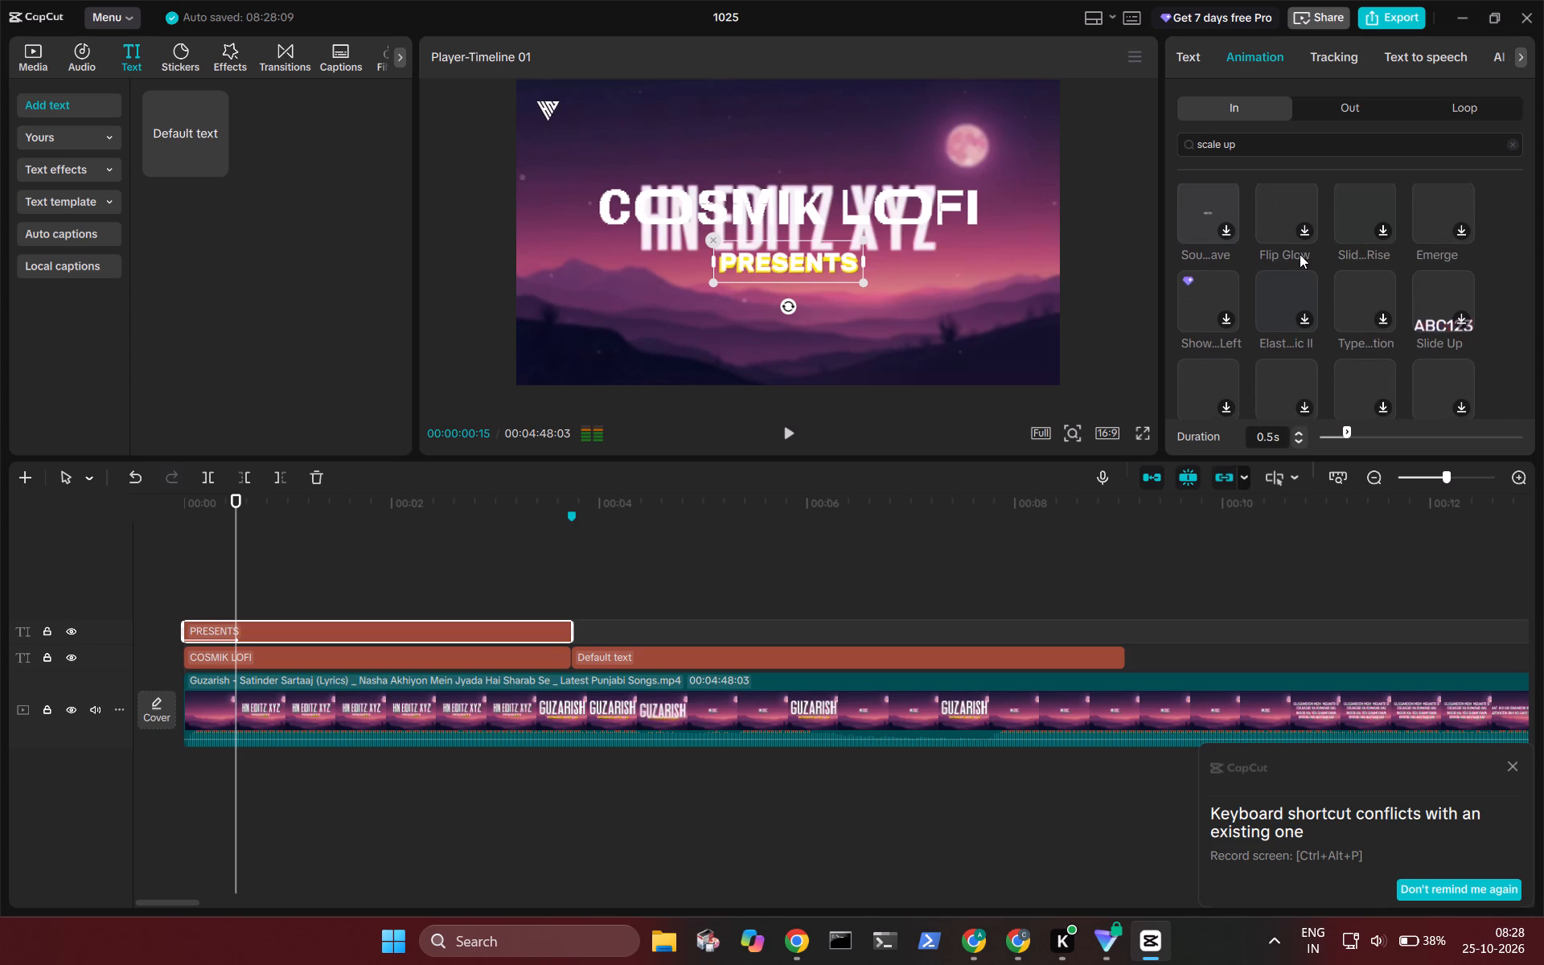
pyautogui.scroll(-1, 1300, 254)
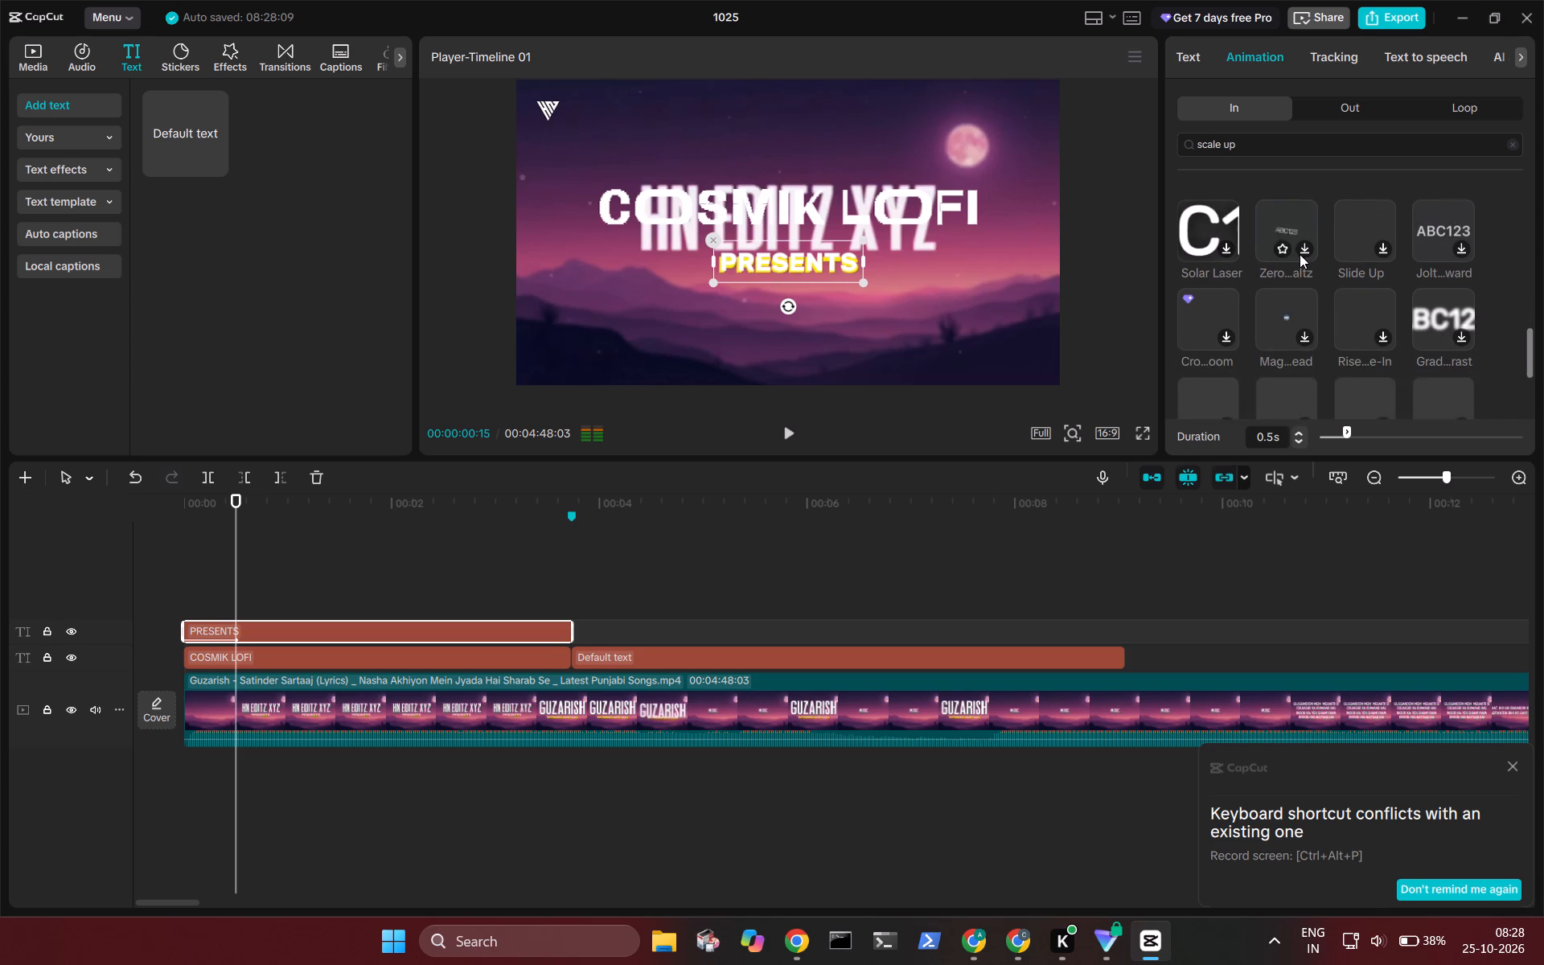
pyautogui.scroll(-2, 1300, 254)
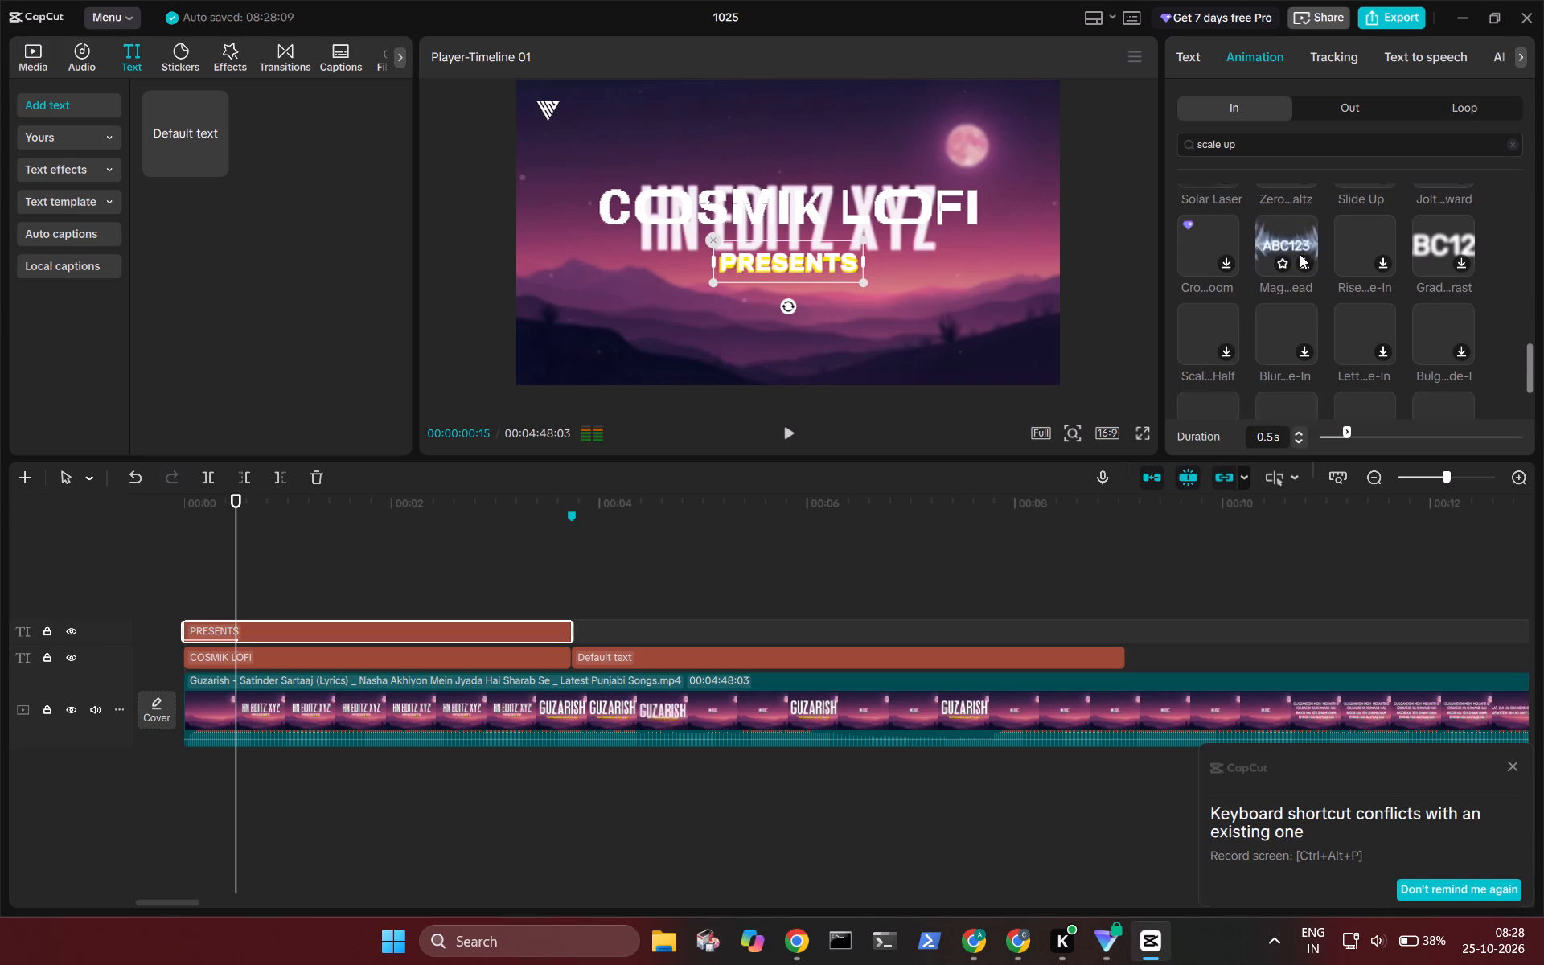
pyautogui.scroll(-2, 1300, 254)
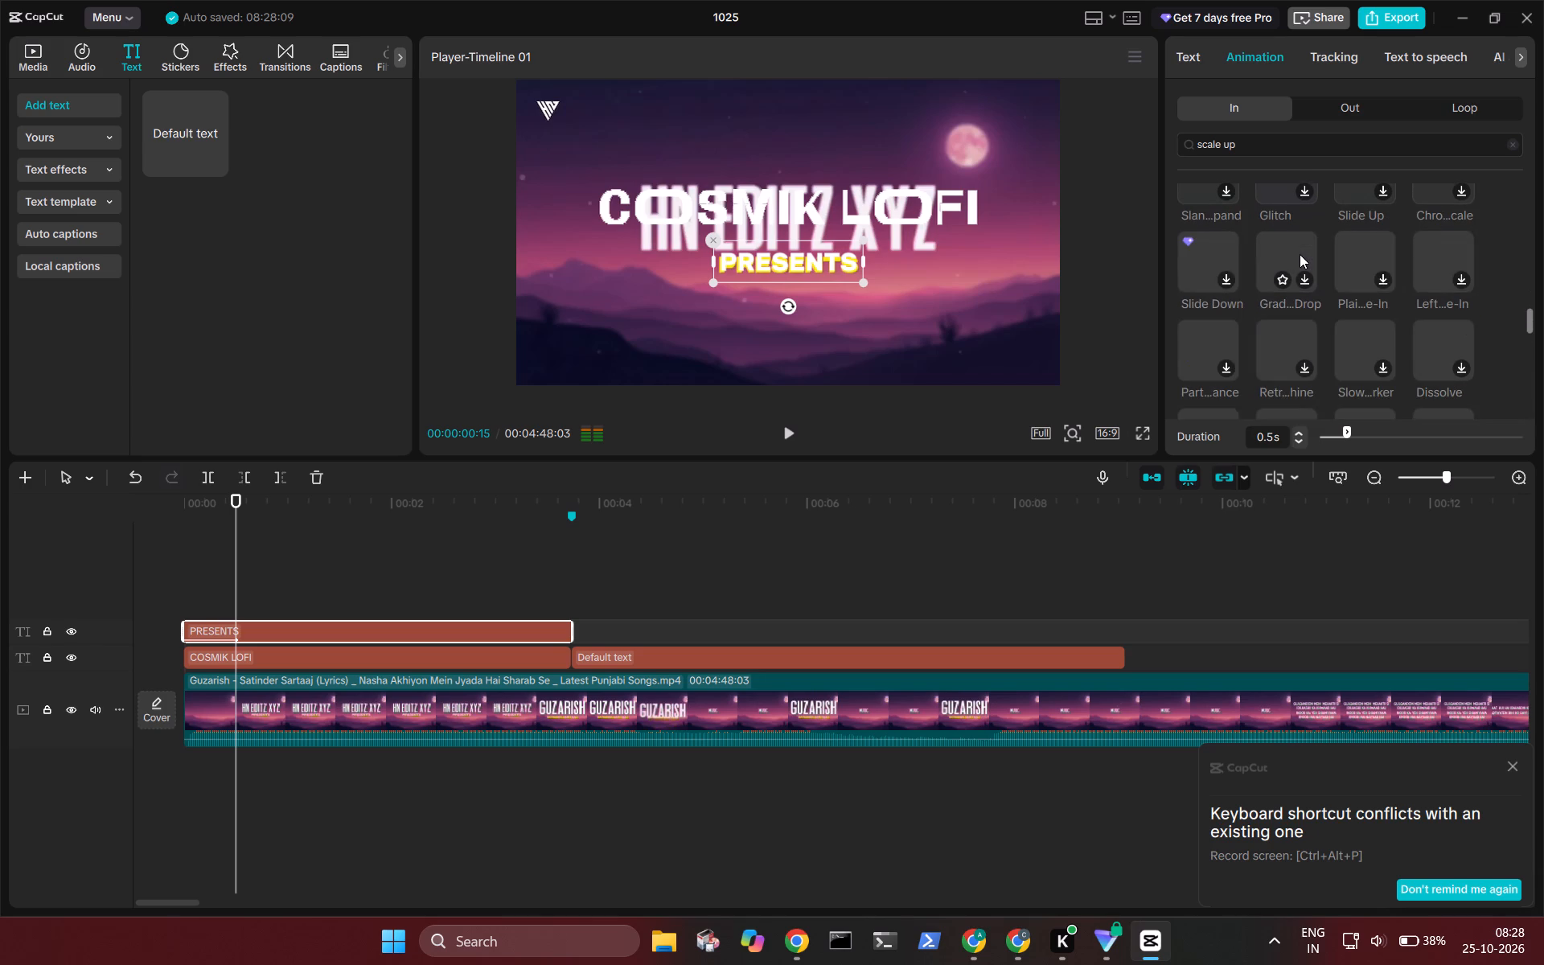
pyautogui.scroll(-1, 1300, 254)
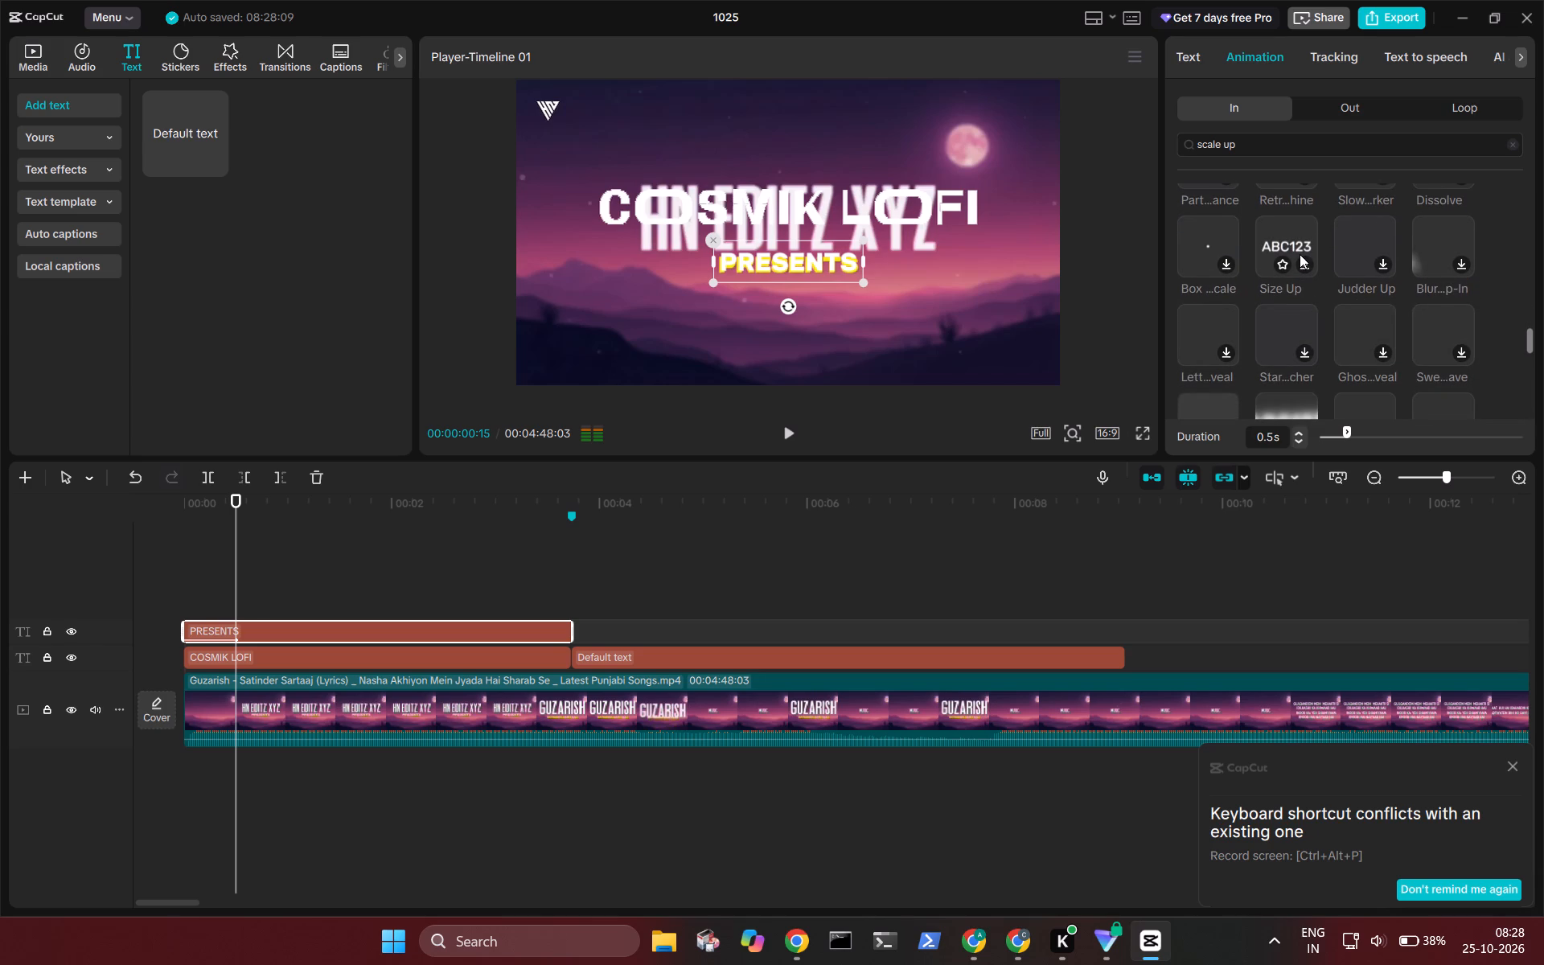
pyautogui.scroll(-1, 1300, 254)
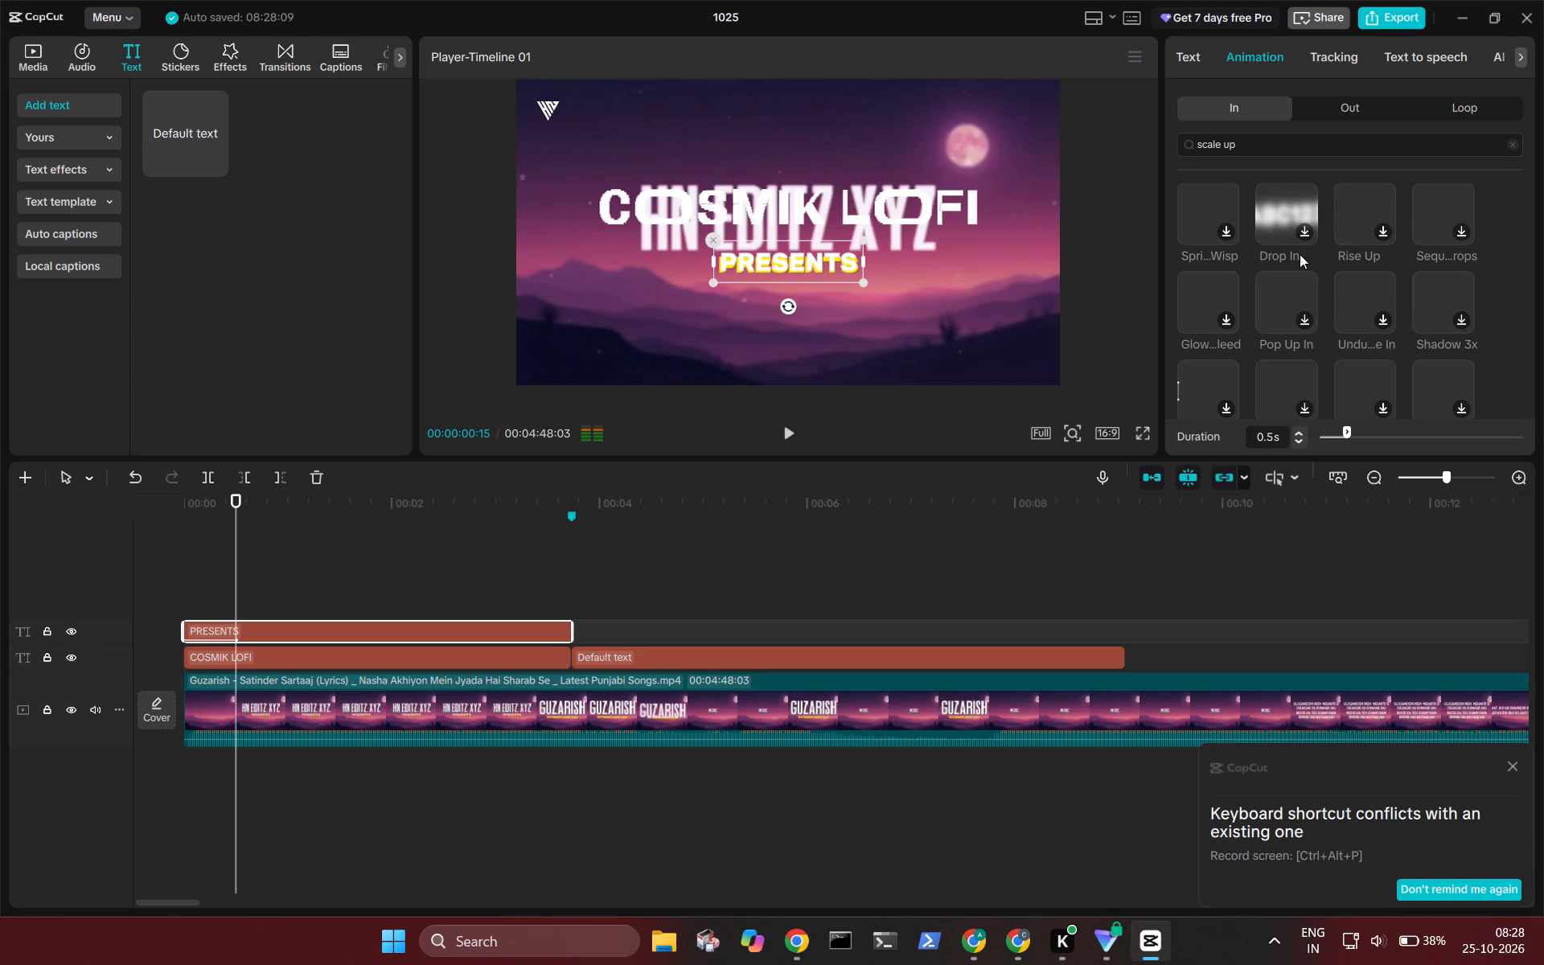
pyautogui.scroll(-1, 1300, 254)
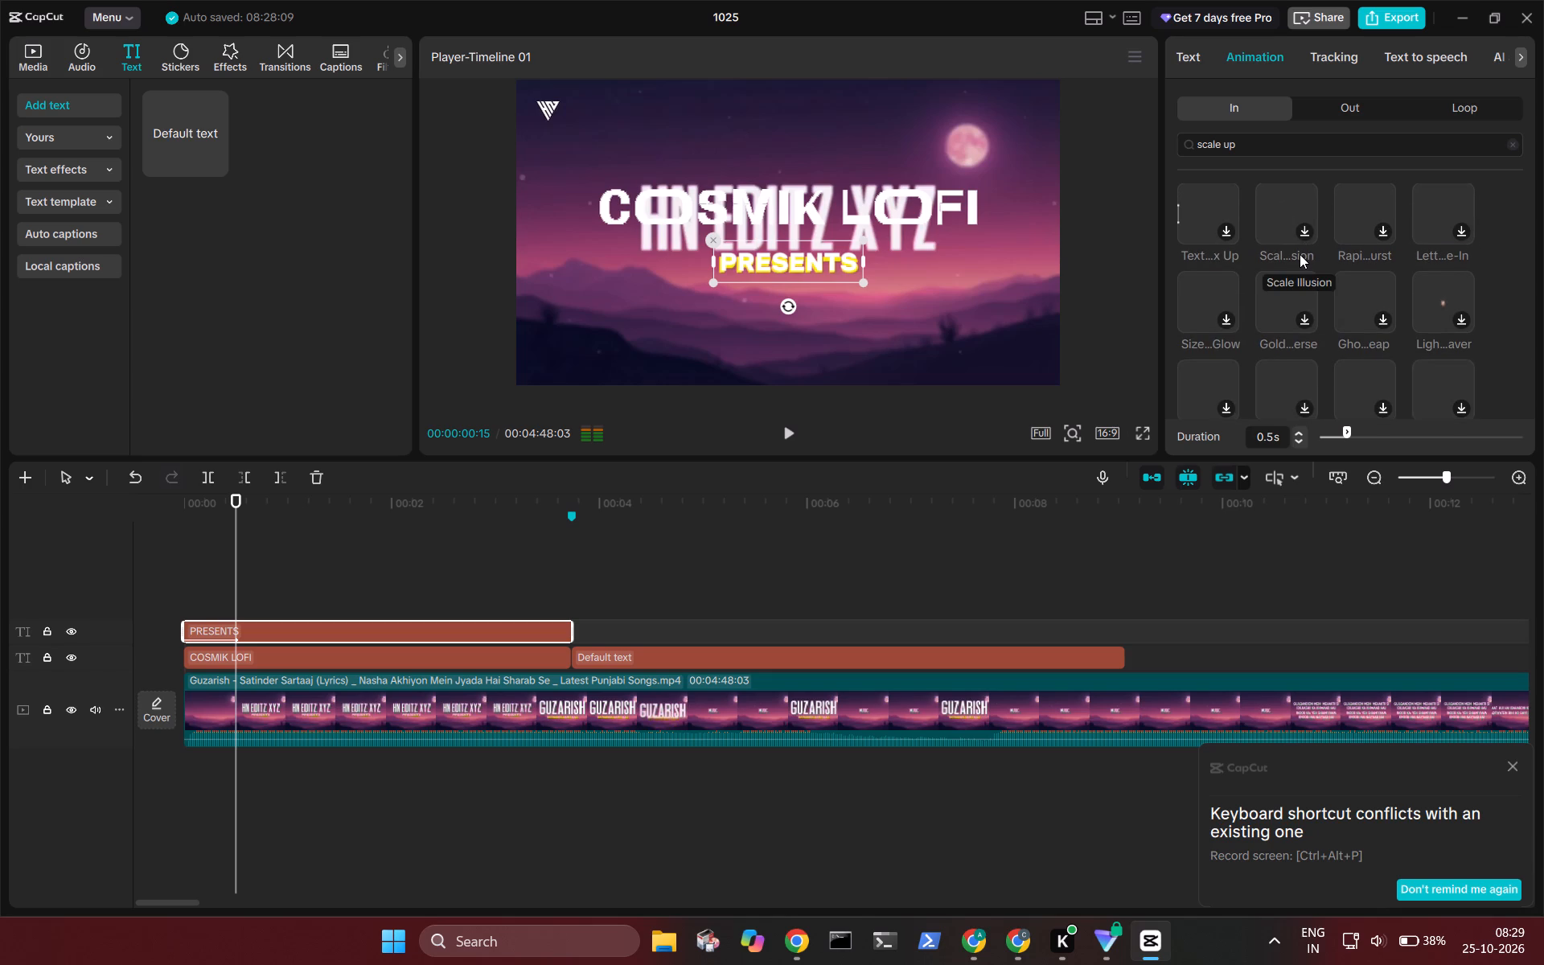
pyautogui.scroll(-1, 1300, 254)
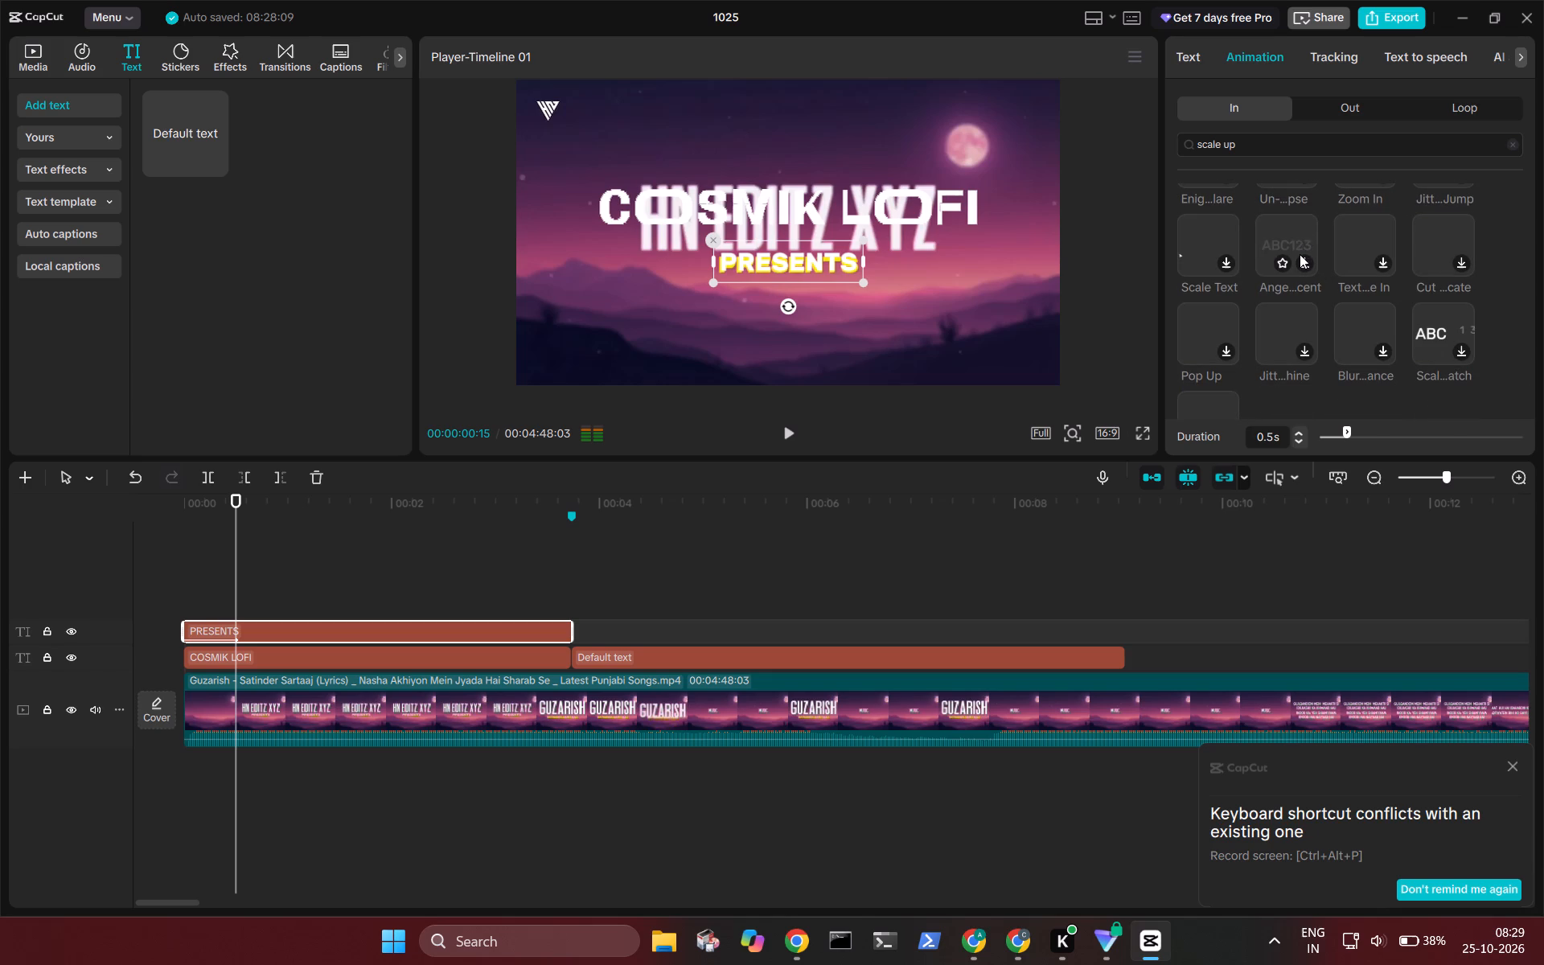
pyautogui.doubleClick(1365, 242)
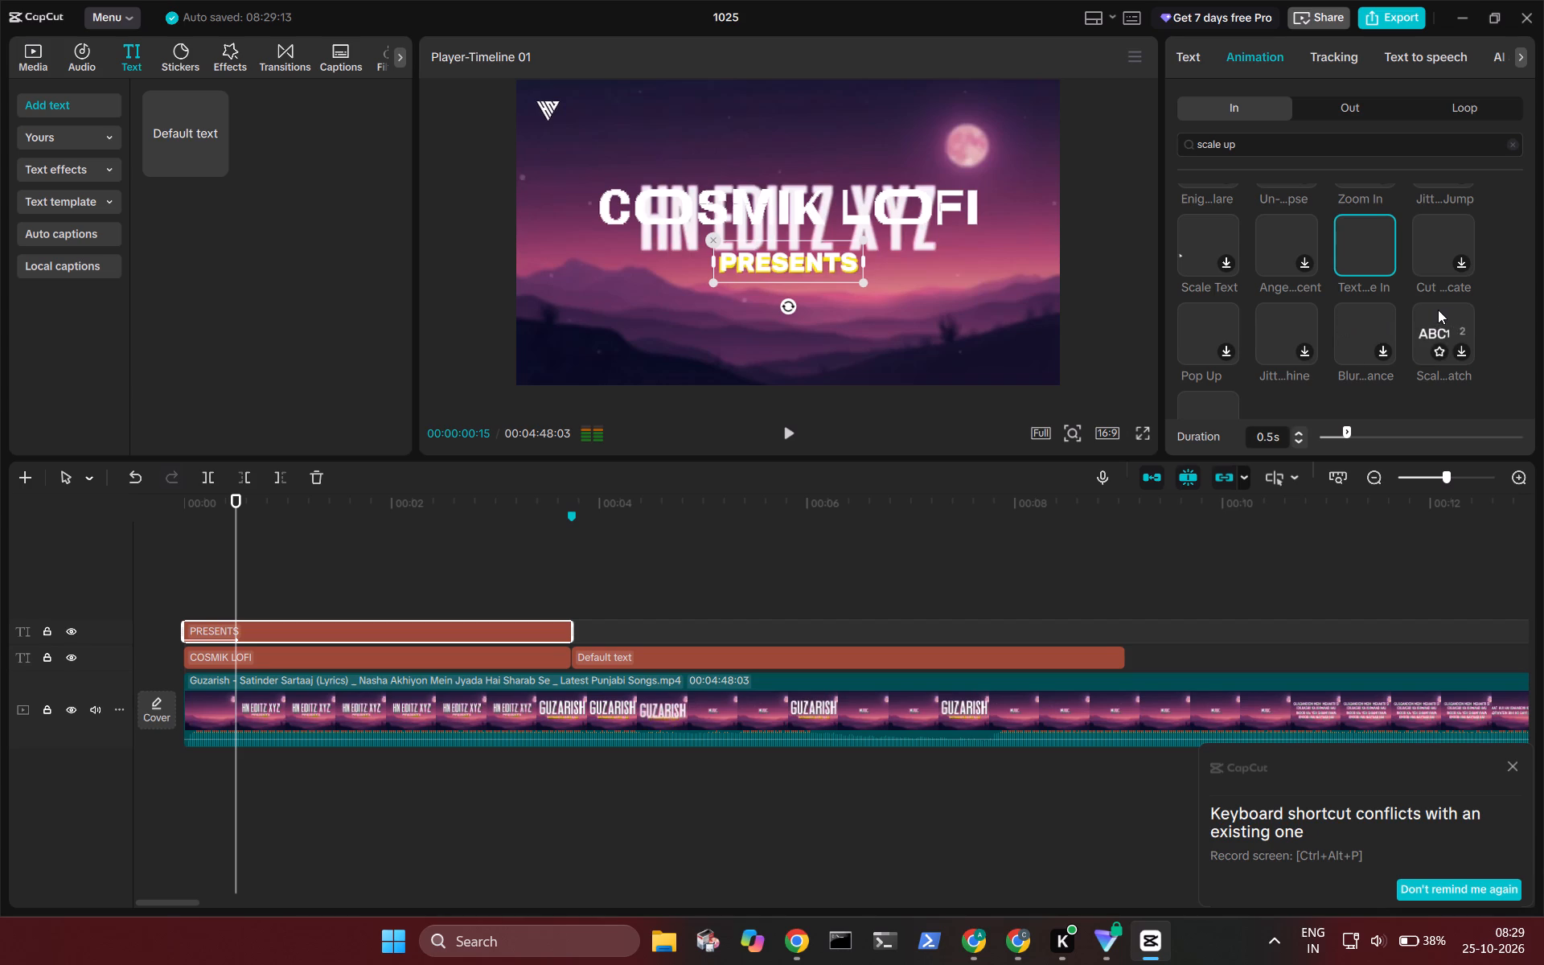
# Apply the Ghost Trail entrance animation to the "PRESENTS" text and mark that animation as a favourite.
pyautogui.scroll(-1, 1438, 310)
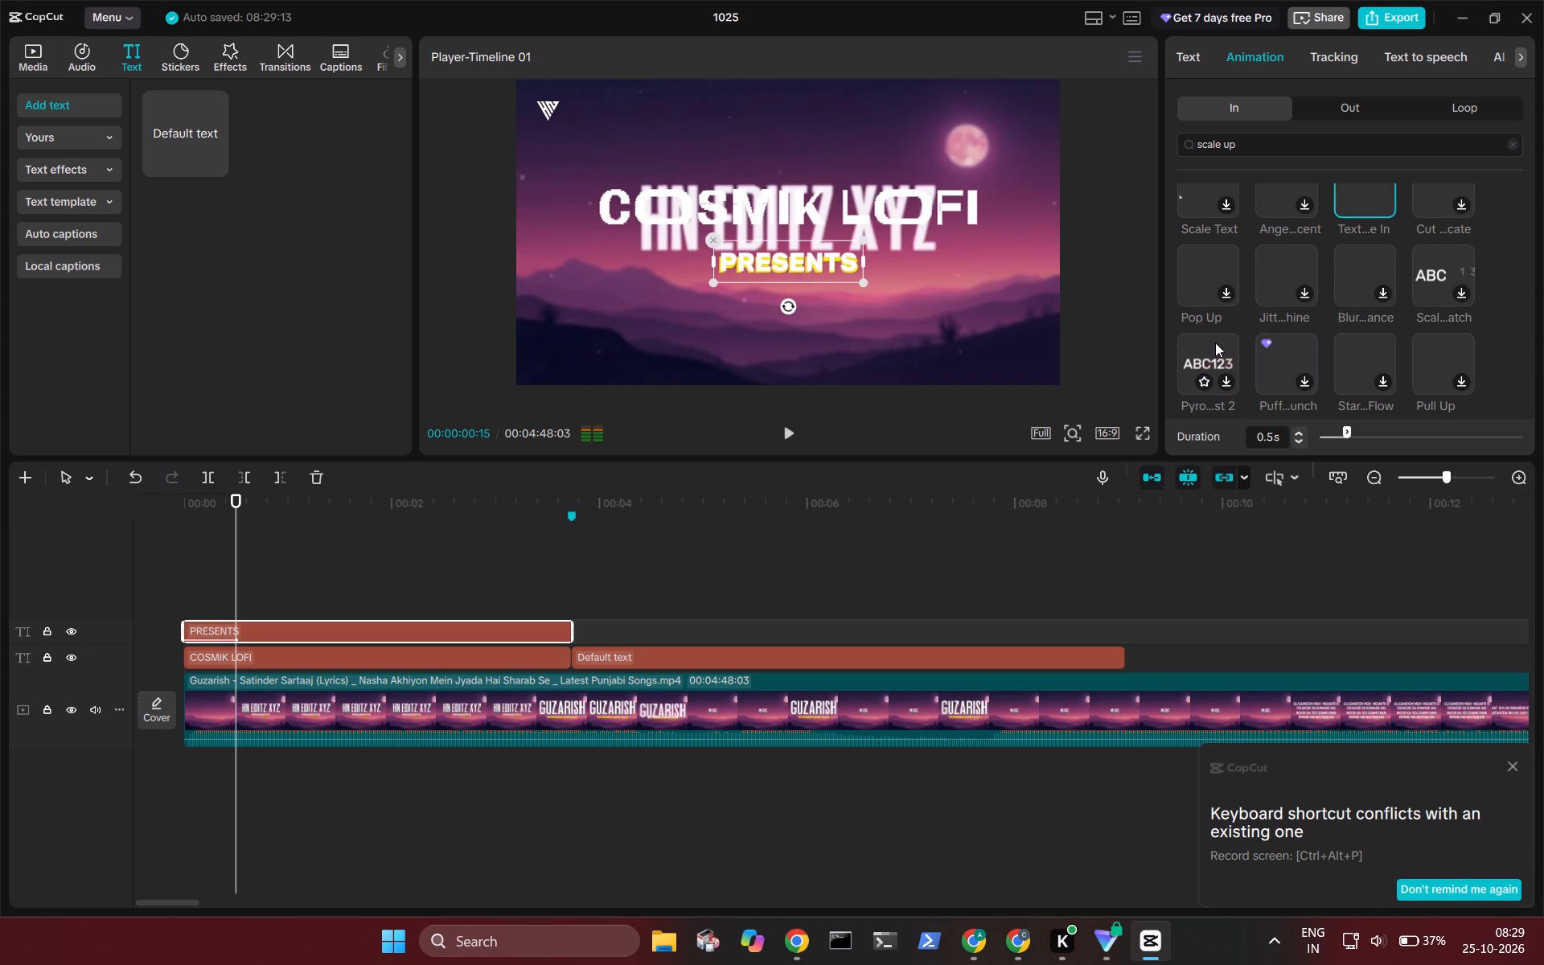
pyautogui.scroll(-1, 1215, 343)
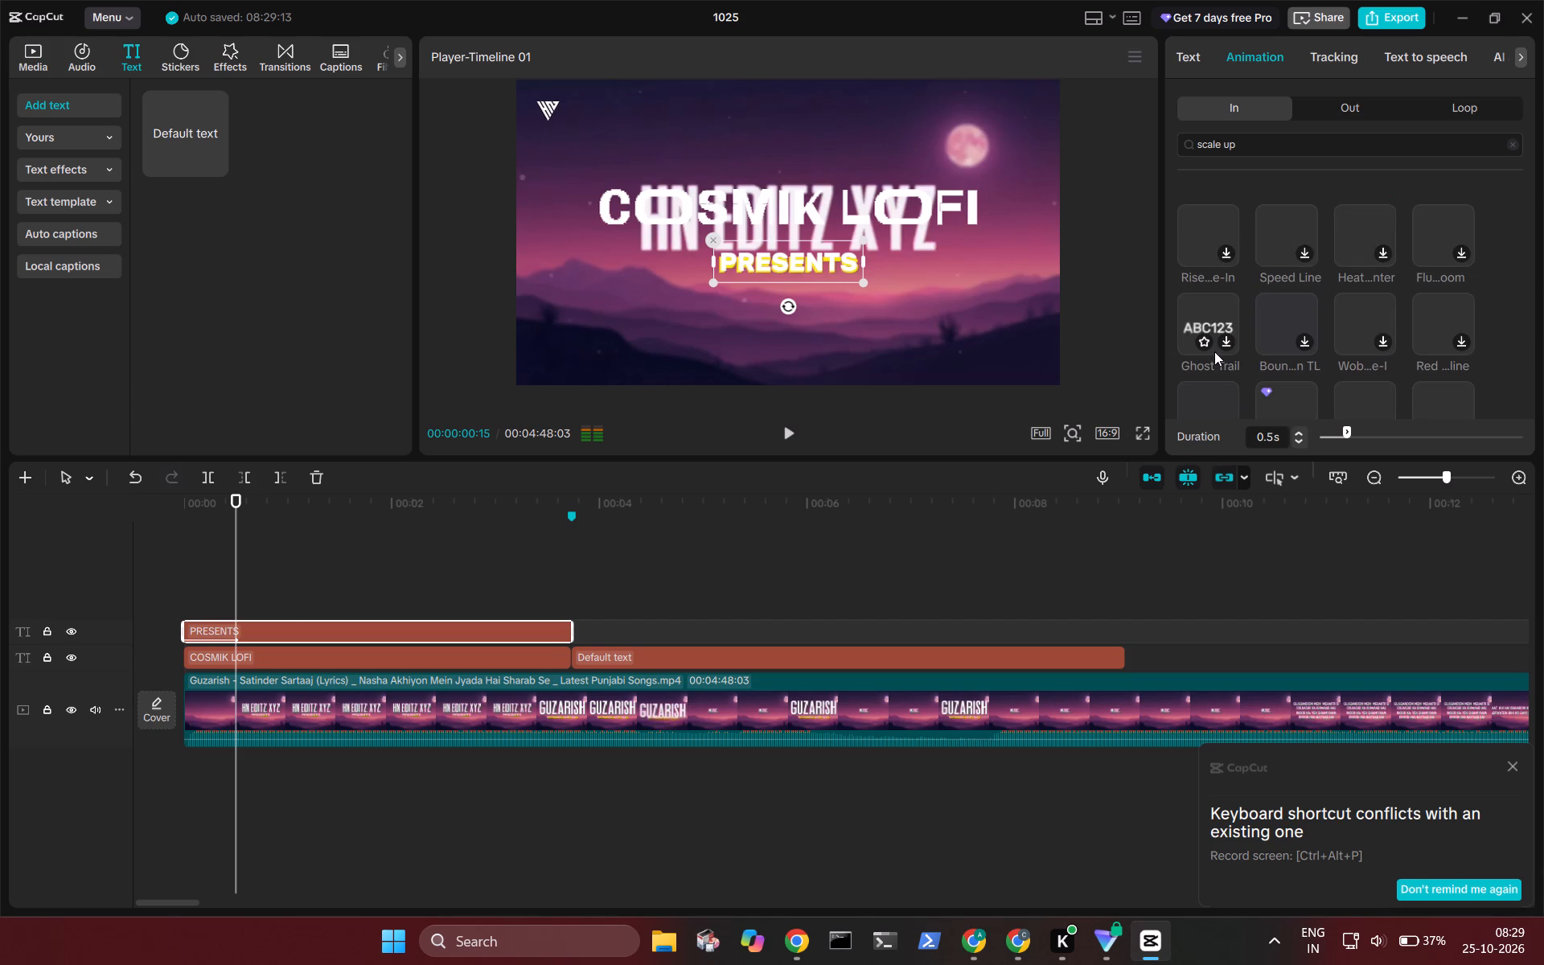
pyautogui.doubleClick(1197, 307)
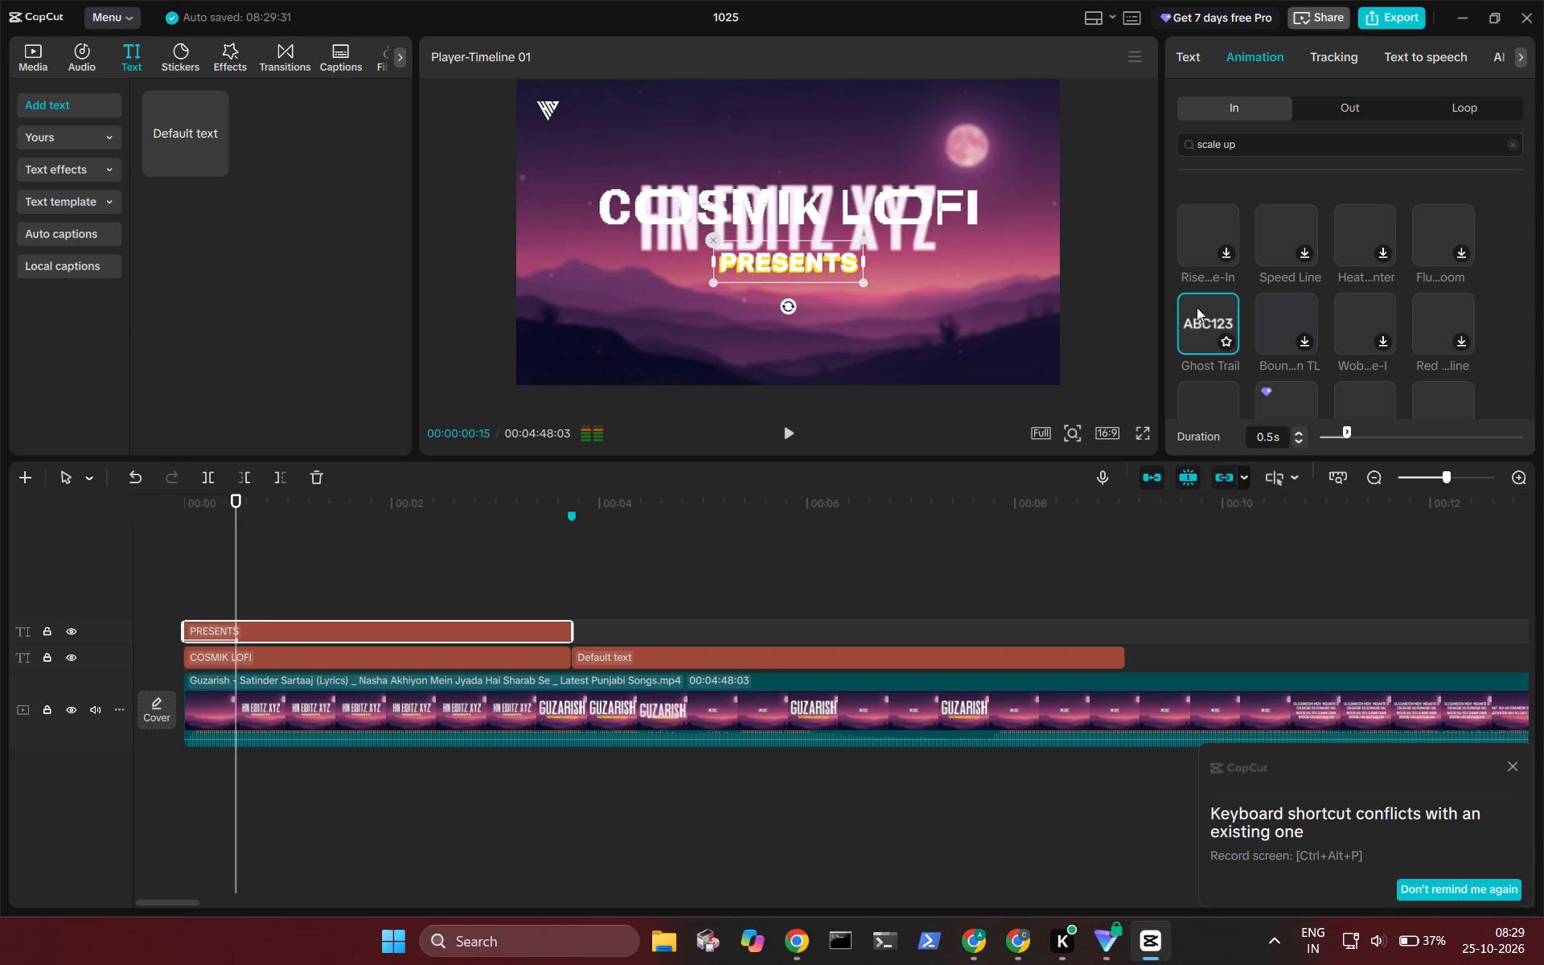
pyautogui.click(1226, 337)
# Play the timeline from the start to preview the Ghost Trail entrance of the "PRESENTS" title.
pyautogui.moveTo(242, 577); pyautogui.dragTo(110, 592)
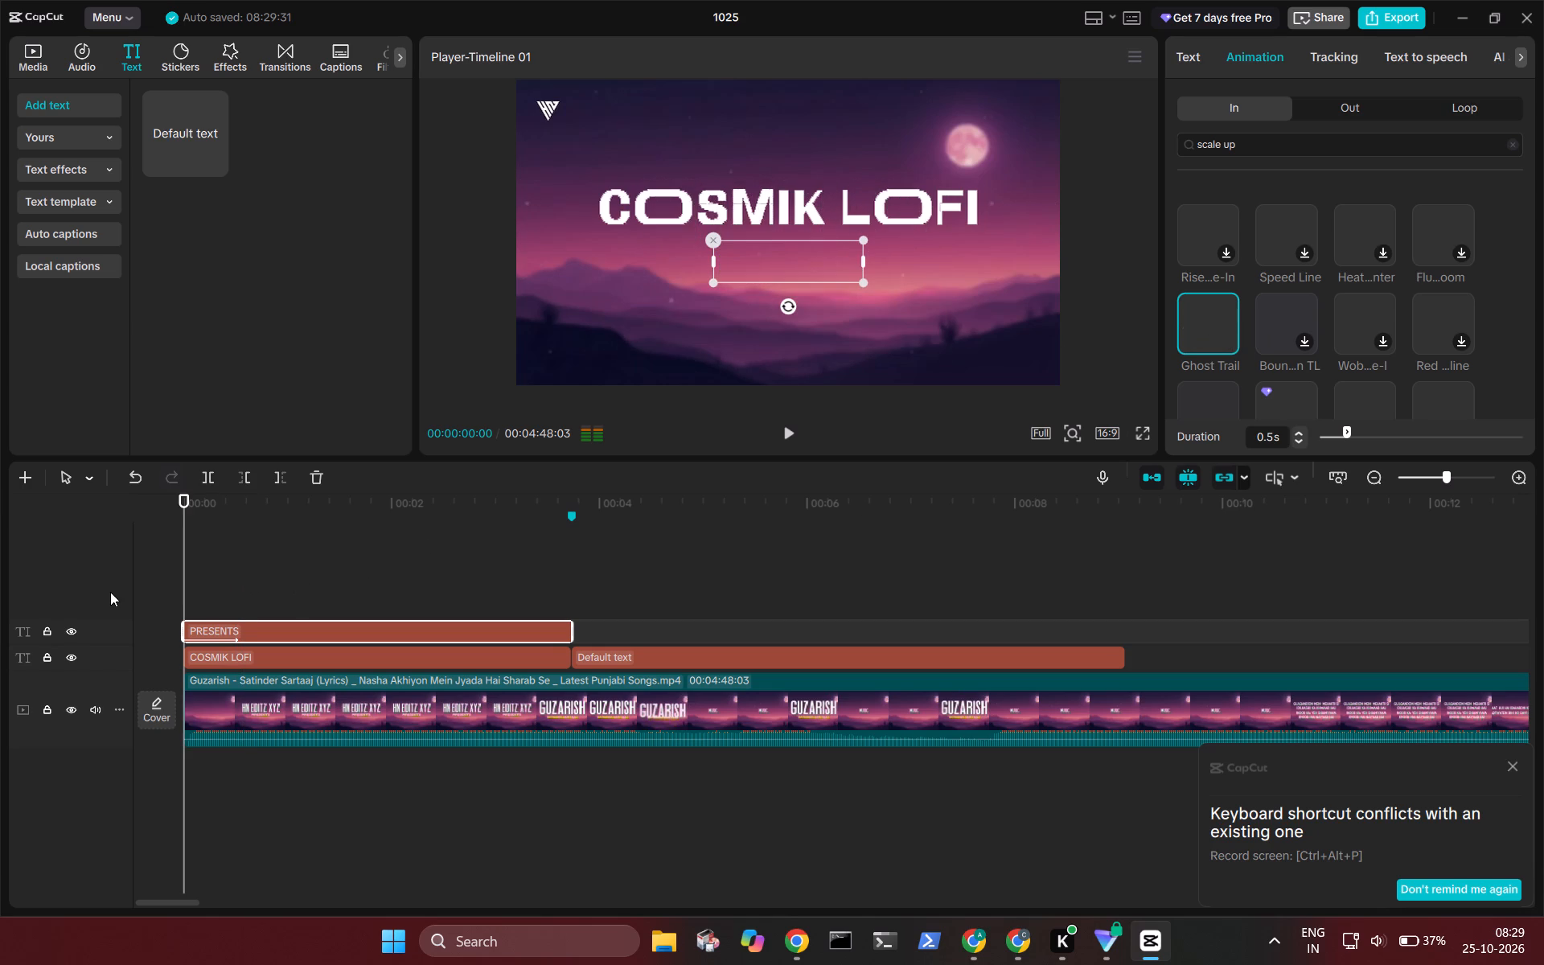
pyautogui.press('space')
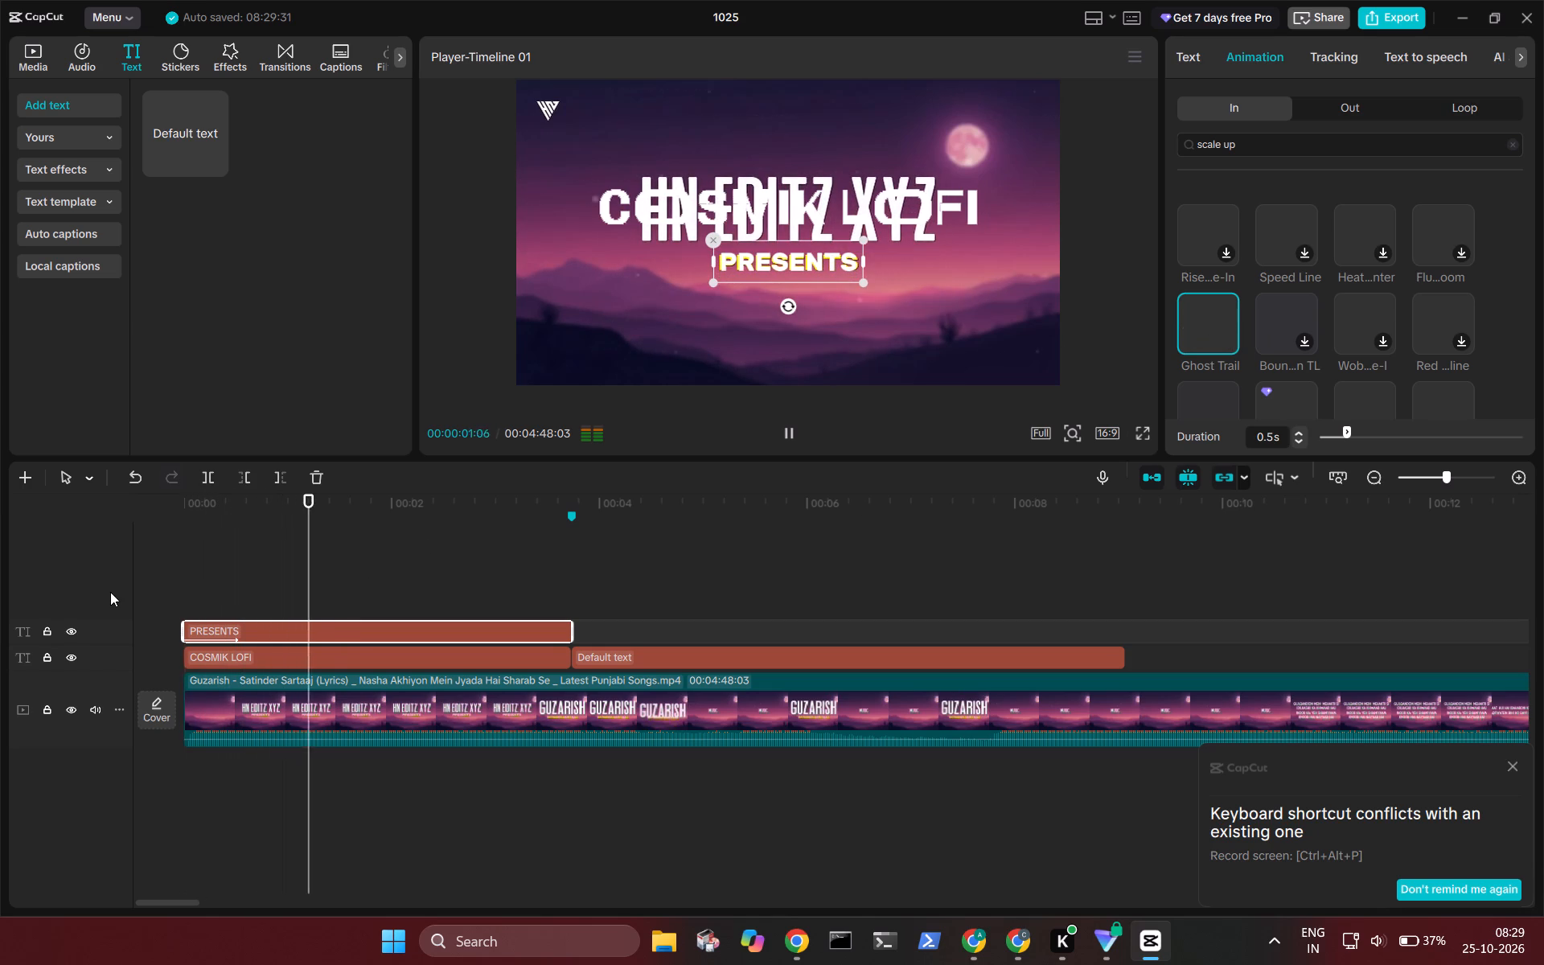
pyautogui.press('space')
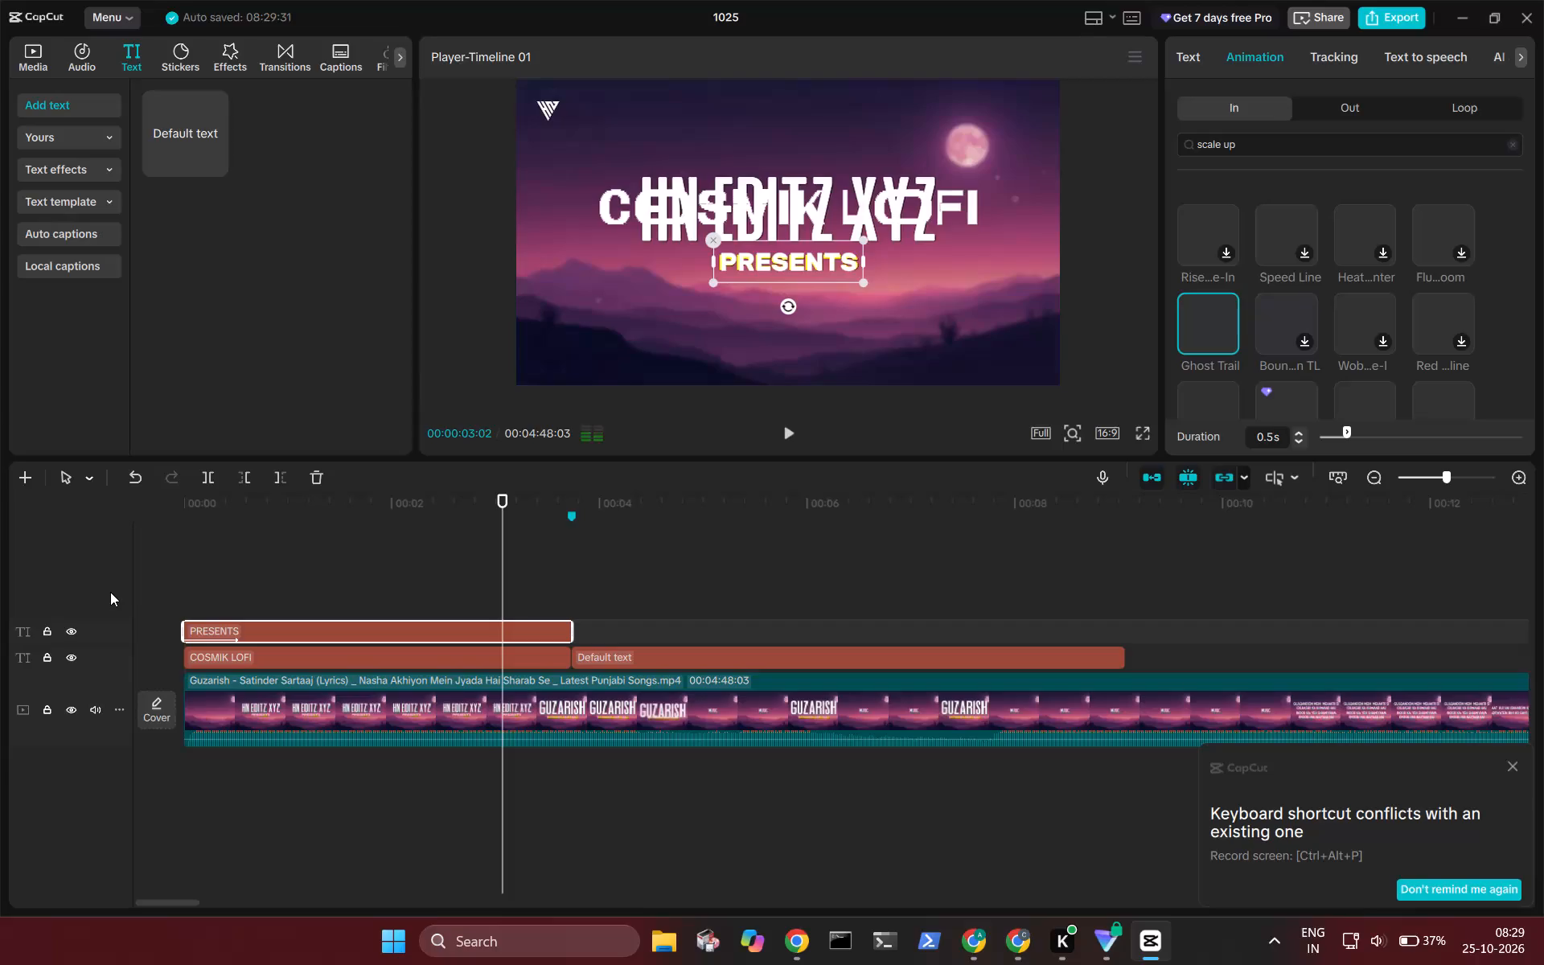
# Apply the Ghost Trail entrance animation from the favourites to the "COSMIK LOFI" text clip.
pyautogui.click(224, 655)
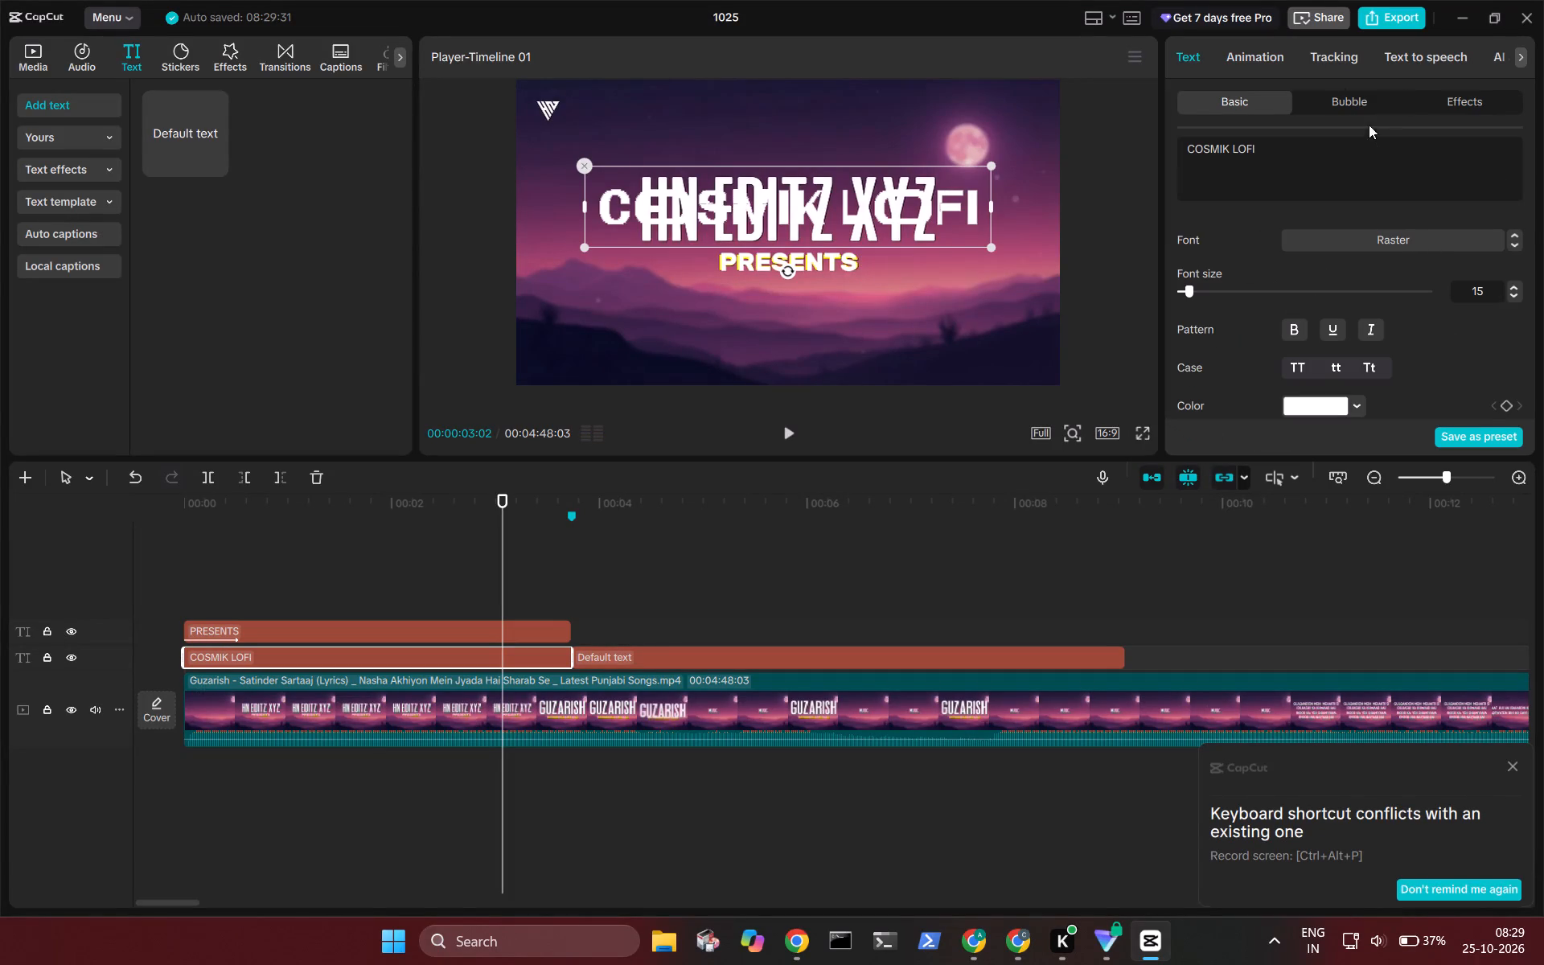
pyautogui.click(1252, 60)
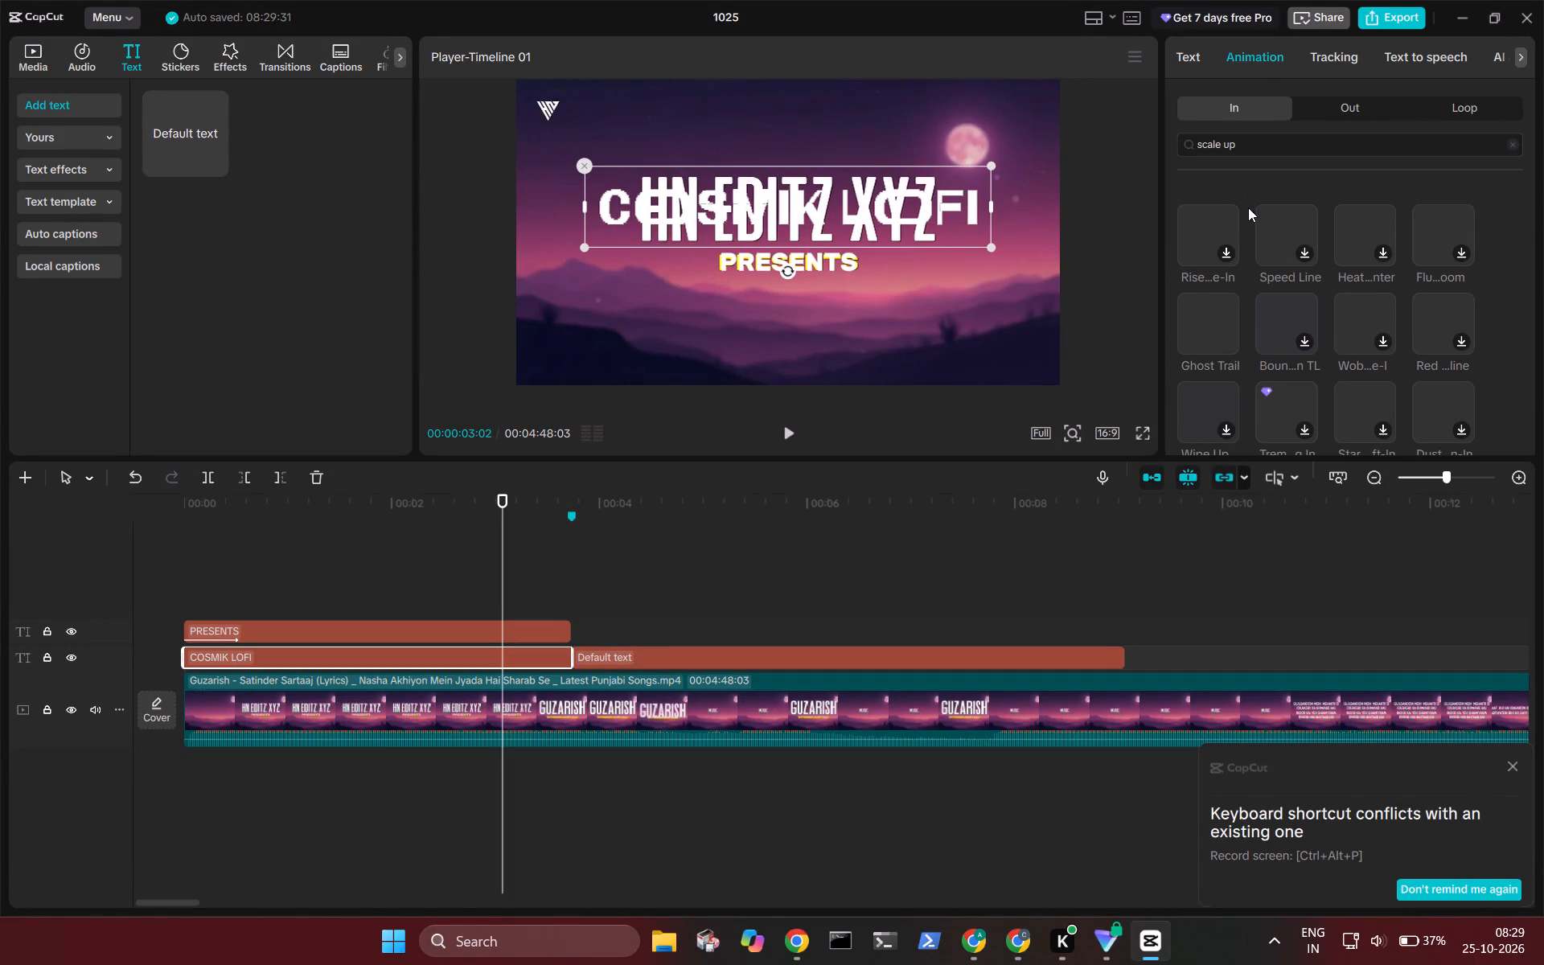
pyautogui.click(1241, 103)
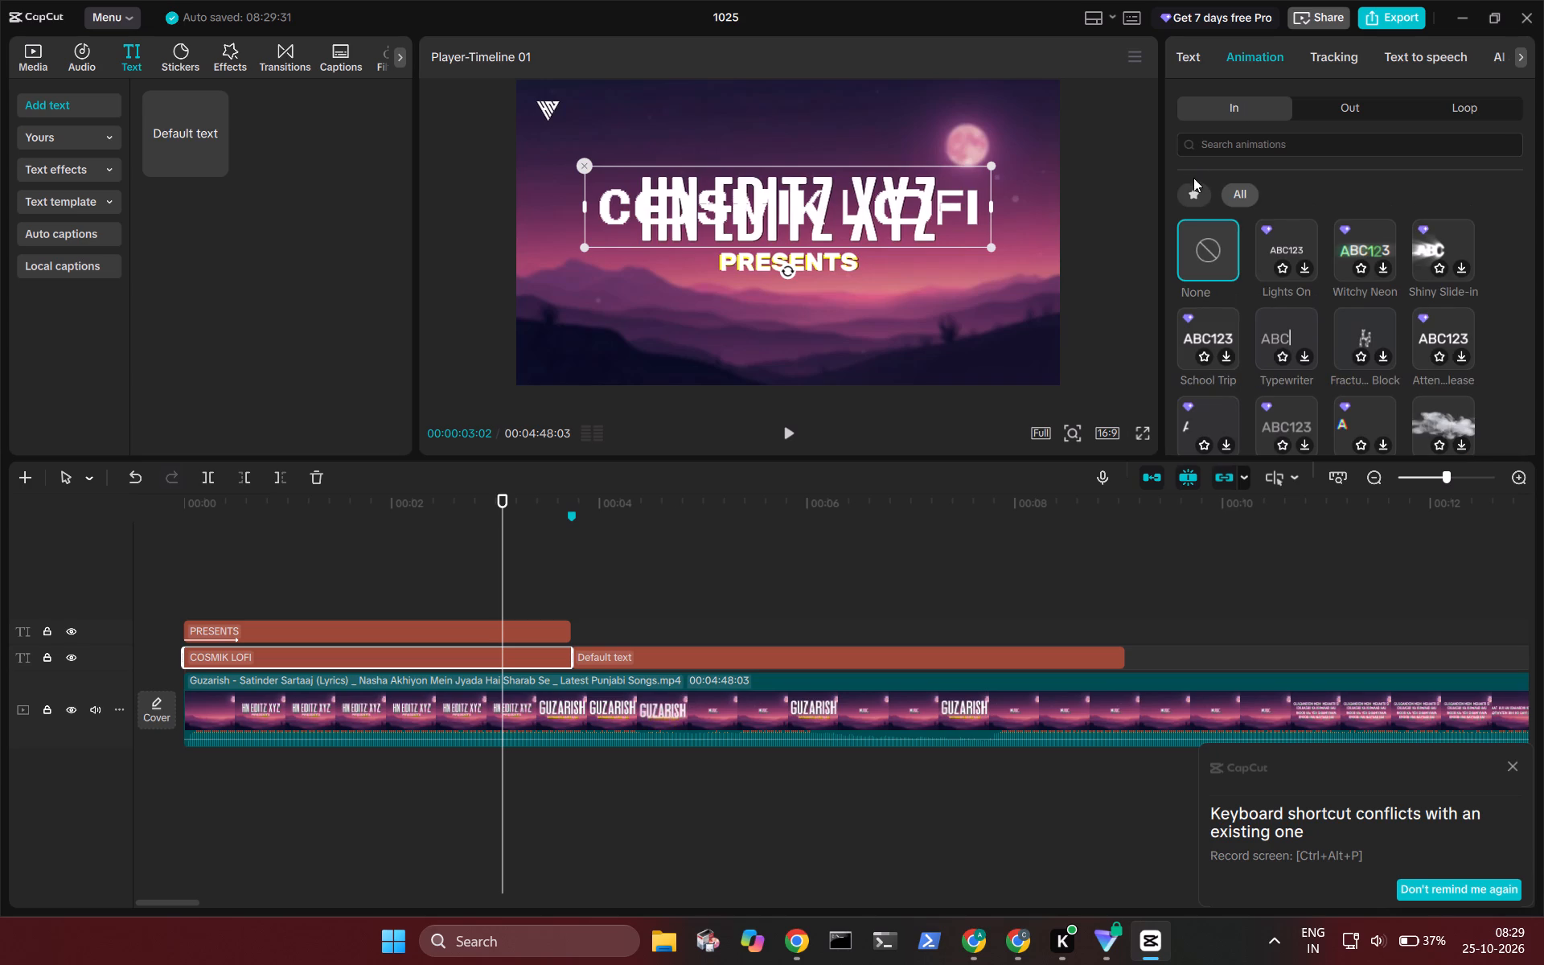
pyautogui.click(1193, 191)
pyautogui.doubleClick(1282, 239)
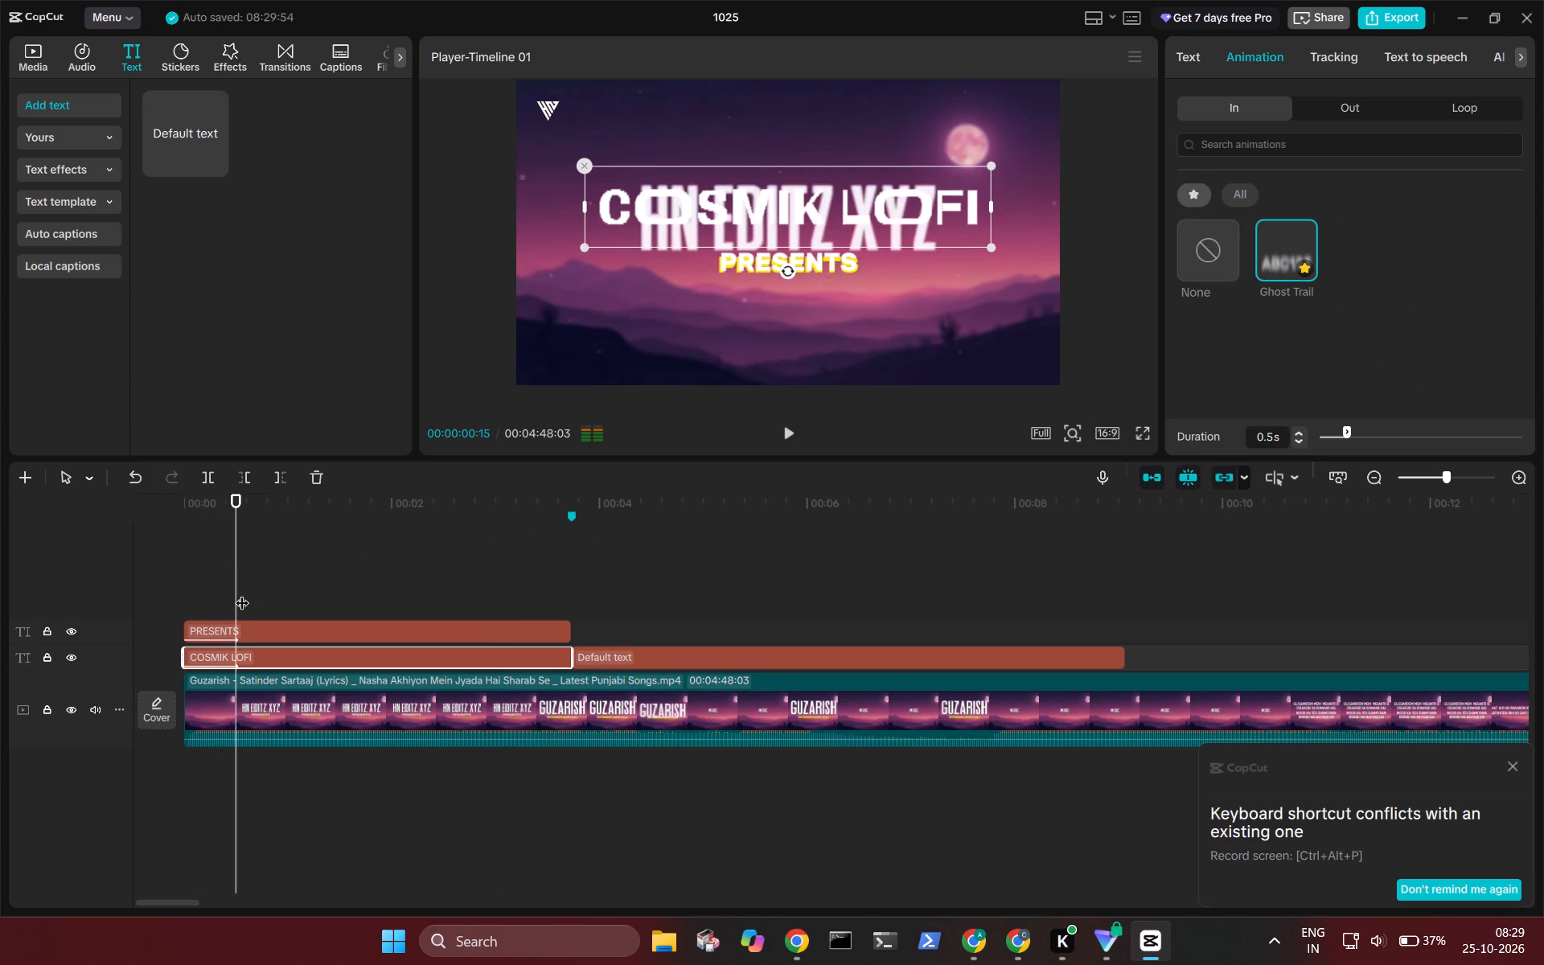
# Play the timeline from the start to preview the Ghost Trail entrances of the "COSMIK LOFI" and "PRESENTS" titles.
pyautogui.click(242, 593)
pyautogui.moveTo(245, 589); pyautogui.dragTo(118, 602)
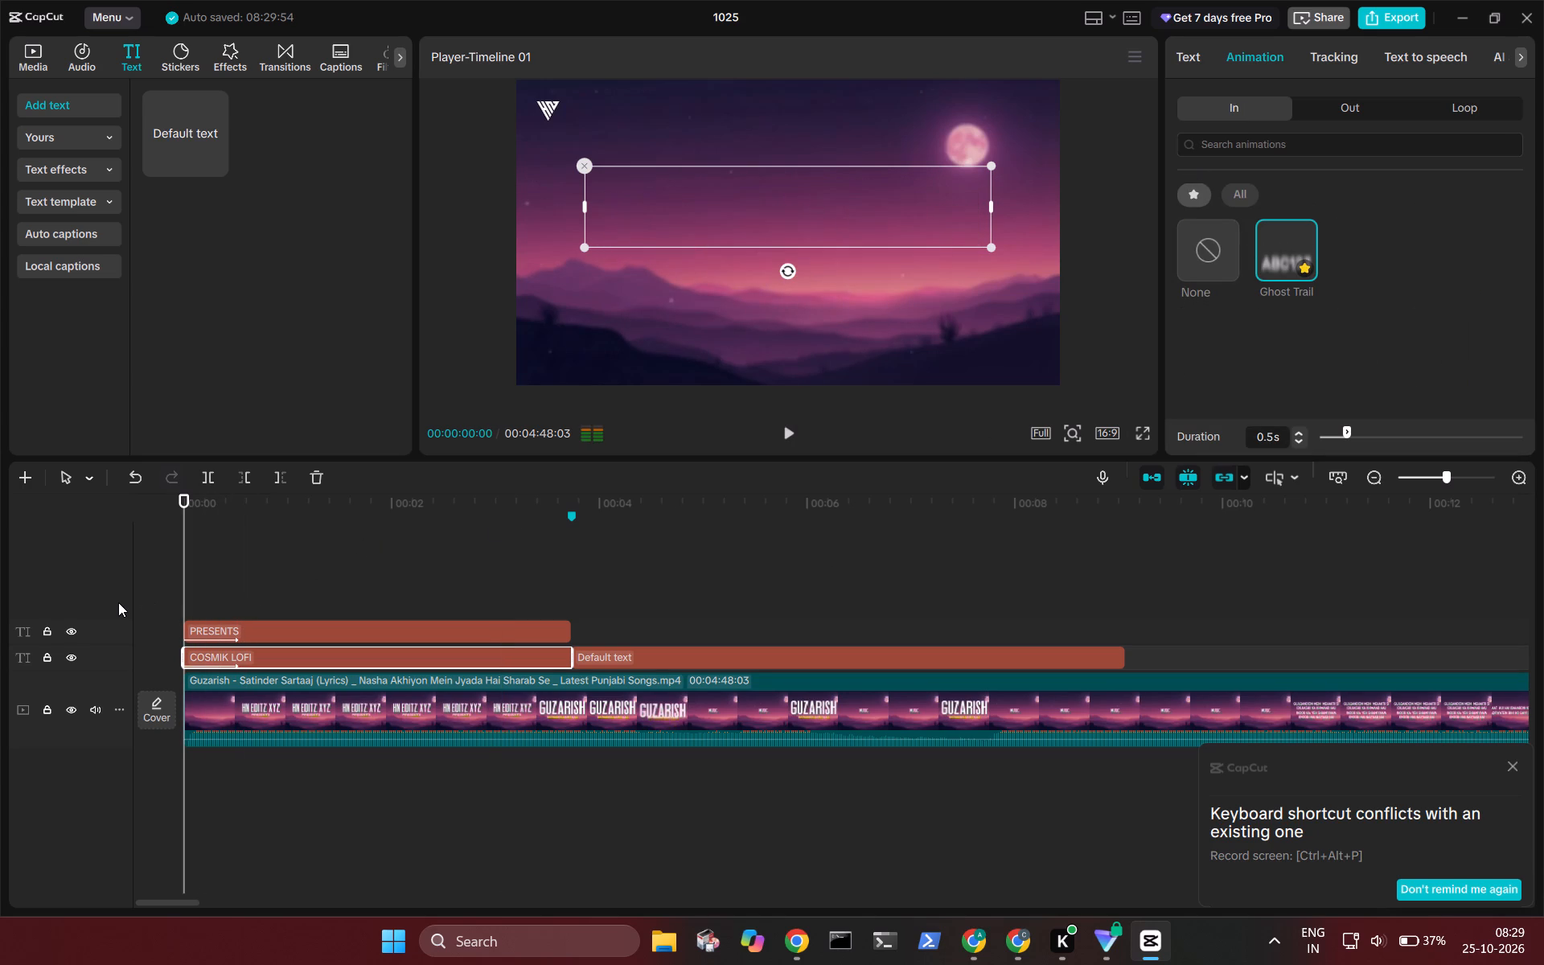
pyautogui.press('space')
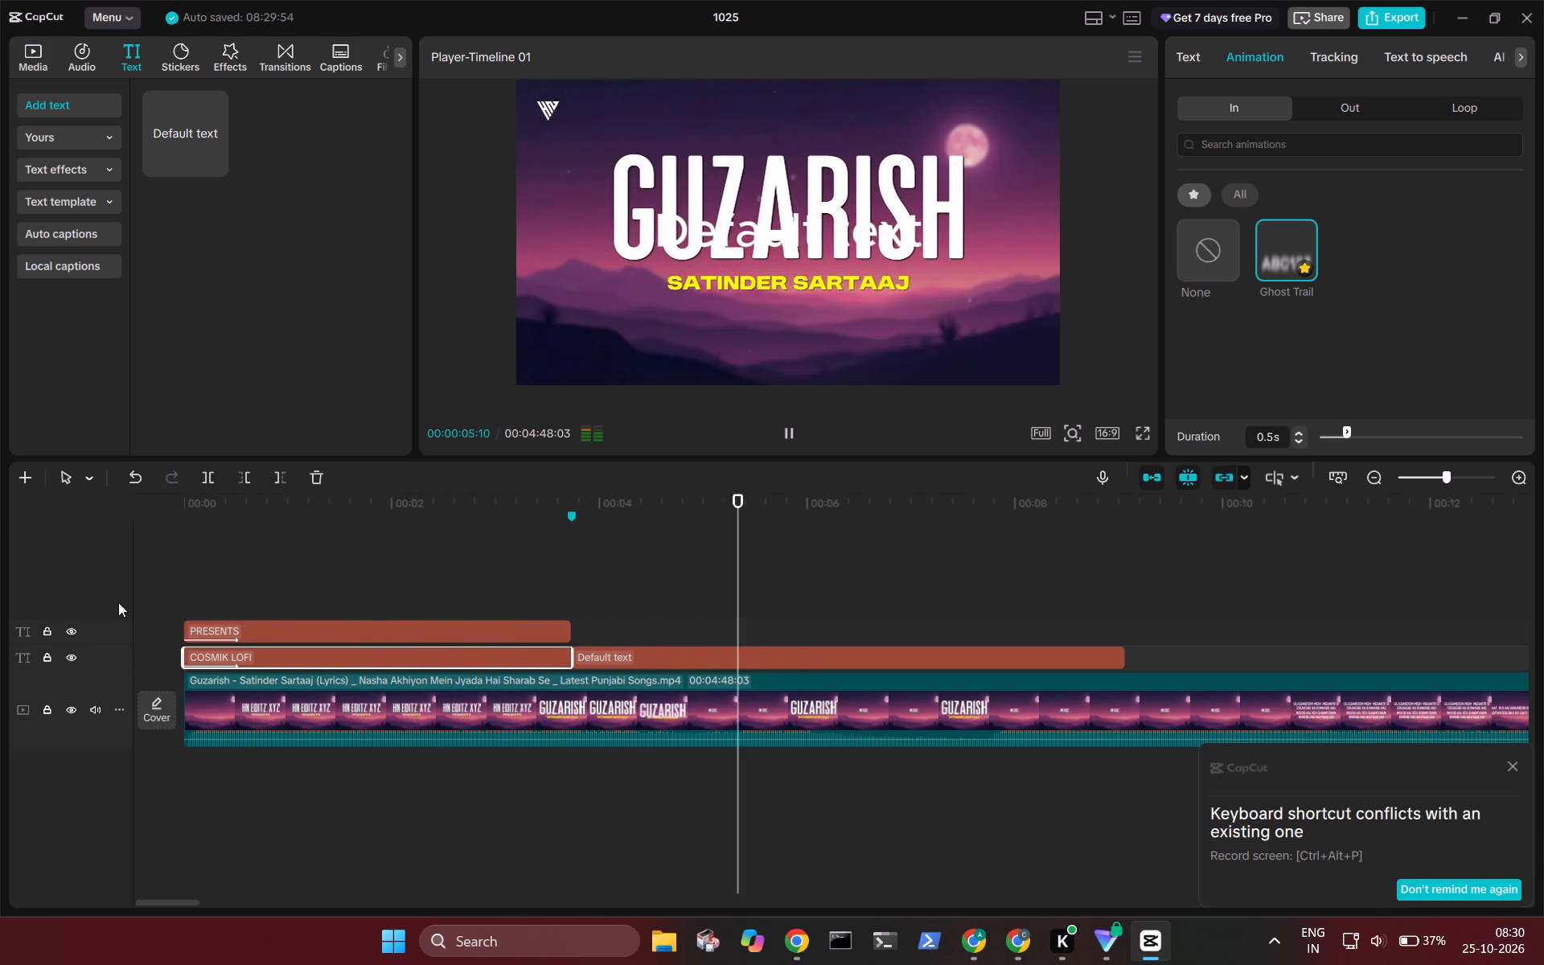
pyautogui.press('space')
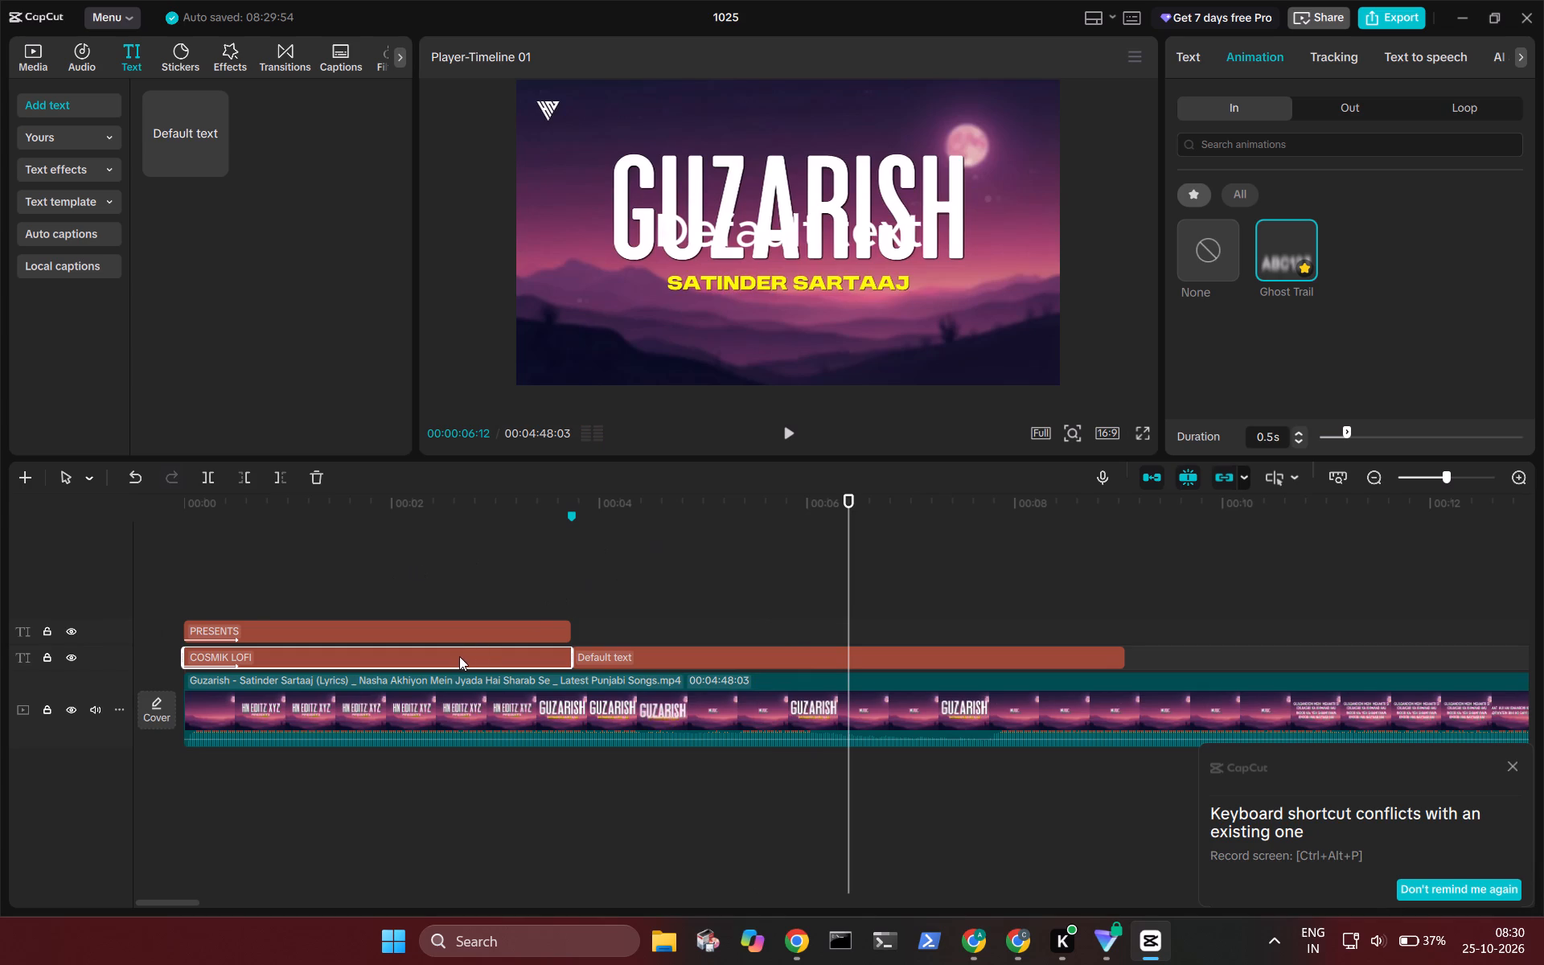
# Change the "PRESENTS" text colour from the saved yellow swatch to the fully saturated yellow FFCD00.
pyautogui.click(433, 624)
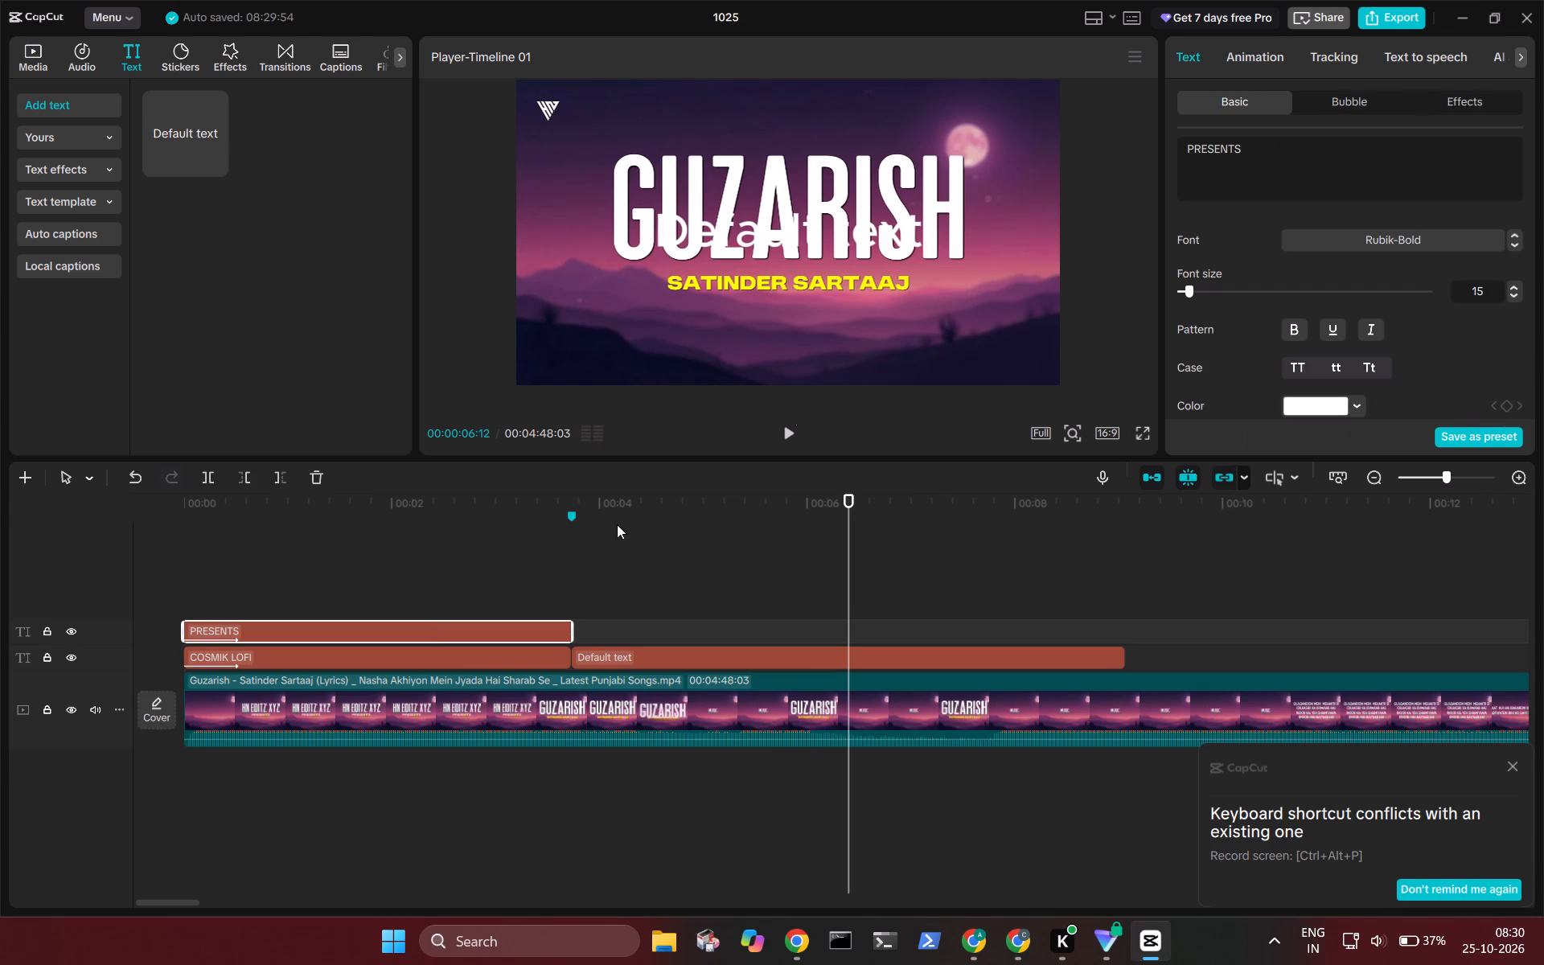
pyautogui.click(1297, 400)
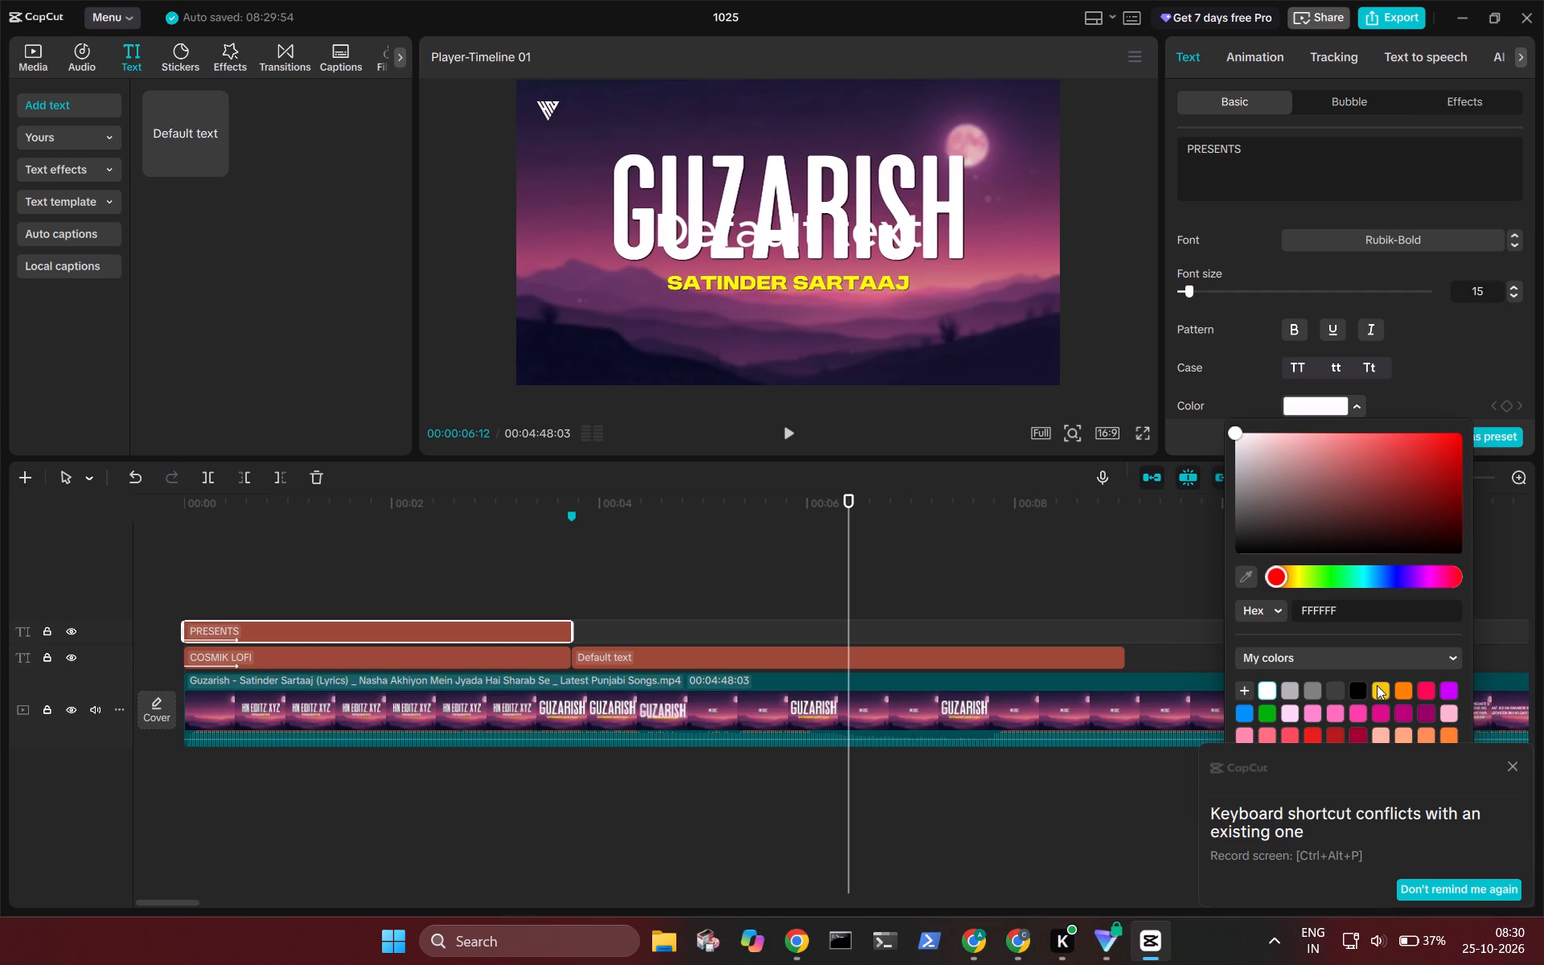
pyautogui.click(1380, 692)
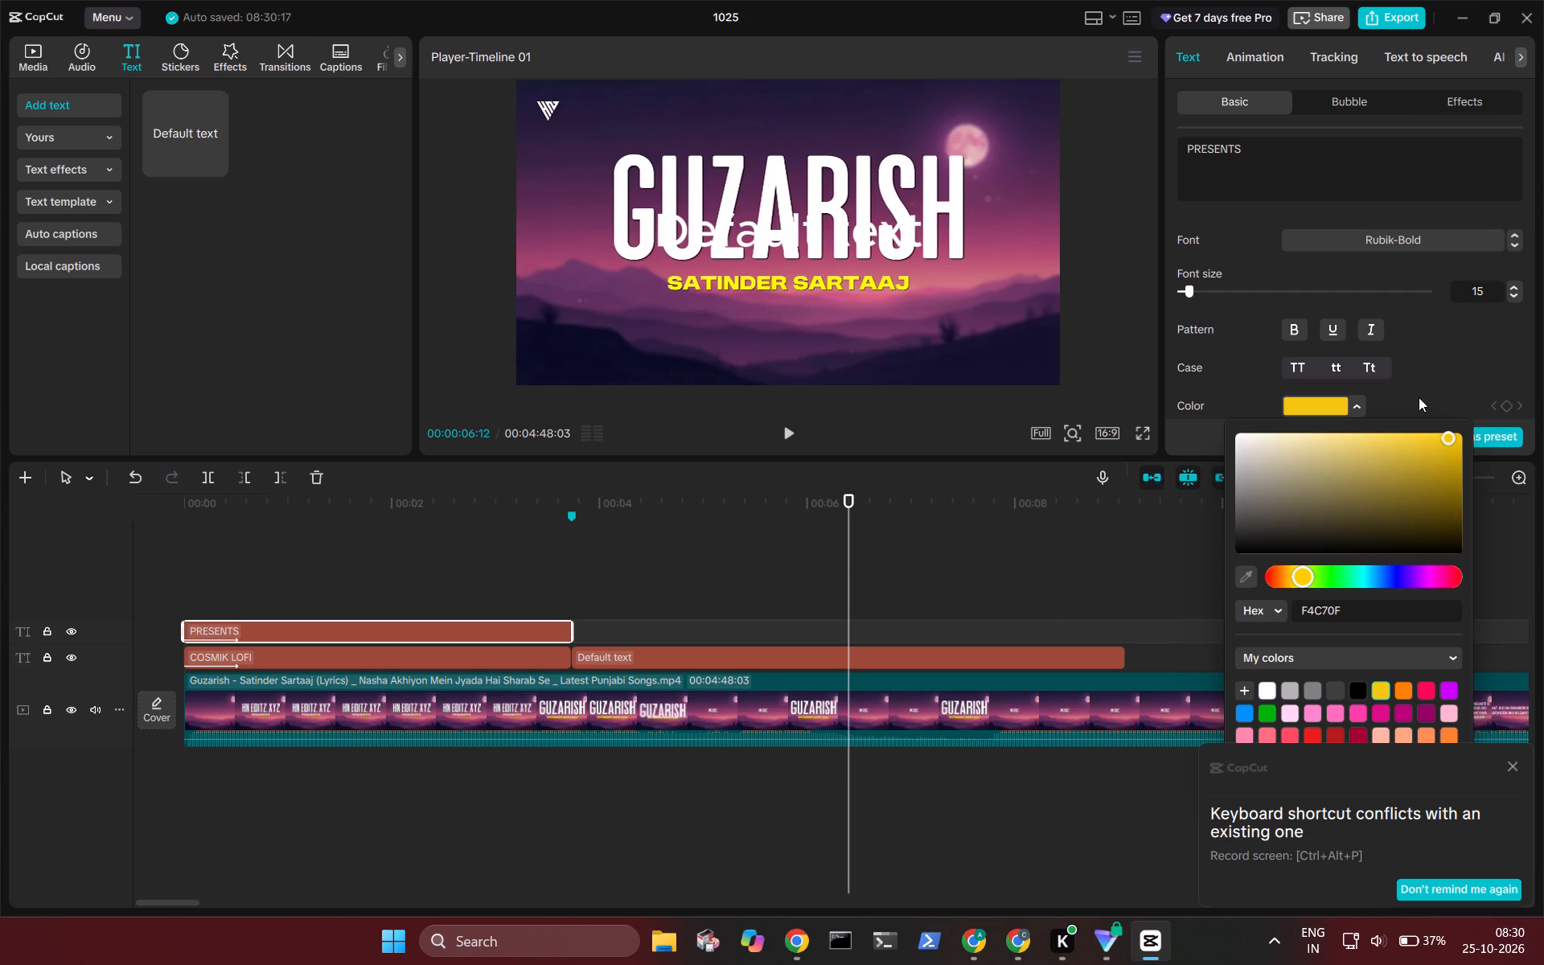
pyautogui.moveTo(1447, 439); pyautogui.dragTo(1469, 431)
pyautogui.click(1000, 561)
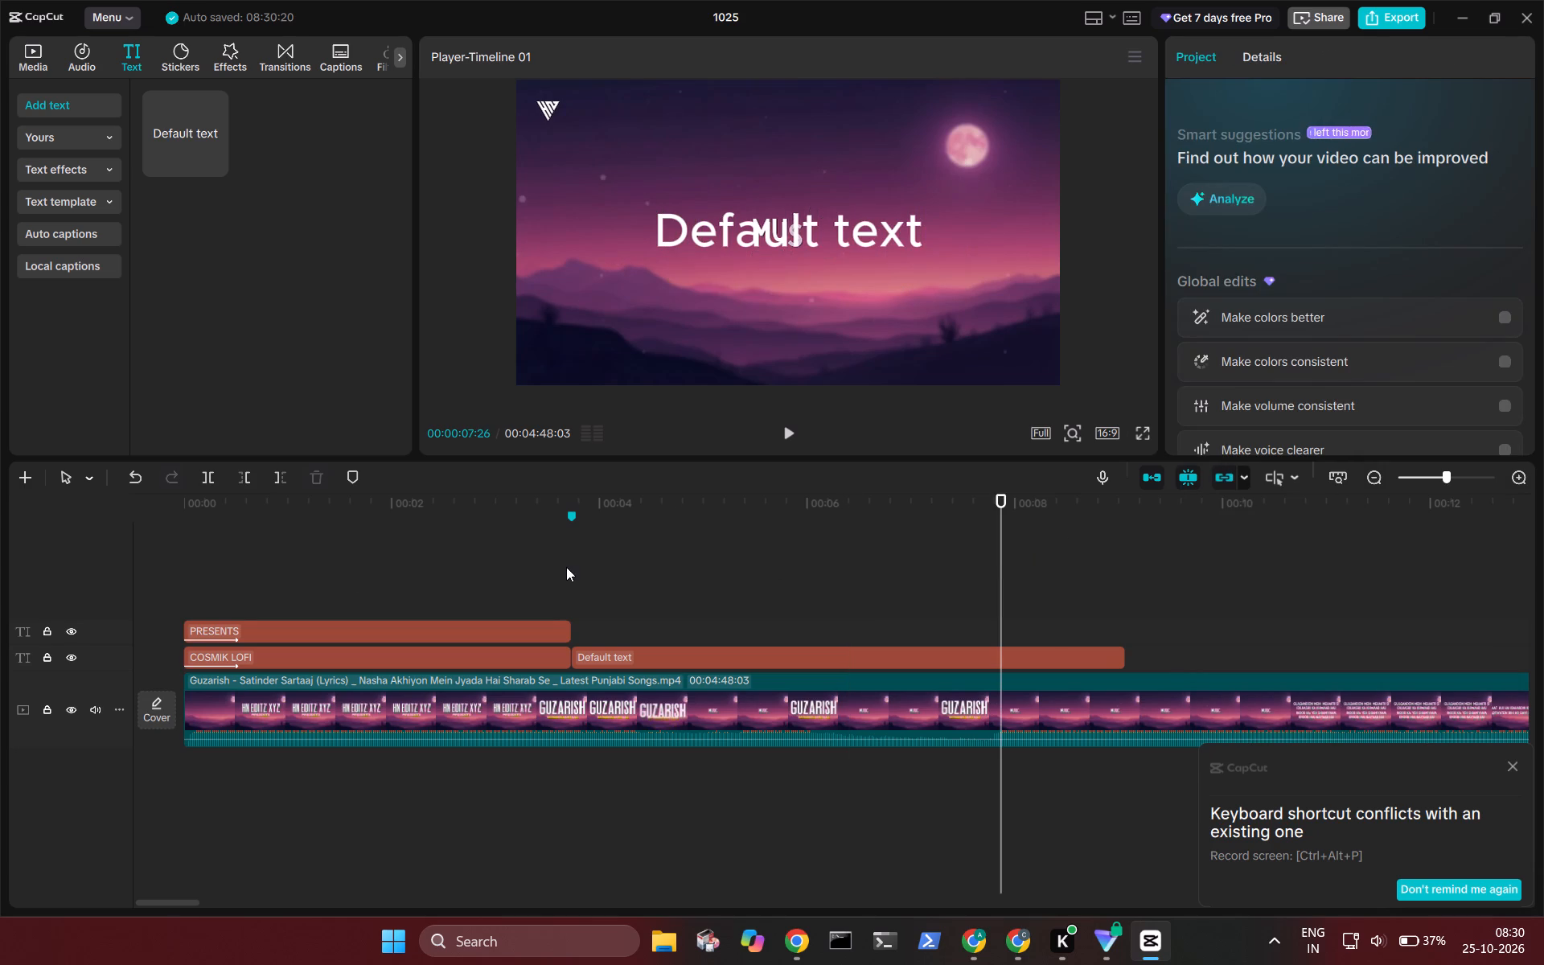
# Play the opening titles from near the start to check the colour of the "PRESENTS" text.
pyautogui.click(214, 584)
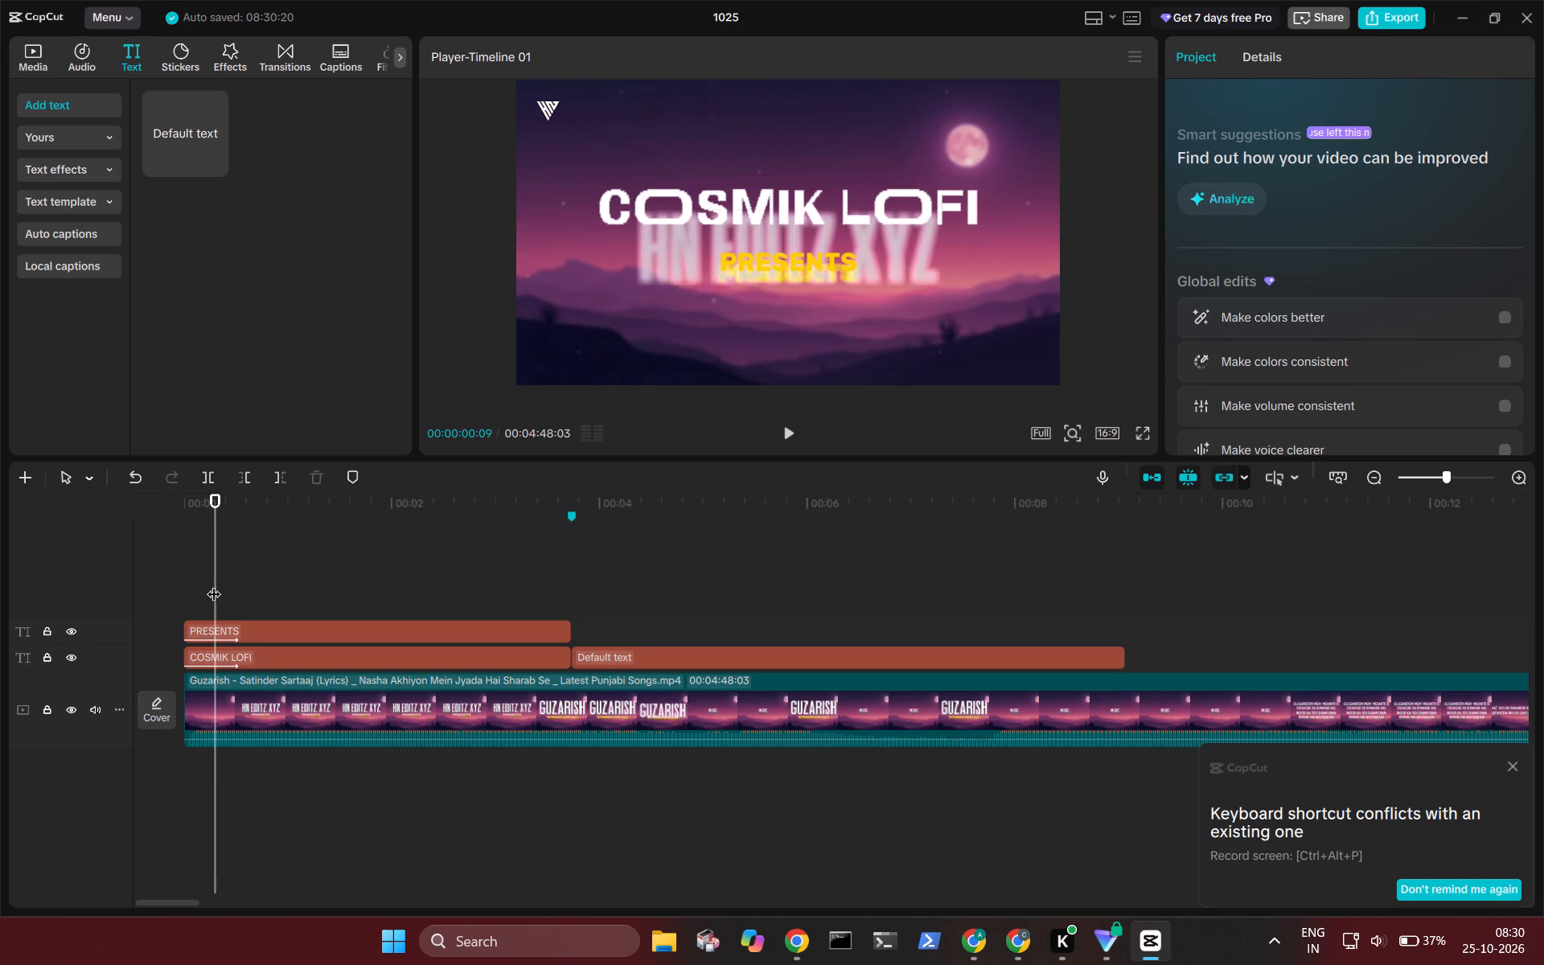
pyautogui.press('space')
pyautogui.press('space')
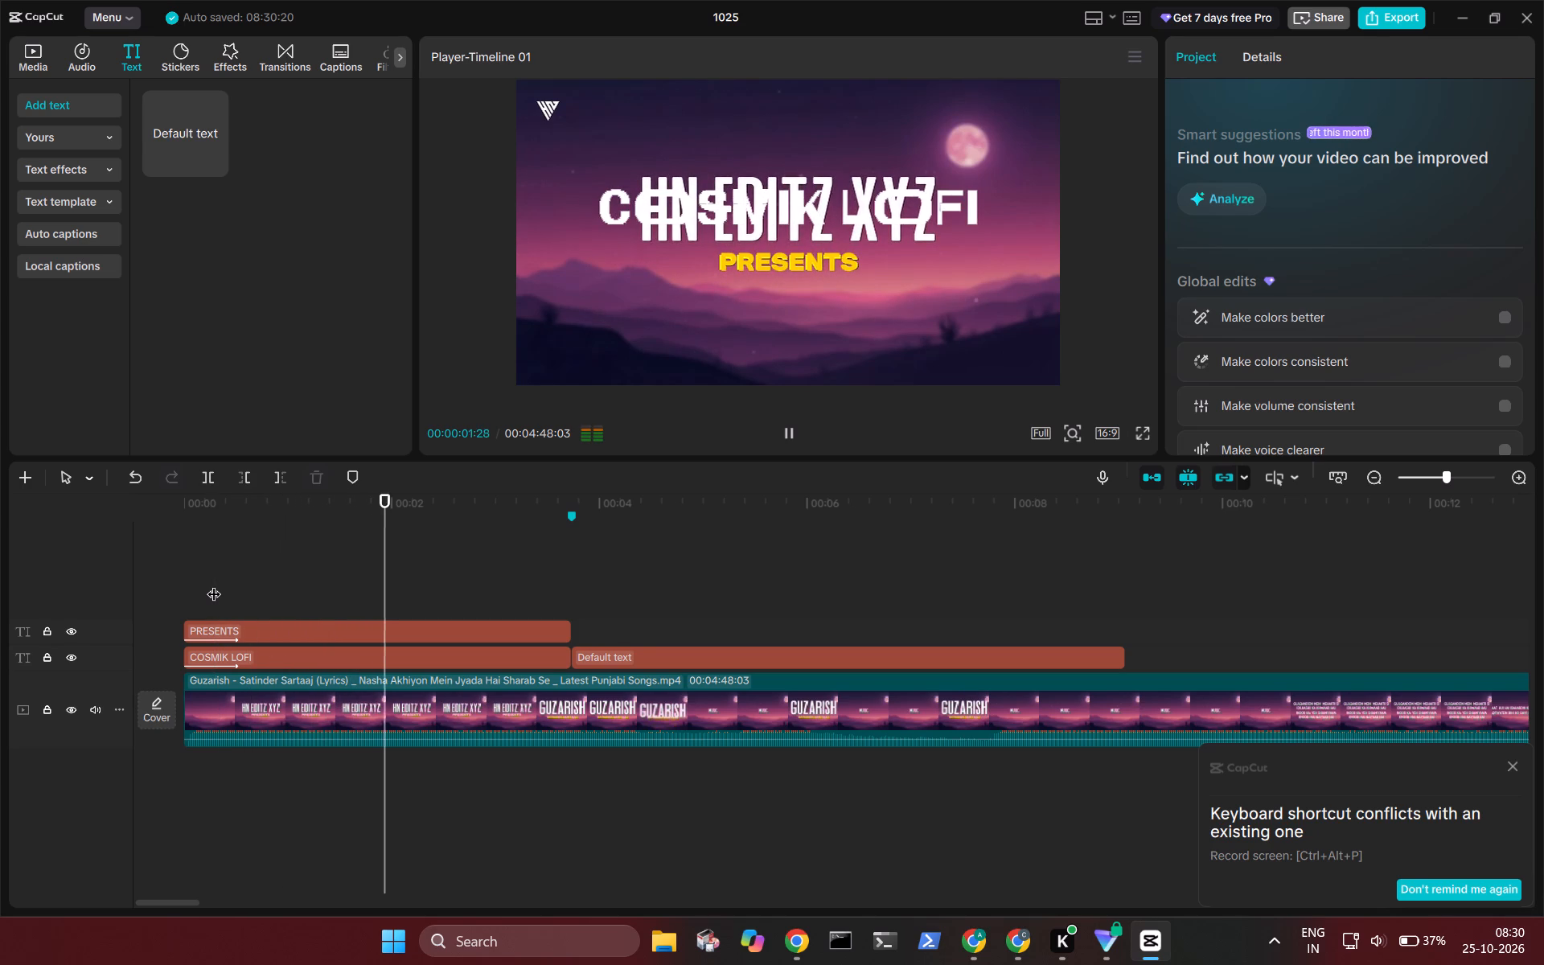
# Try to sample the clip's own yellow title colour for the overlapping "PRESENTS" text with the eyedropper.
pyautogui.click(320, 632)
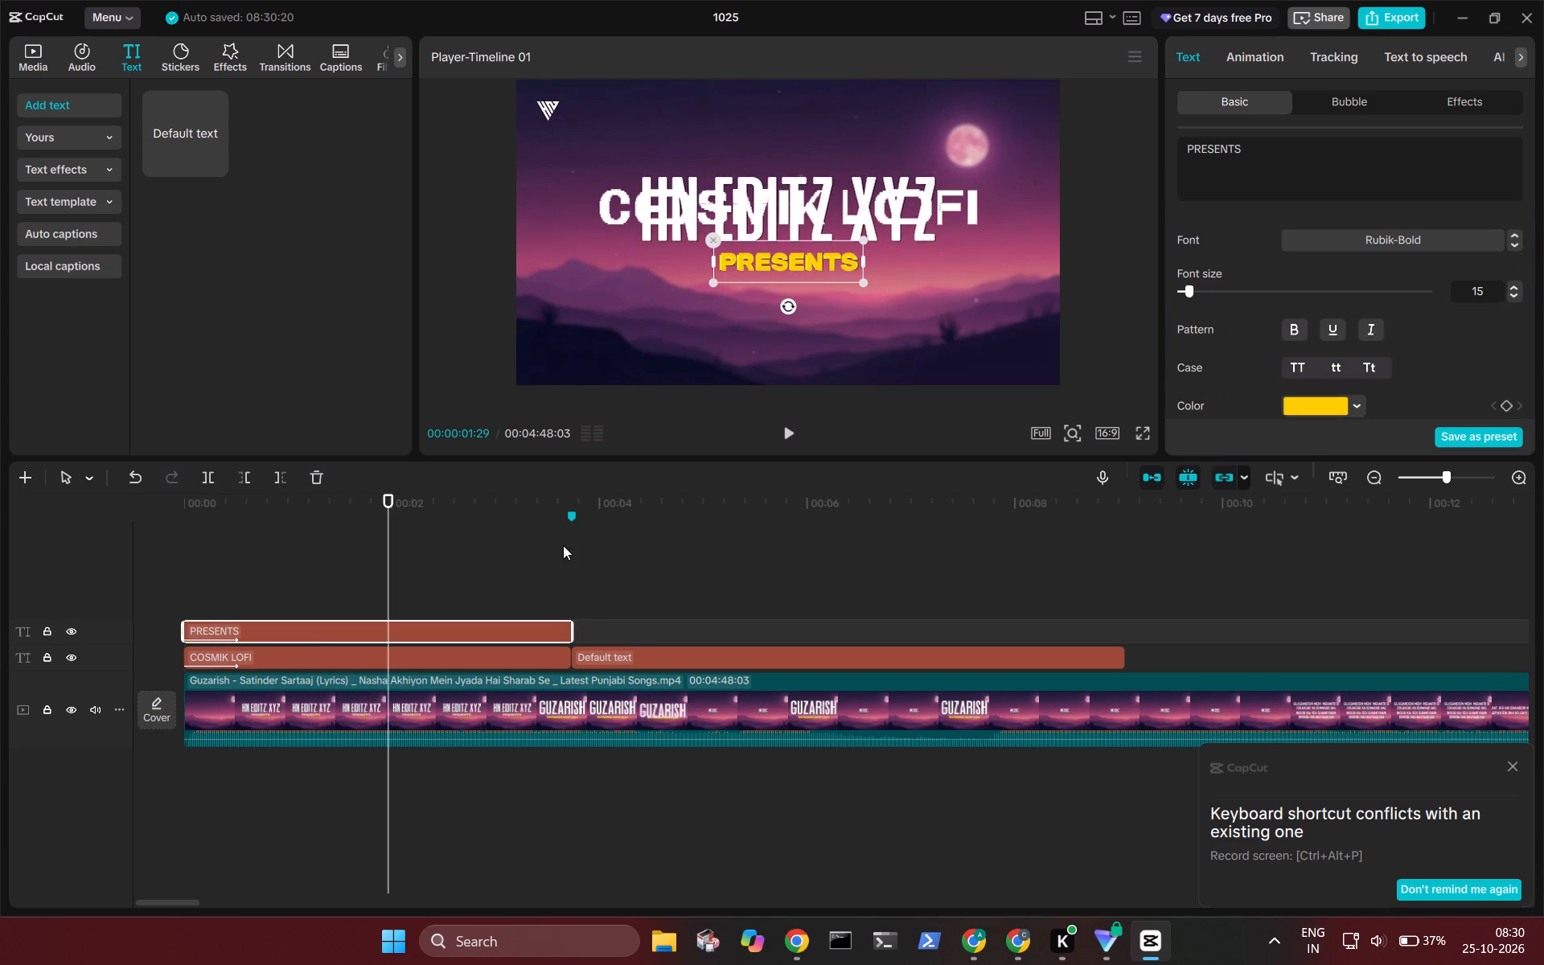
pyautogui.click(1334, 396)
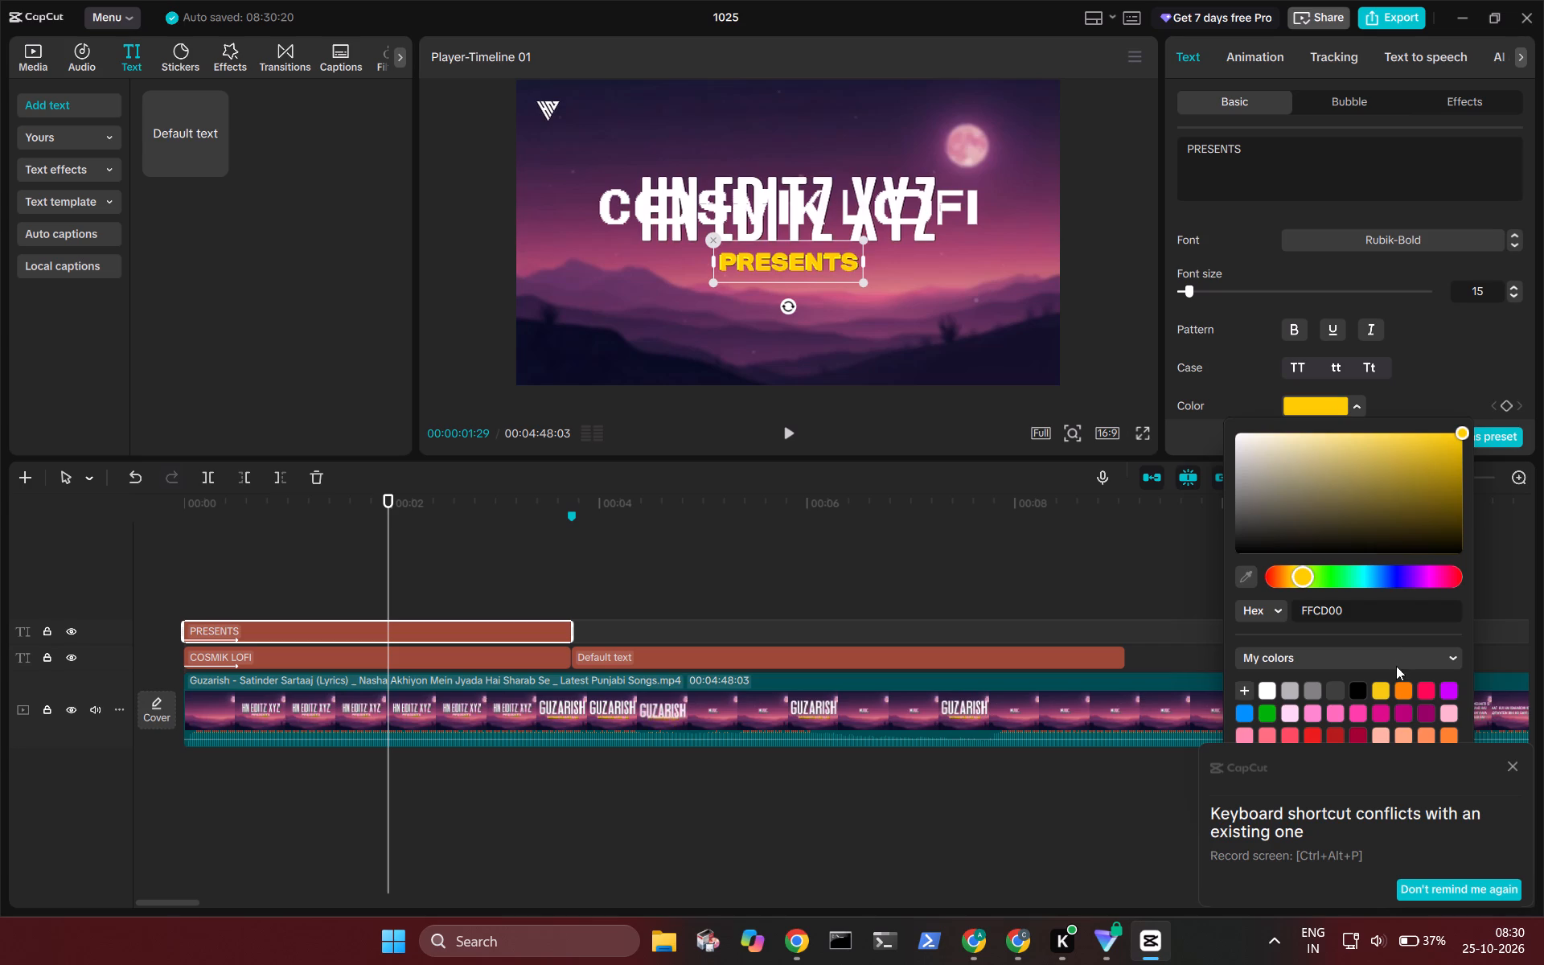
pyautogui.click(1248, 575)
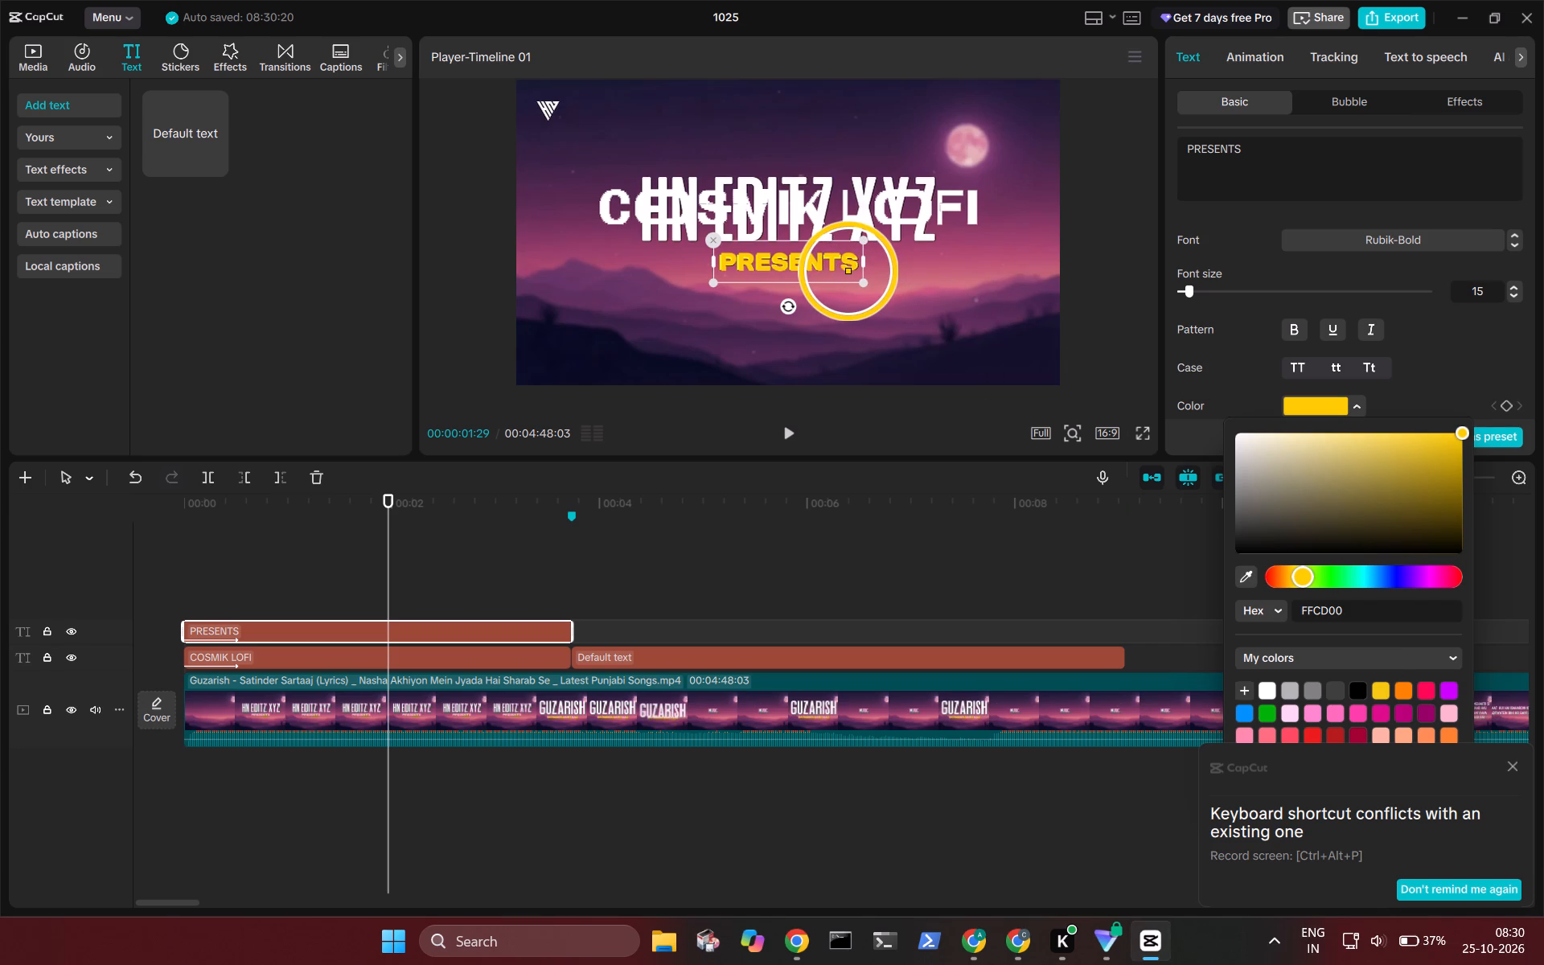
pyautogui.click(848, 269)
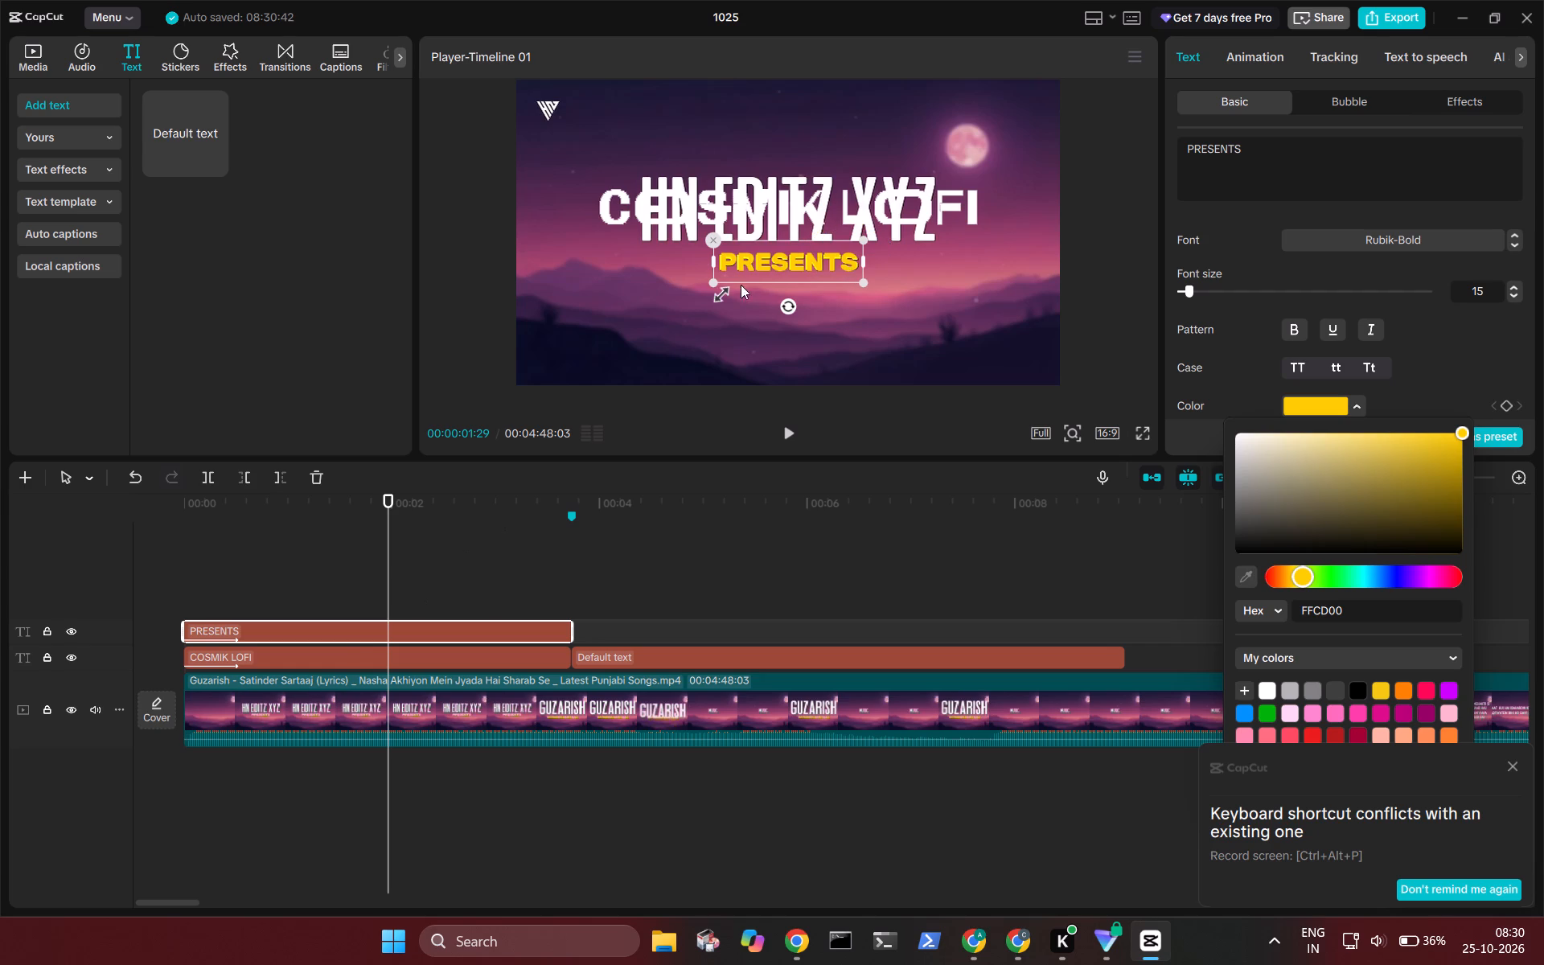
# Move the "PRESENTS" text just below the clip's own yellow "PRESENTS" title and sample that title's yellow as the text colour.
pyautogui.moveTo(791, 262); pyautogui.dragTo(790, 289)
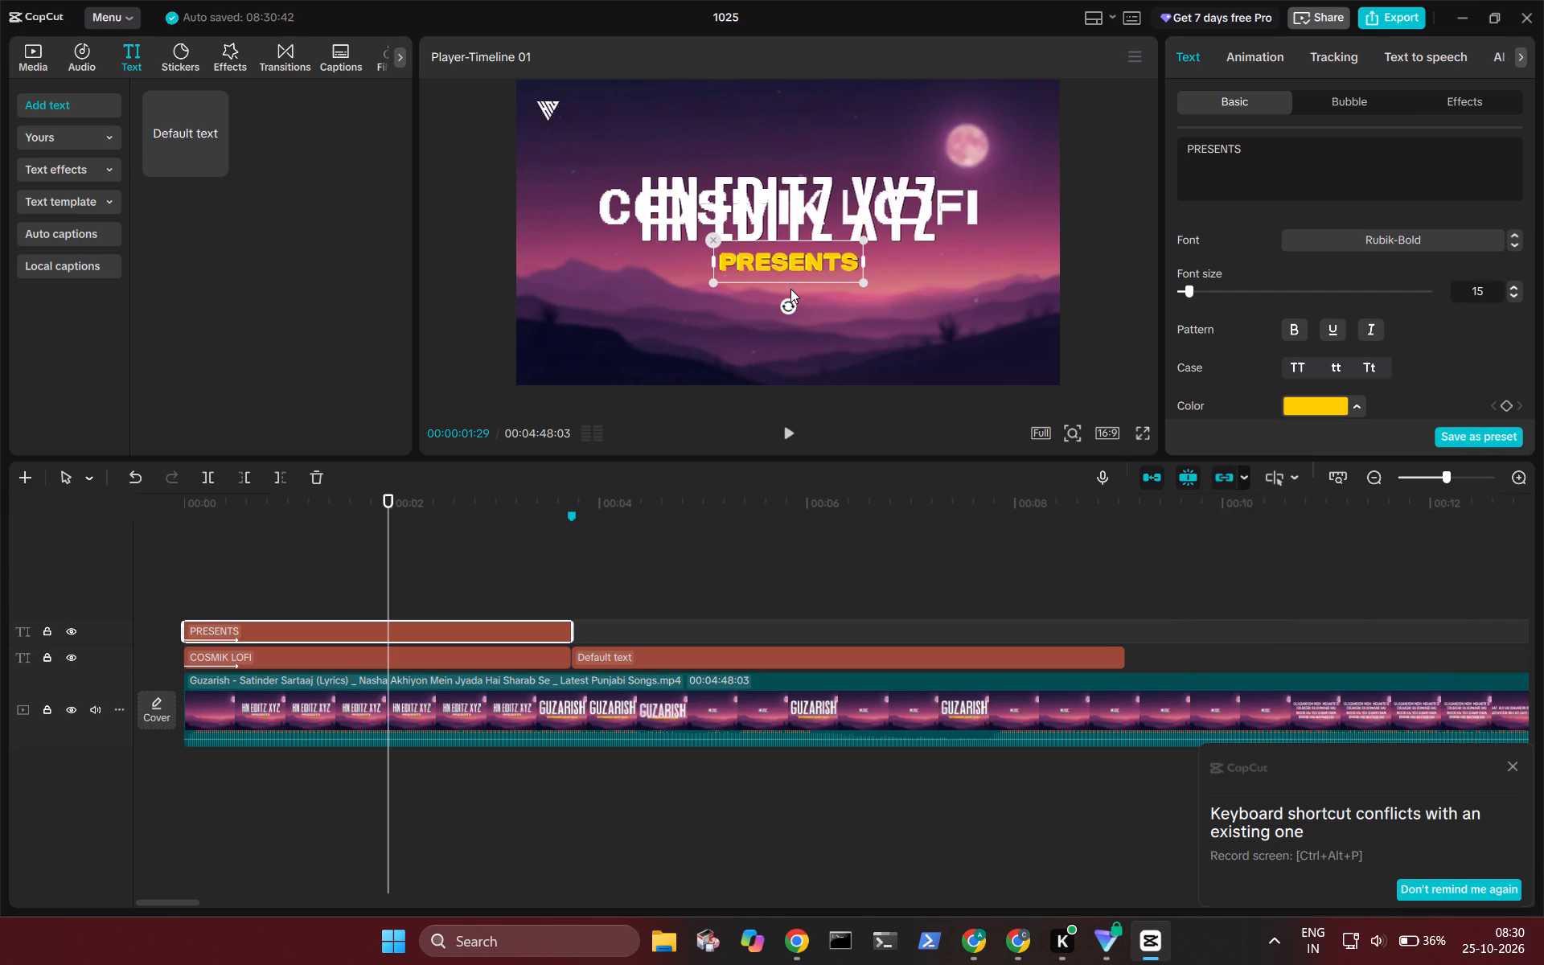
pyautogui.moveTo(790, 289); pyautogui.dragTo(790, 295)
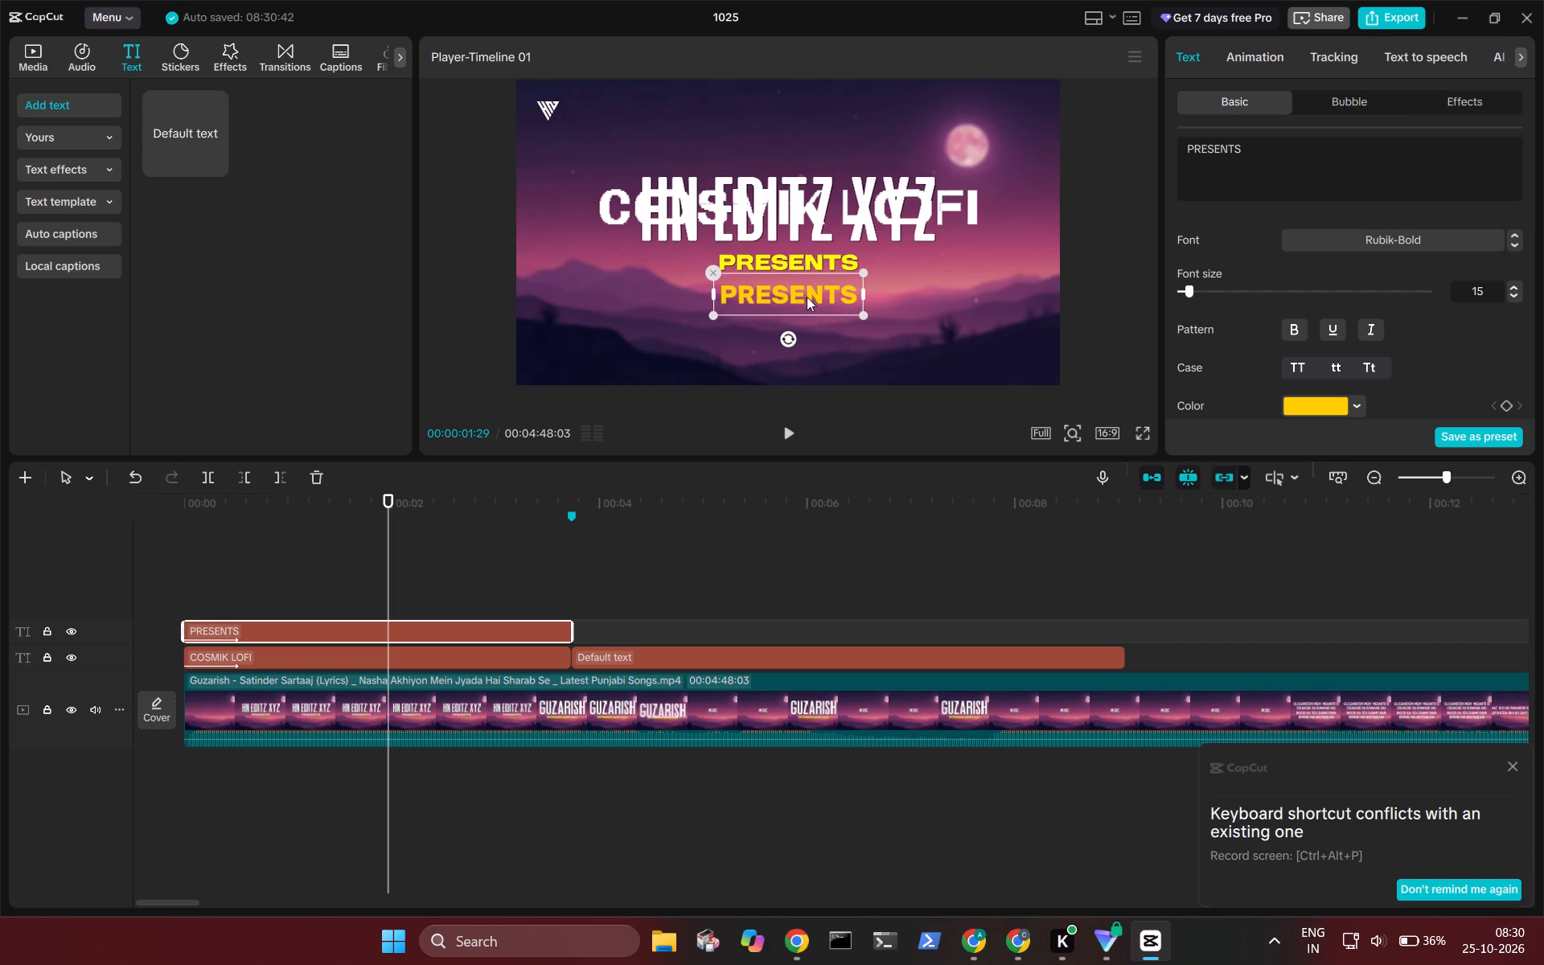
pyautogui.click(1301, 404)
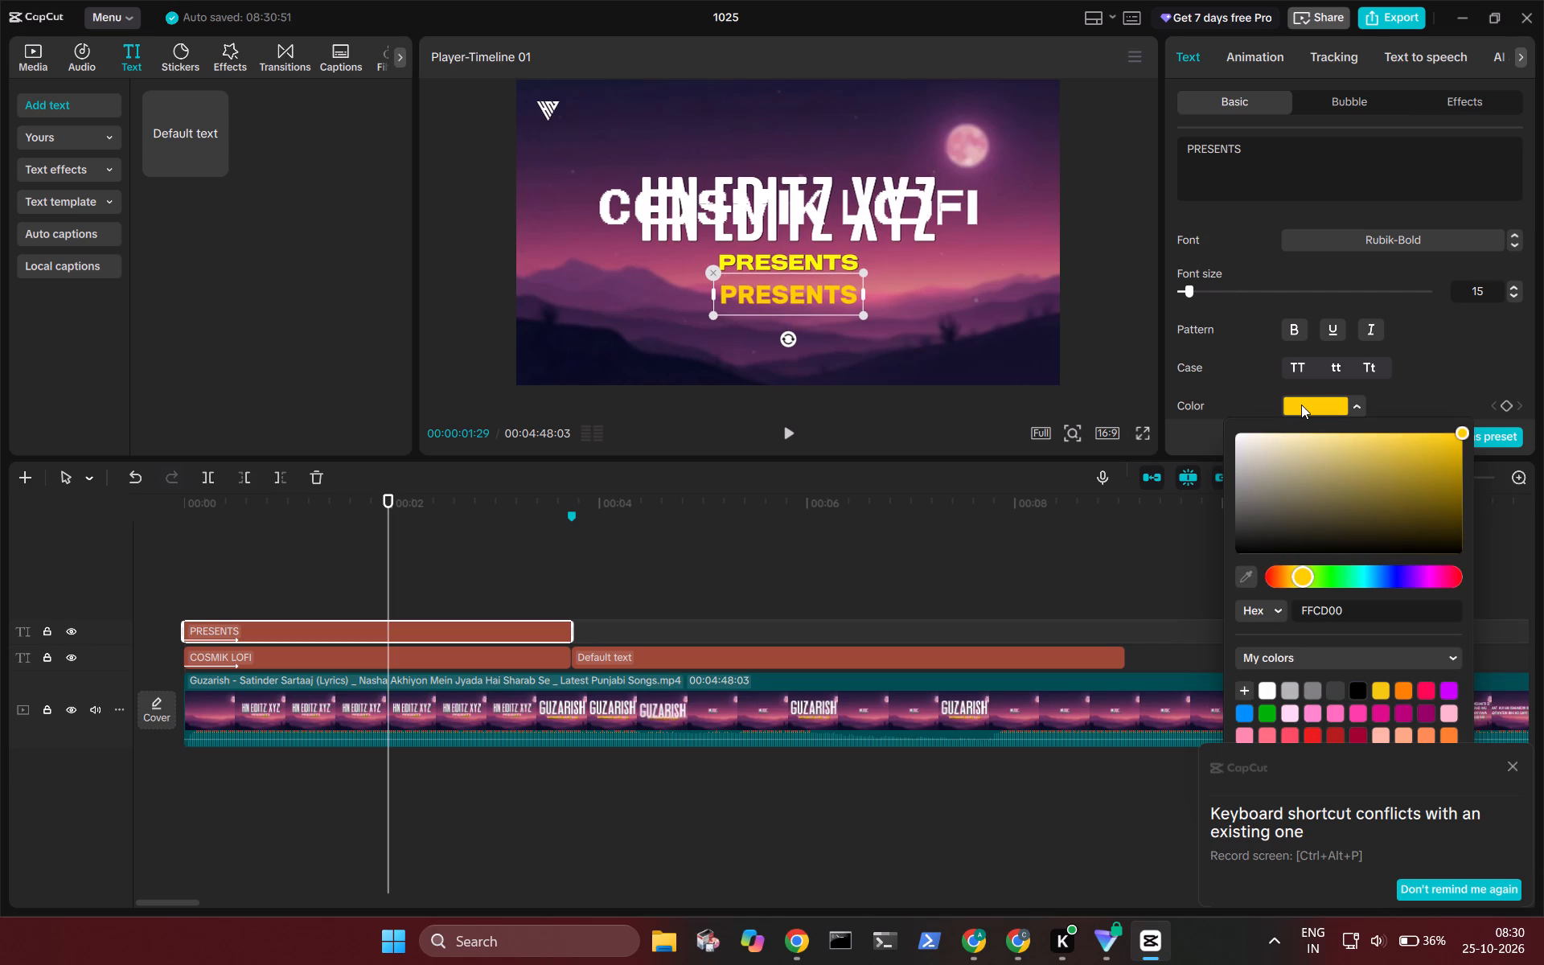
pyautogui.click(1240, 581)
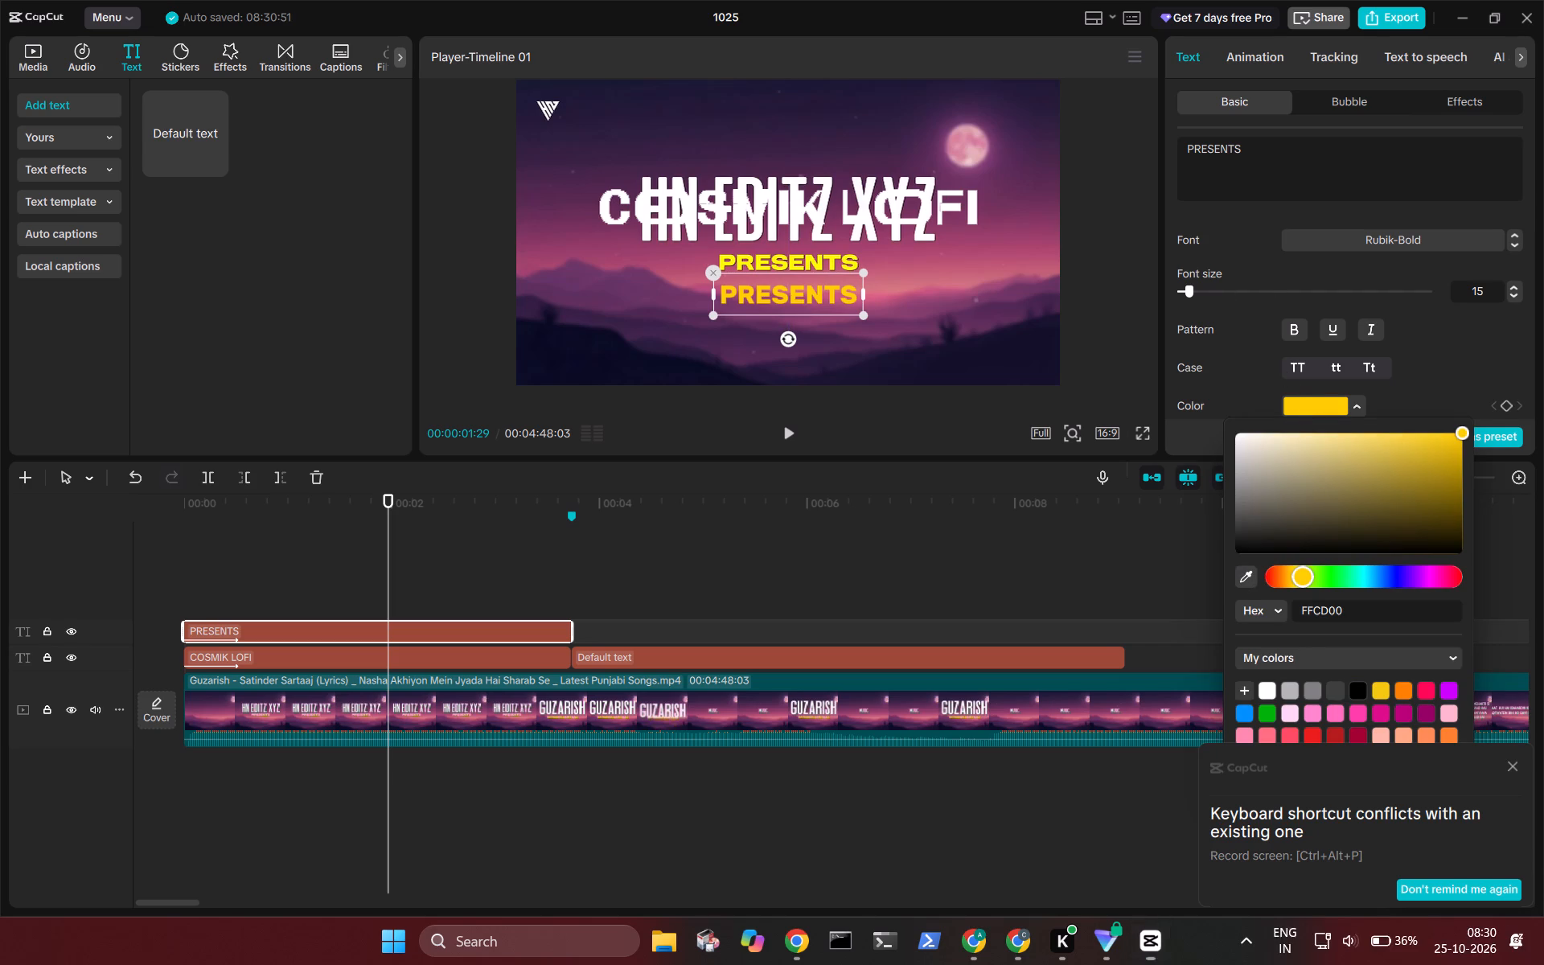
pyautogui.click(855, 267)
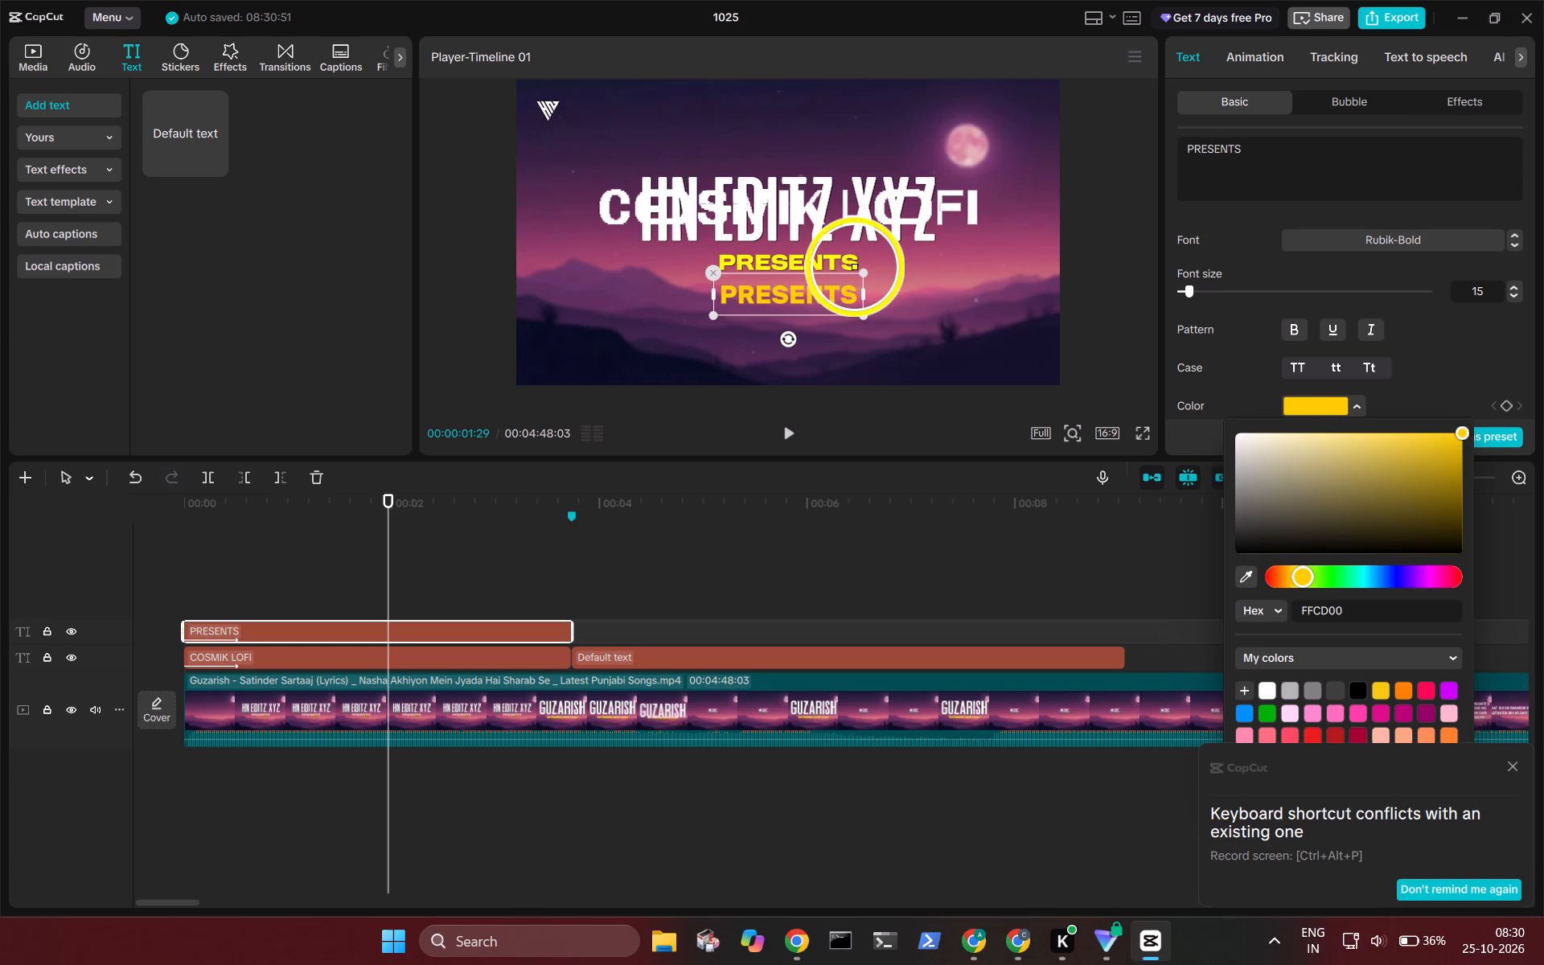
# Move the "PRESENTS" text back up over the clip's own title and return the playhead to the start of the timeline.
pyautogui.moveTo(778, 304); pyautogui.dragTo(777, 273)
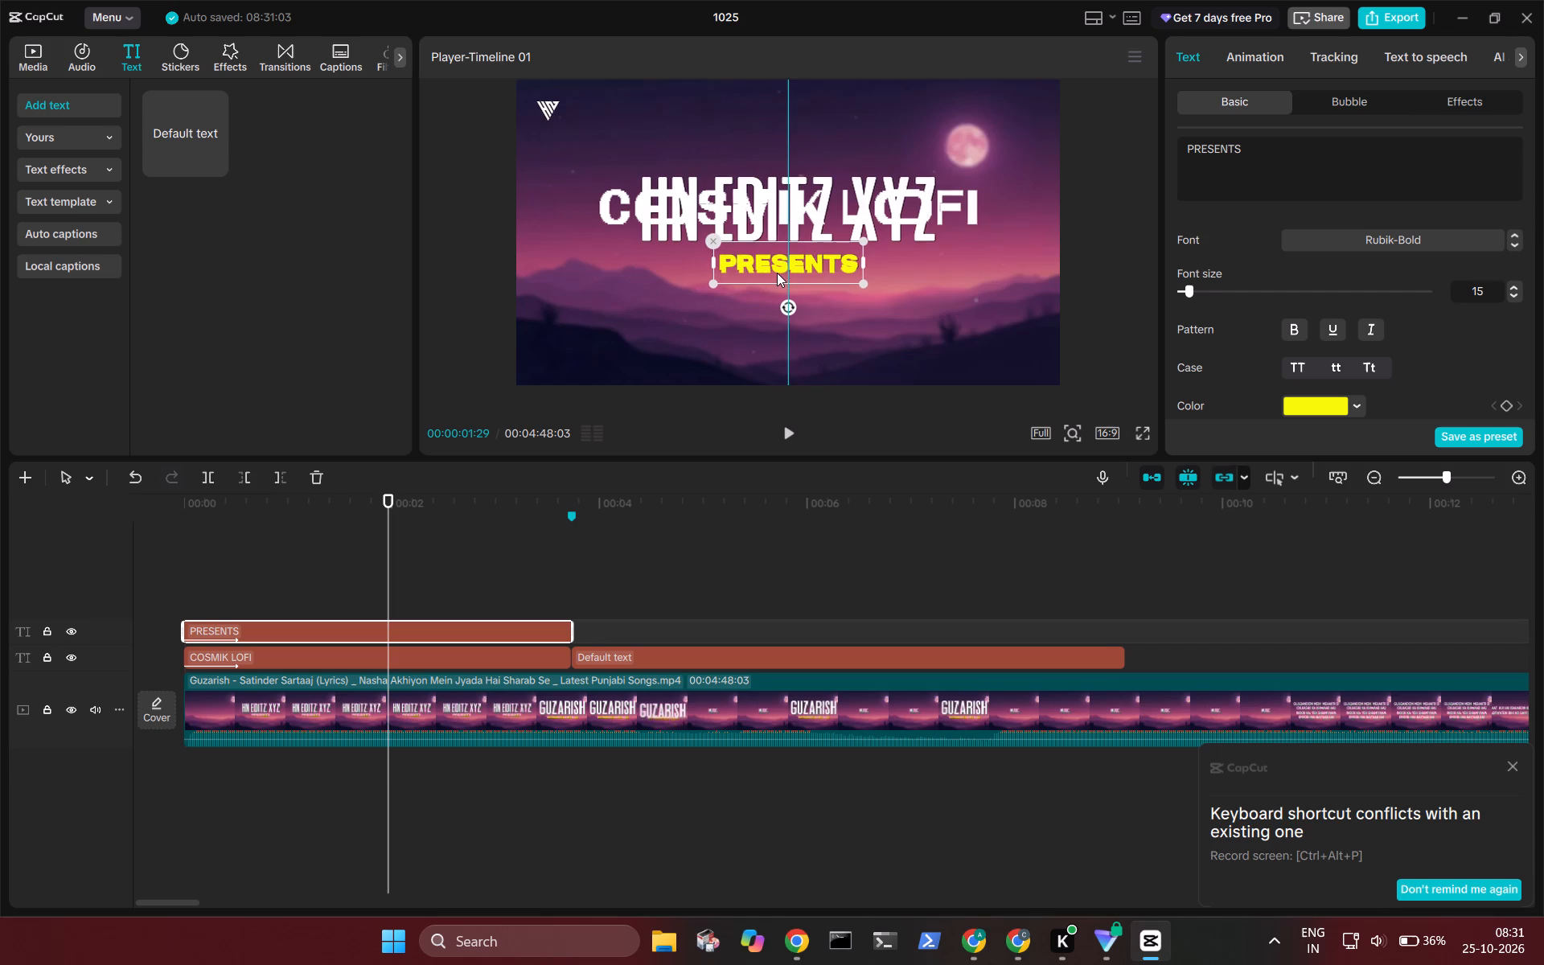
pyautogui.moveTo(777, 273); pyautogui.dragTo(777, 272)
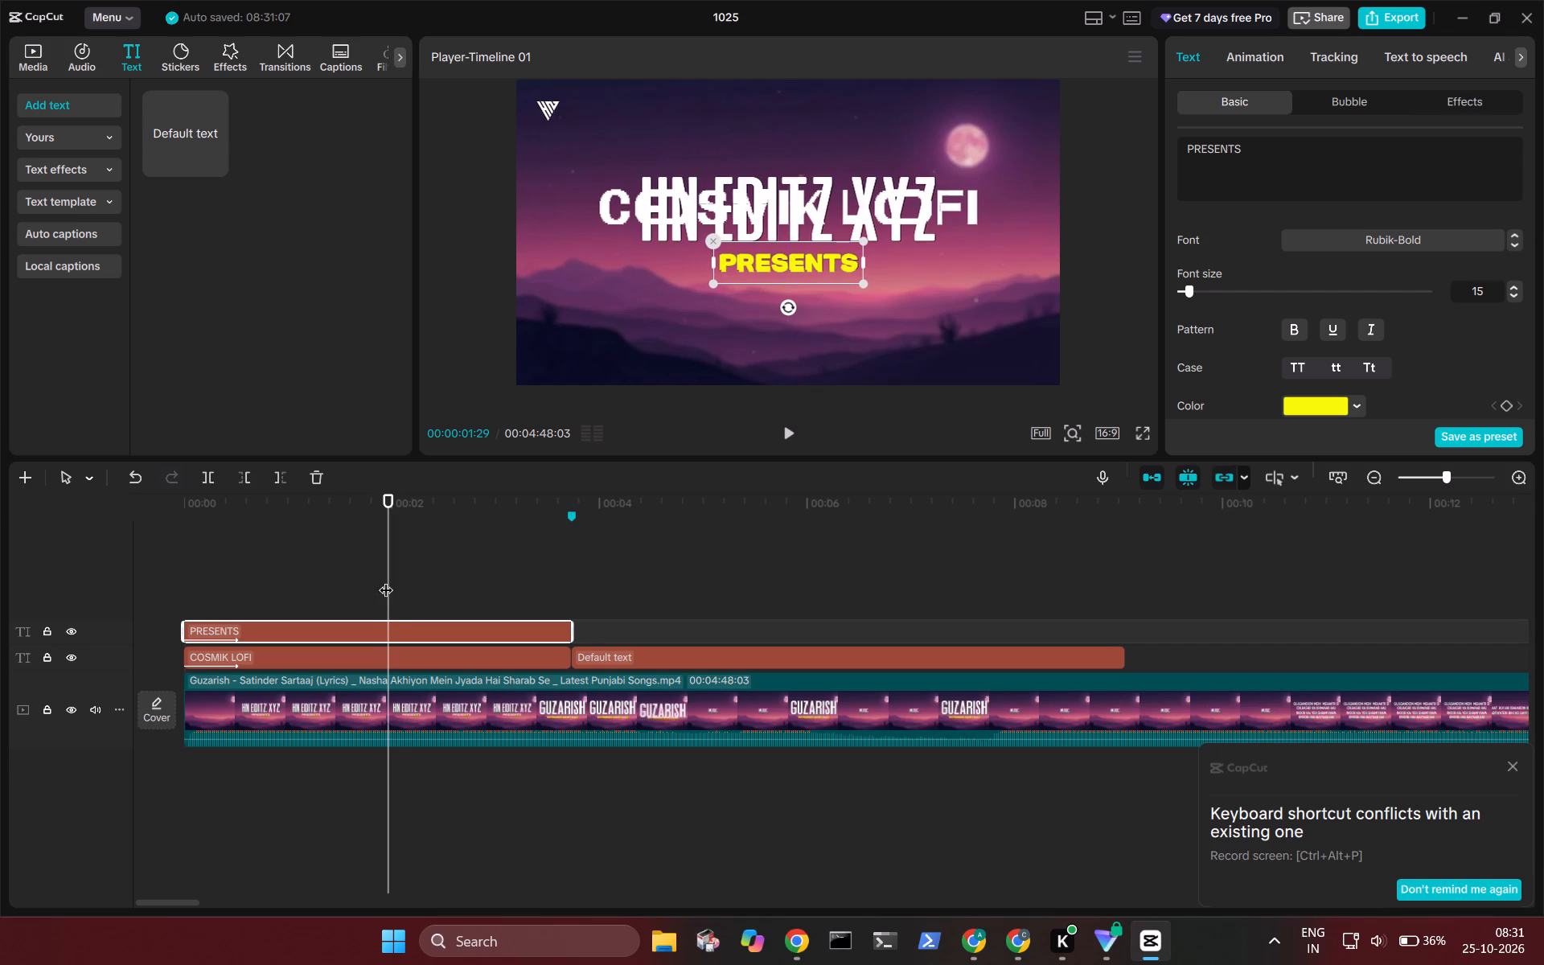
pyautogui.moveTo(386, 580); pyautogui.dragTo(53, 597)
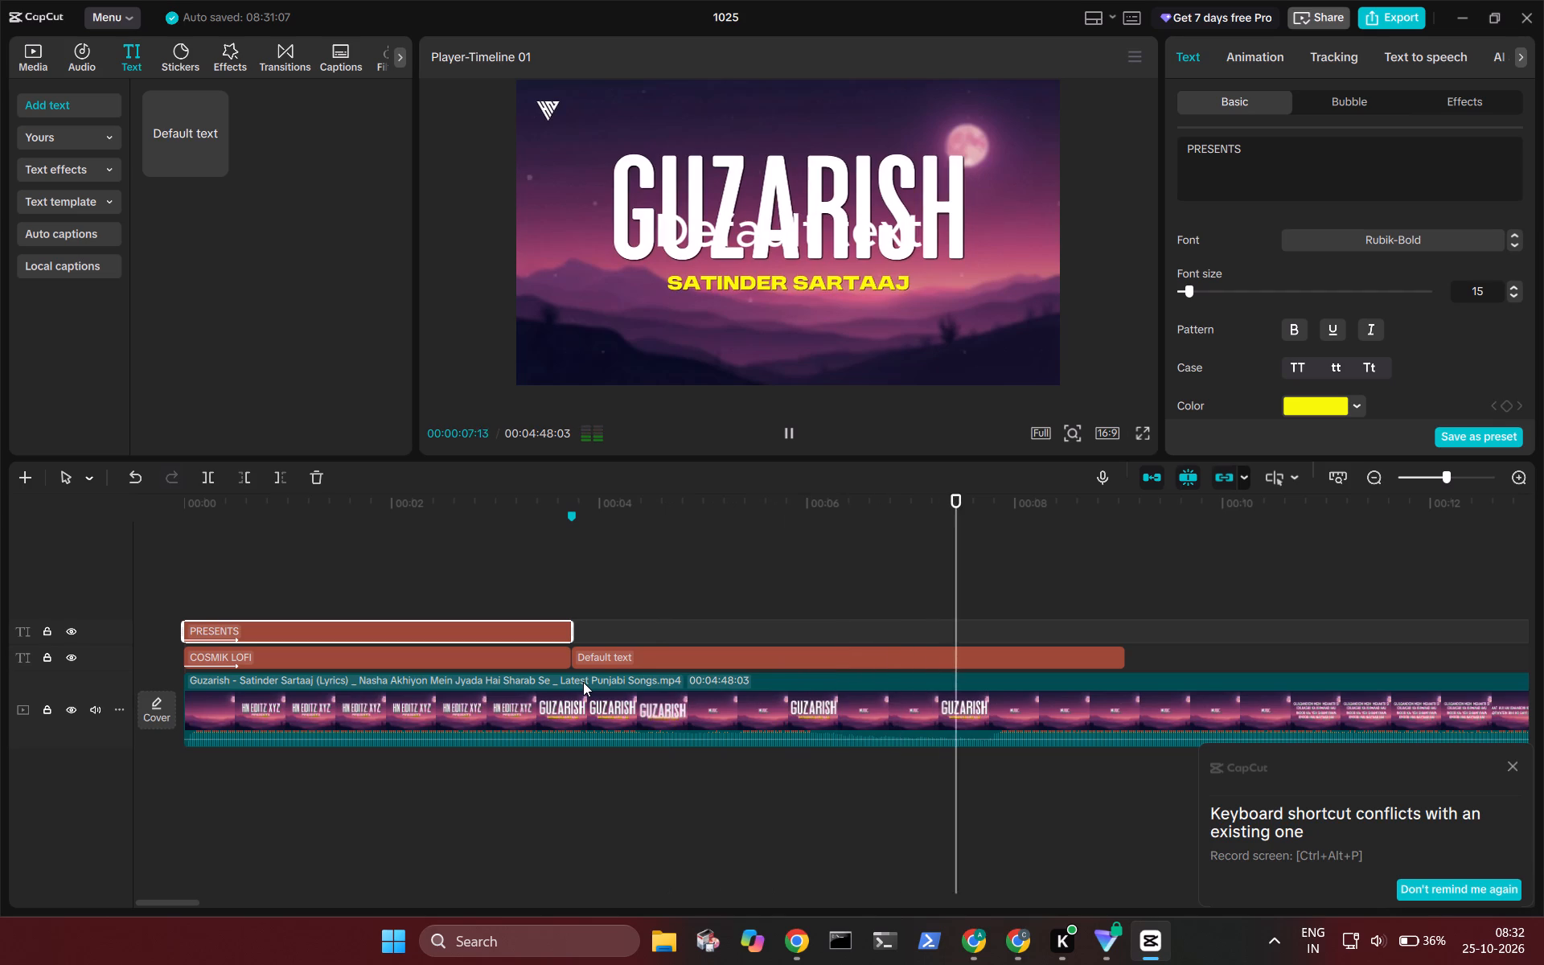
pyautogui.press('space')
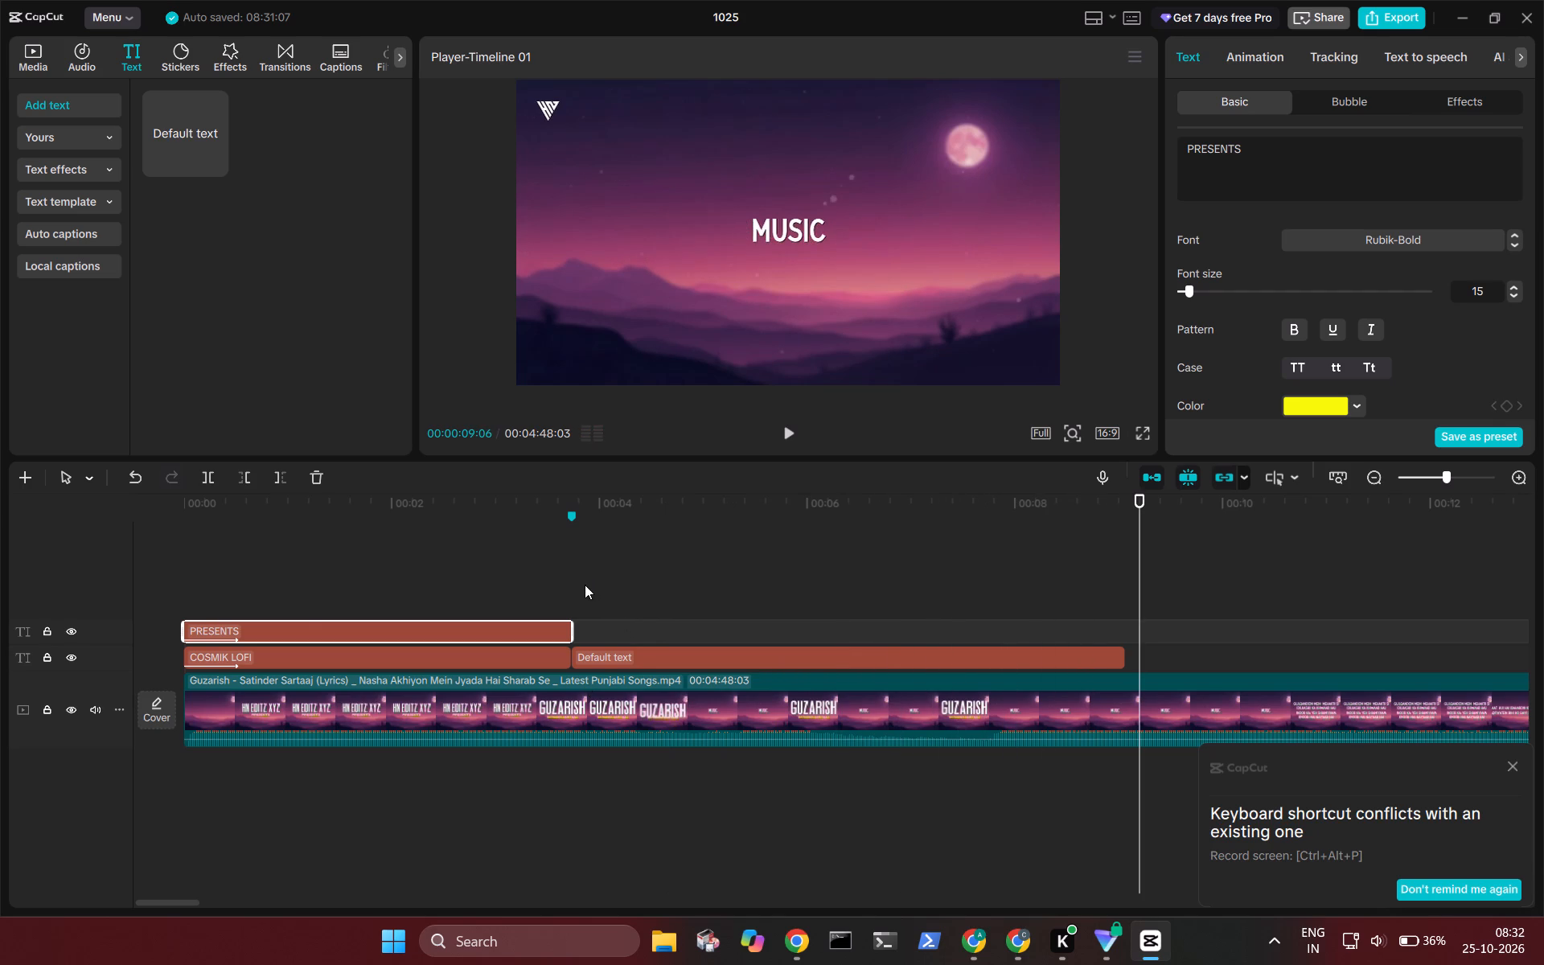
pyautogui.click(269, 603)
pyautogui.press('space')
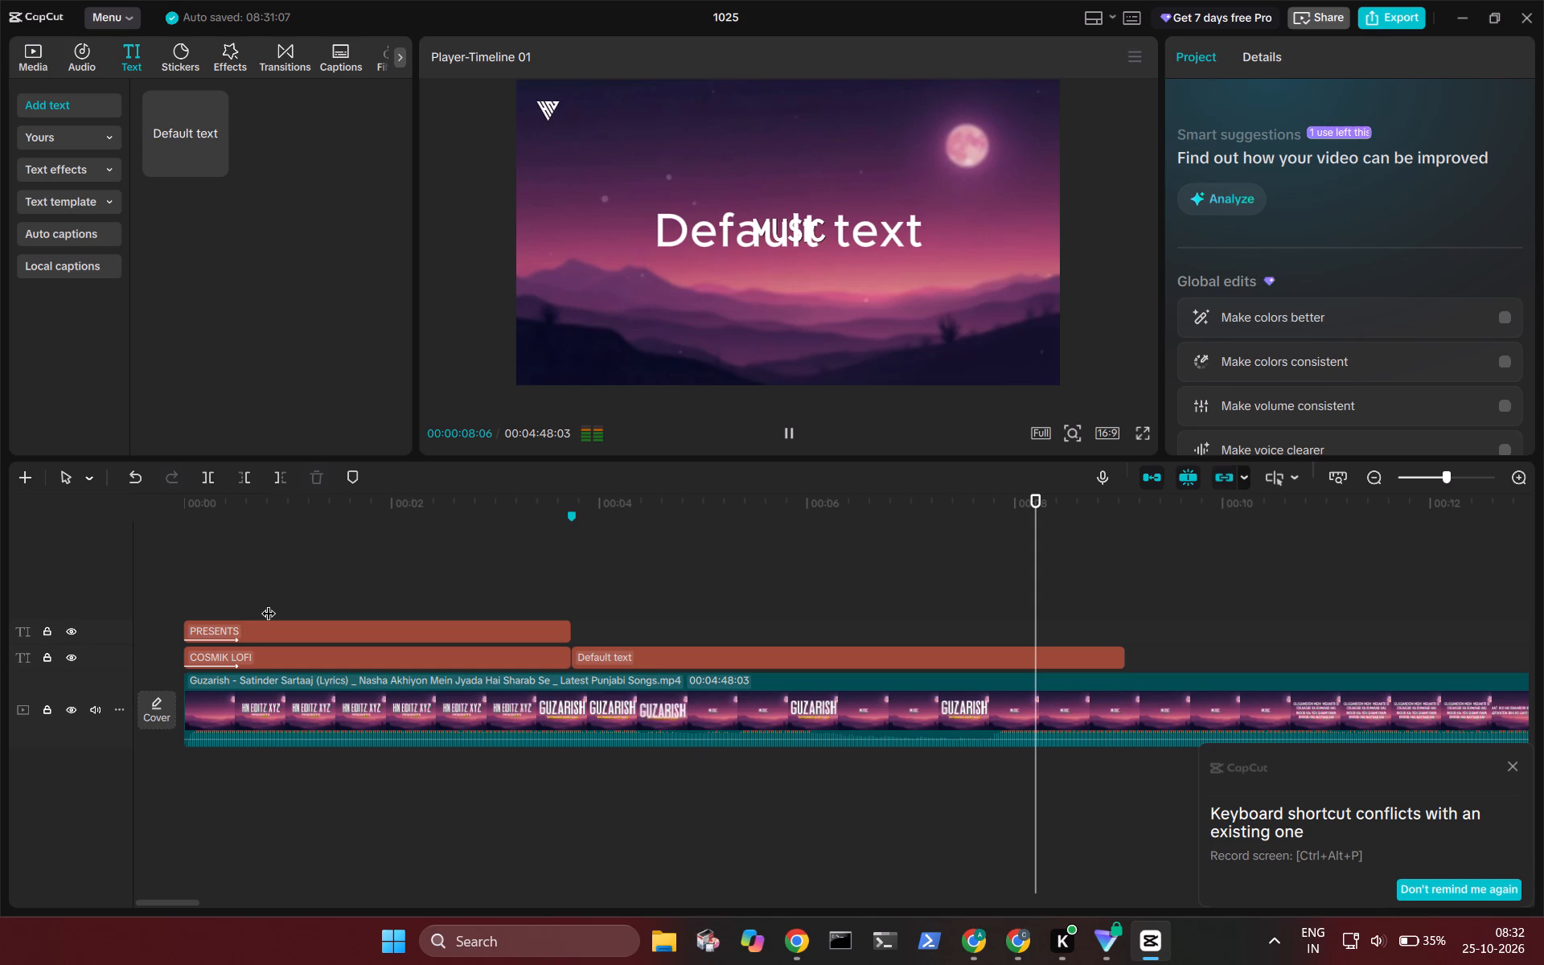
pyautogui.press('space')
pyautogui.click(608, 586)
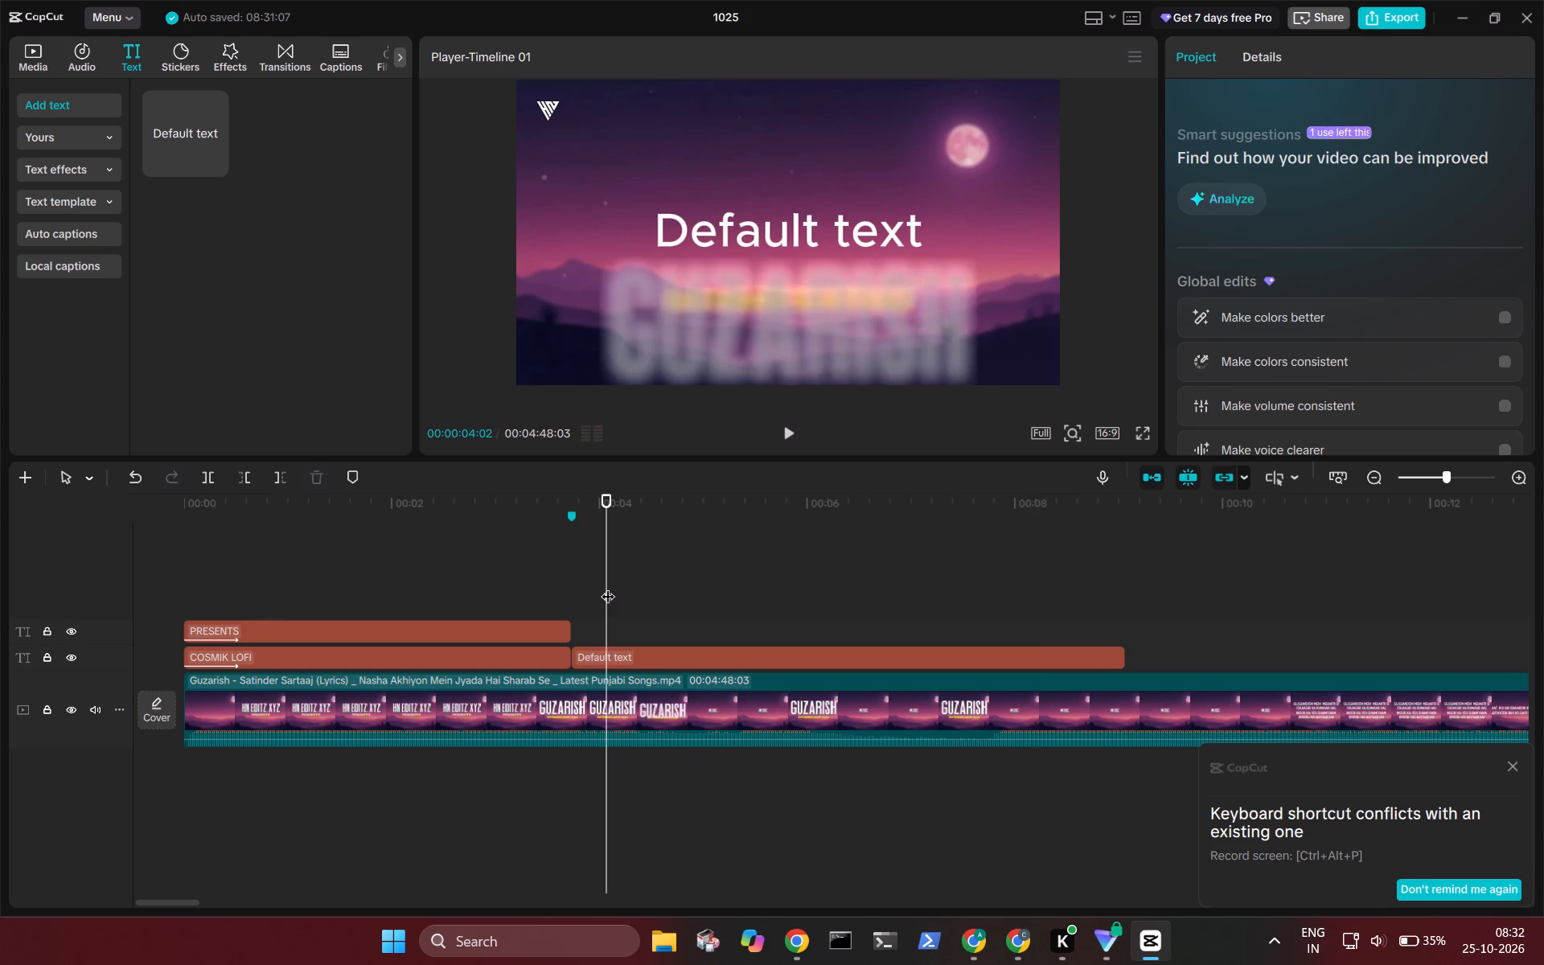
# Generate auto lyrics for the Guzarish video clip with English as the lyrics language.
pyautogui.click(638, 708)
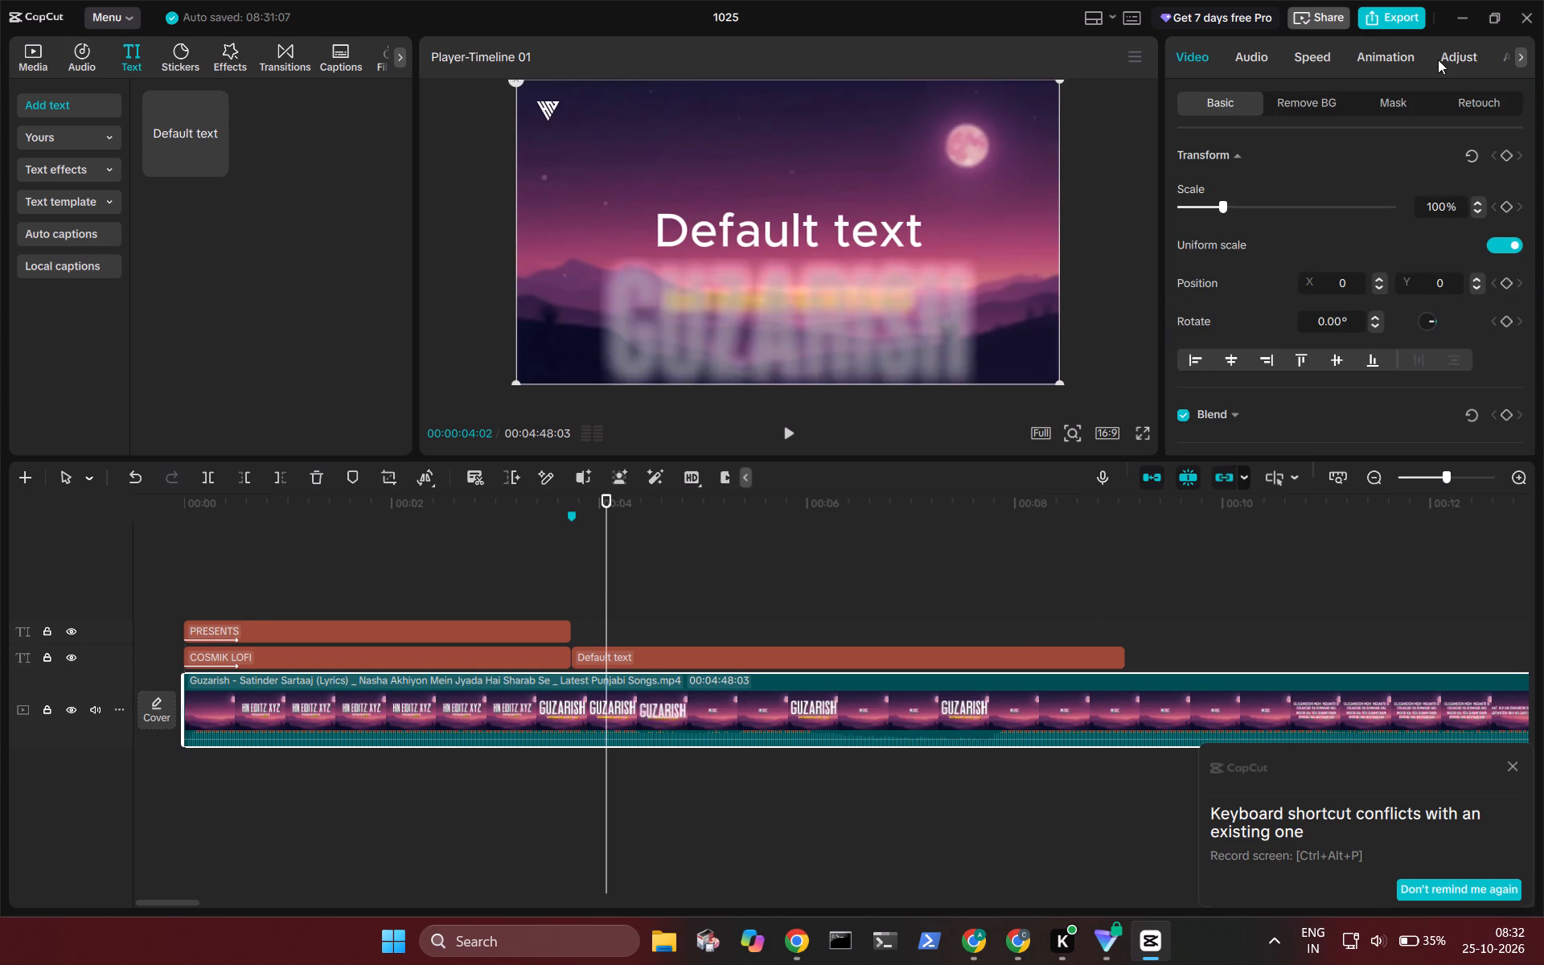
pyautogui.hscroll(-6, 1428, 55)
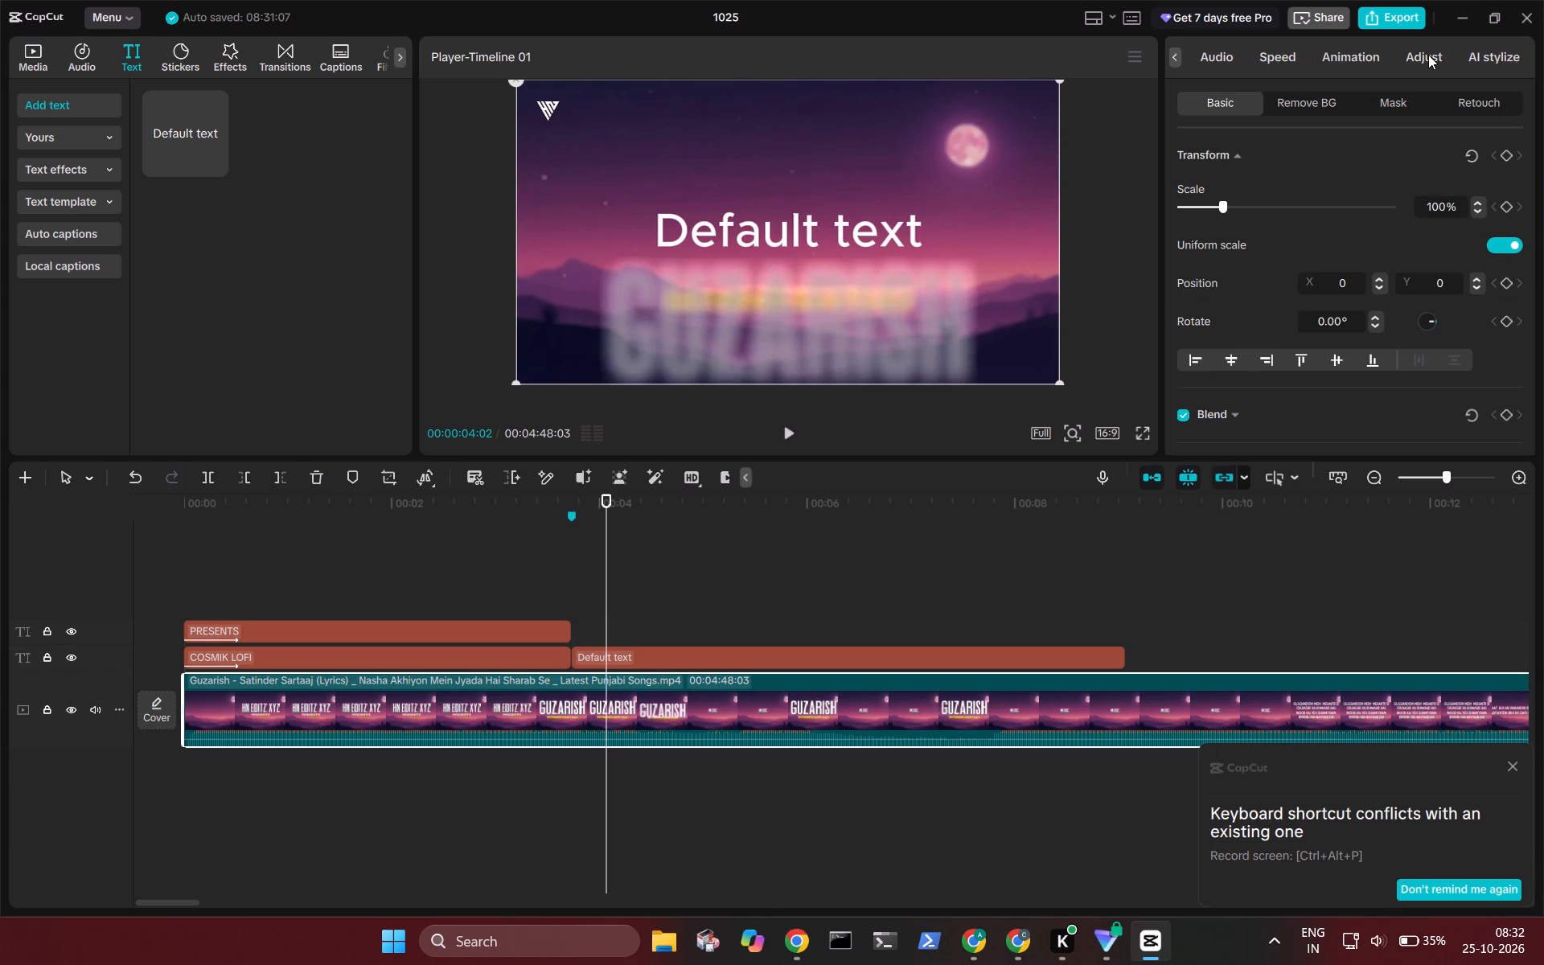
pyautogui.hscroll(3, 1428, 55)
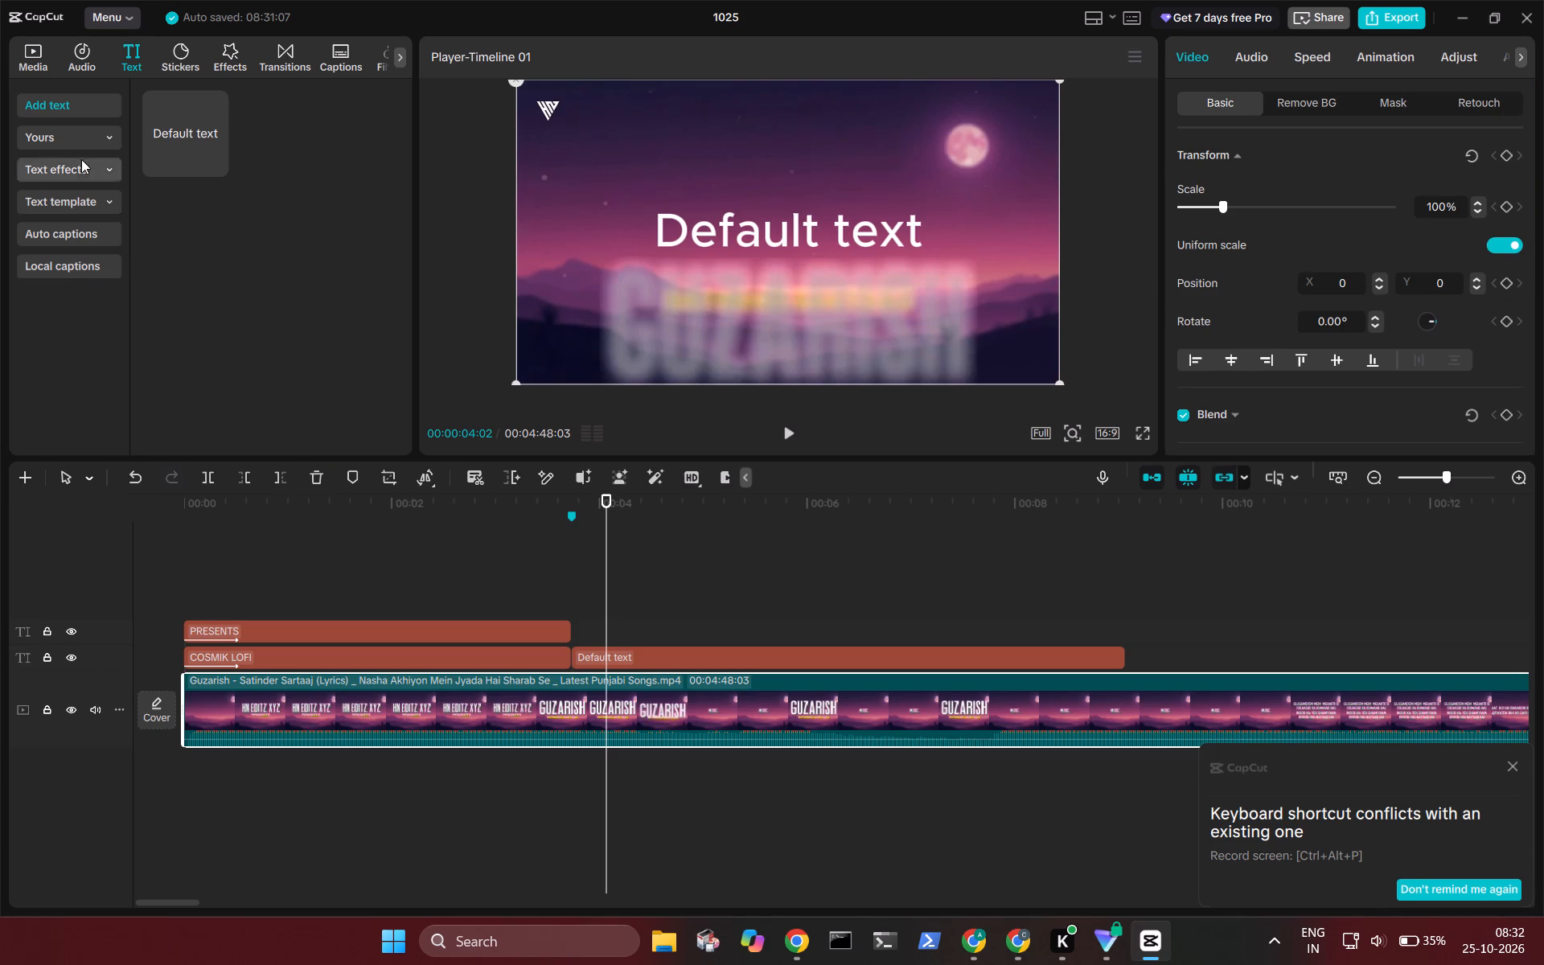
pyautogui.click(63, 236)
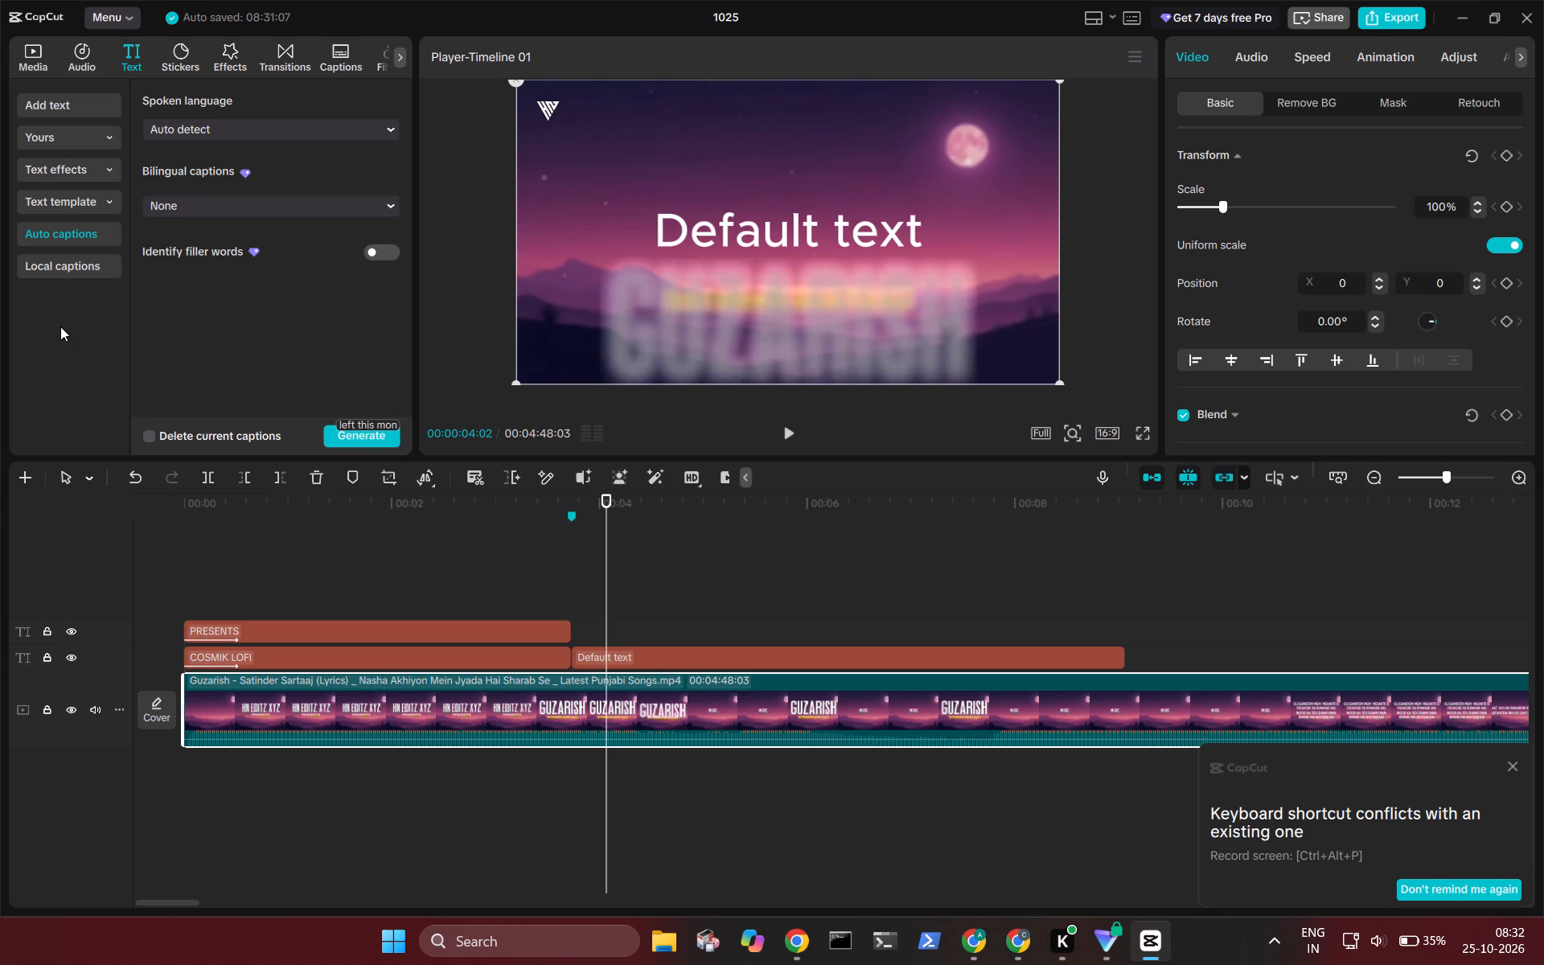
pyautogui.click(331, 57)
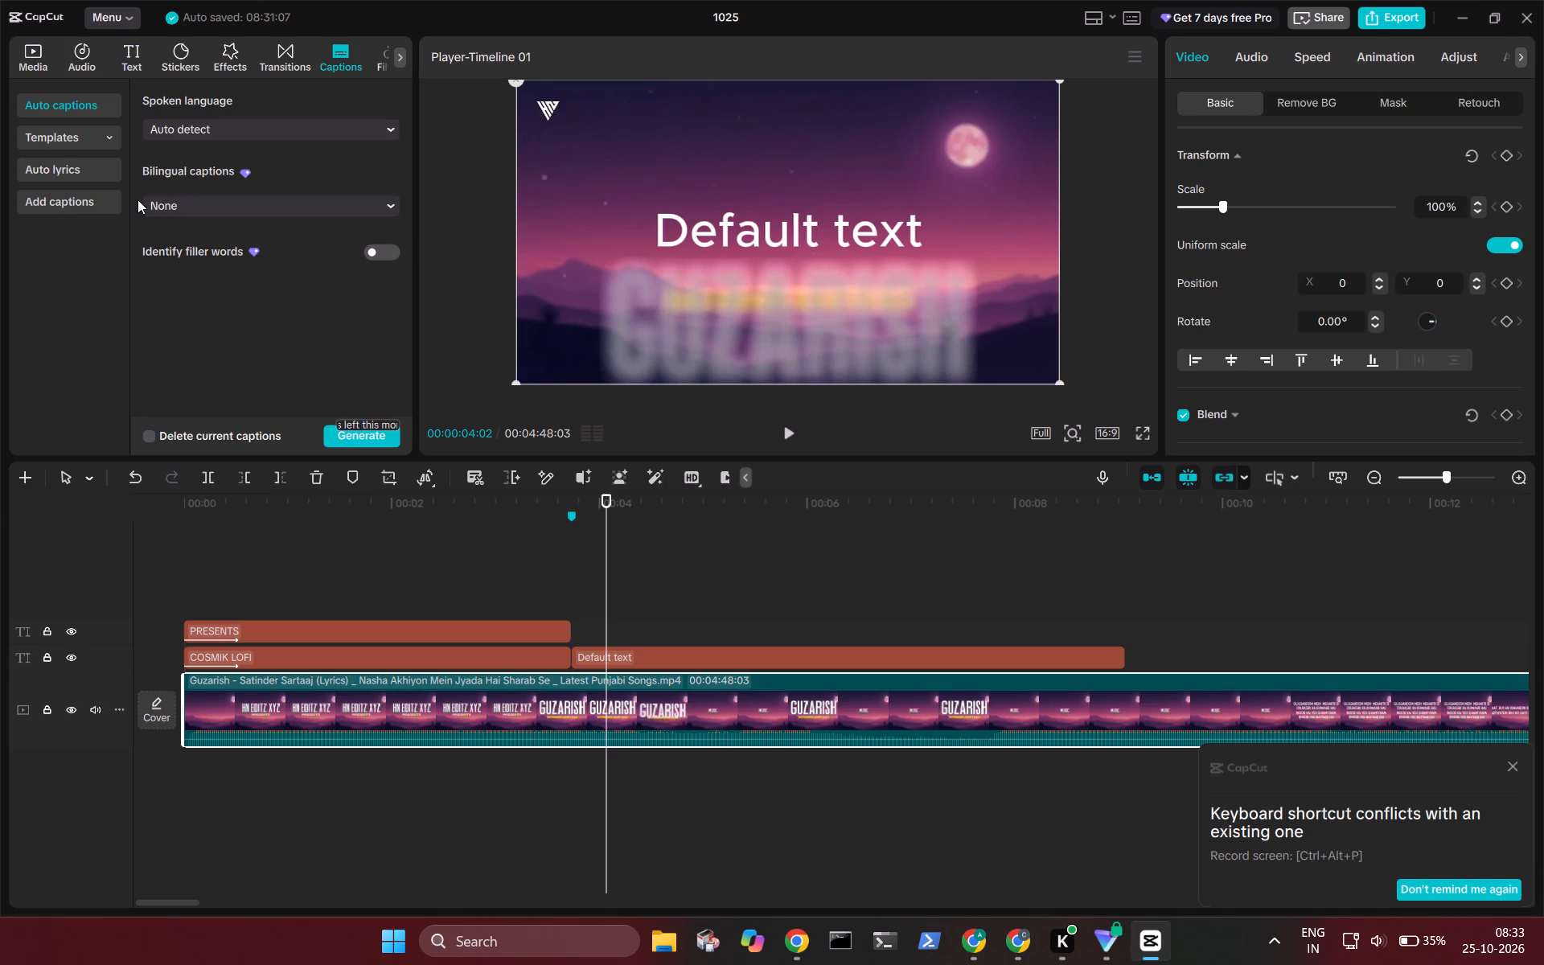
pyautogui.click(78, 171)
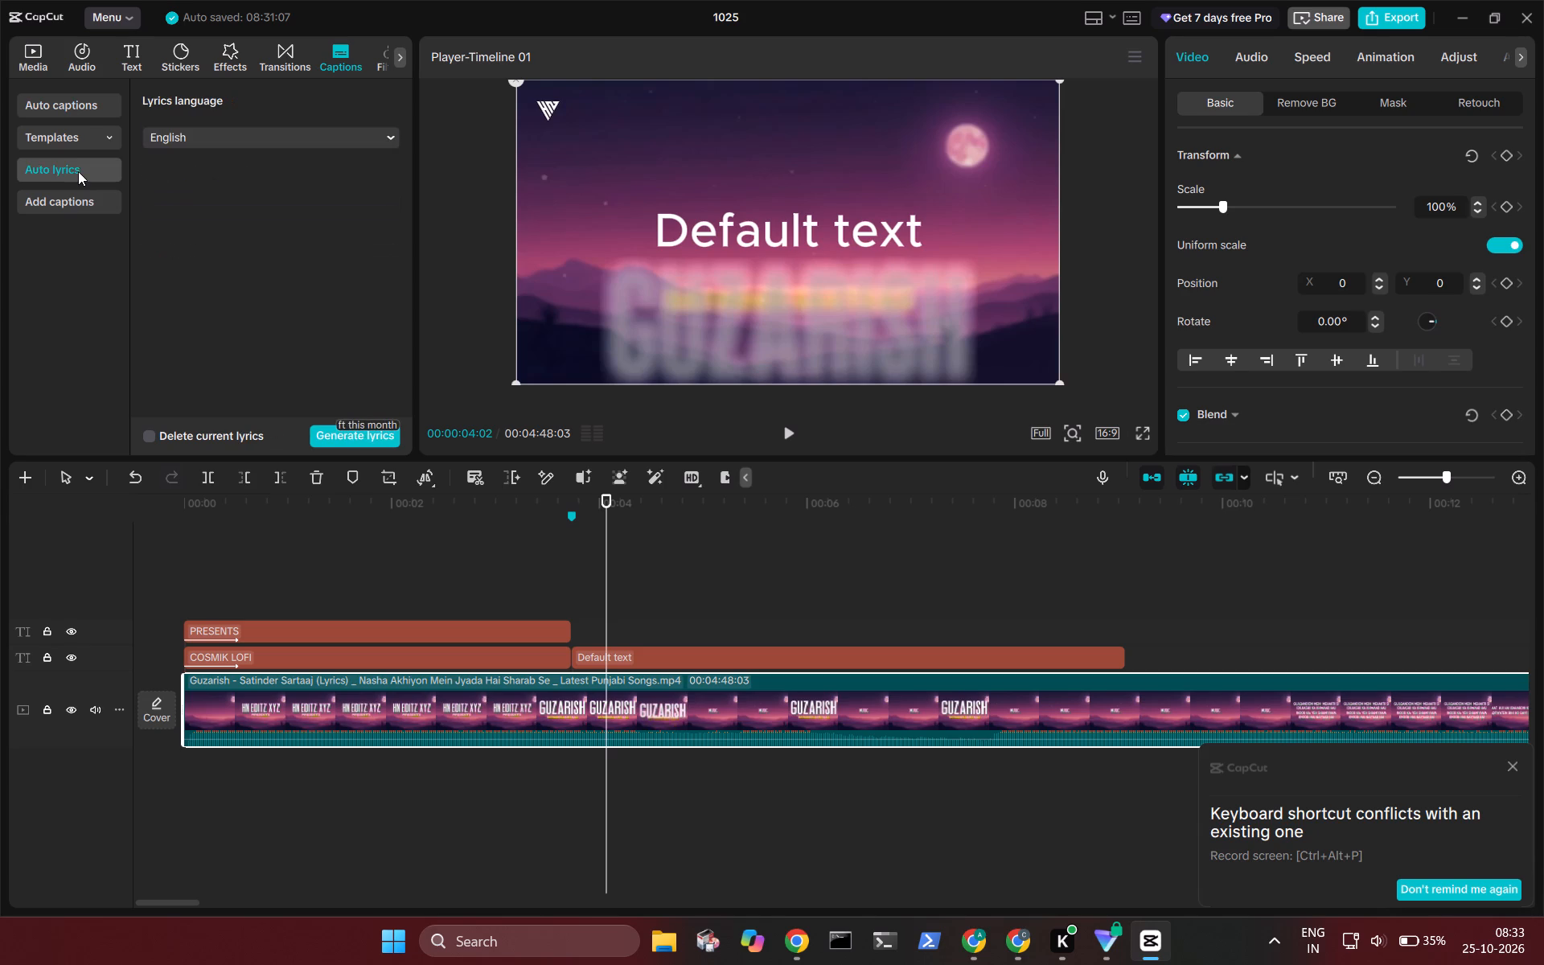
pyautogui.click(350, 137)
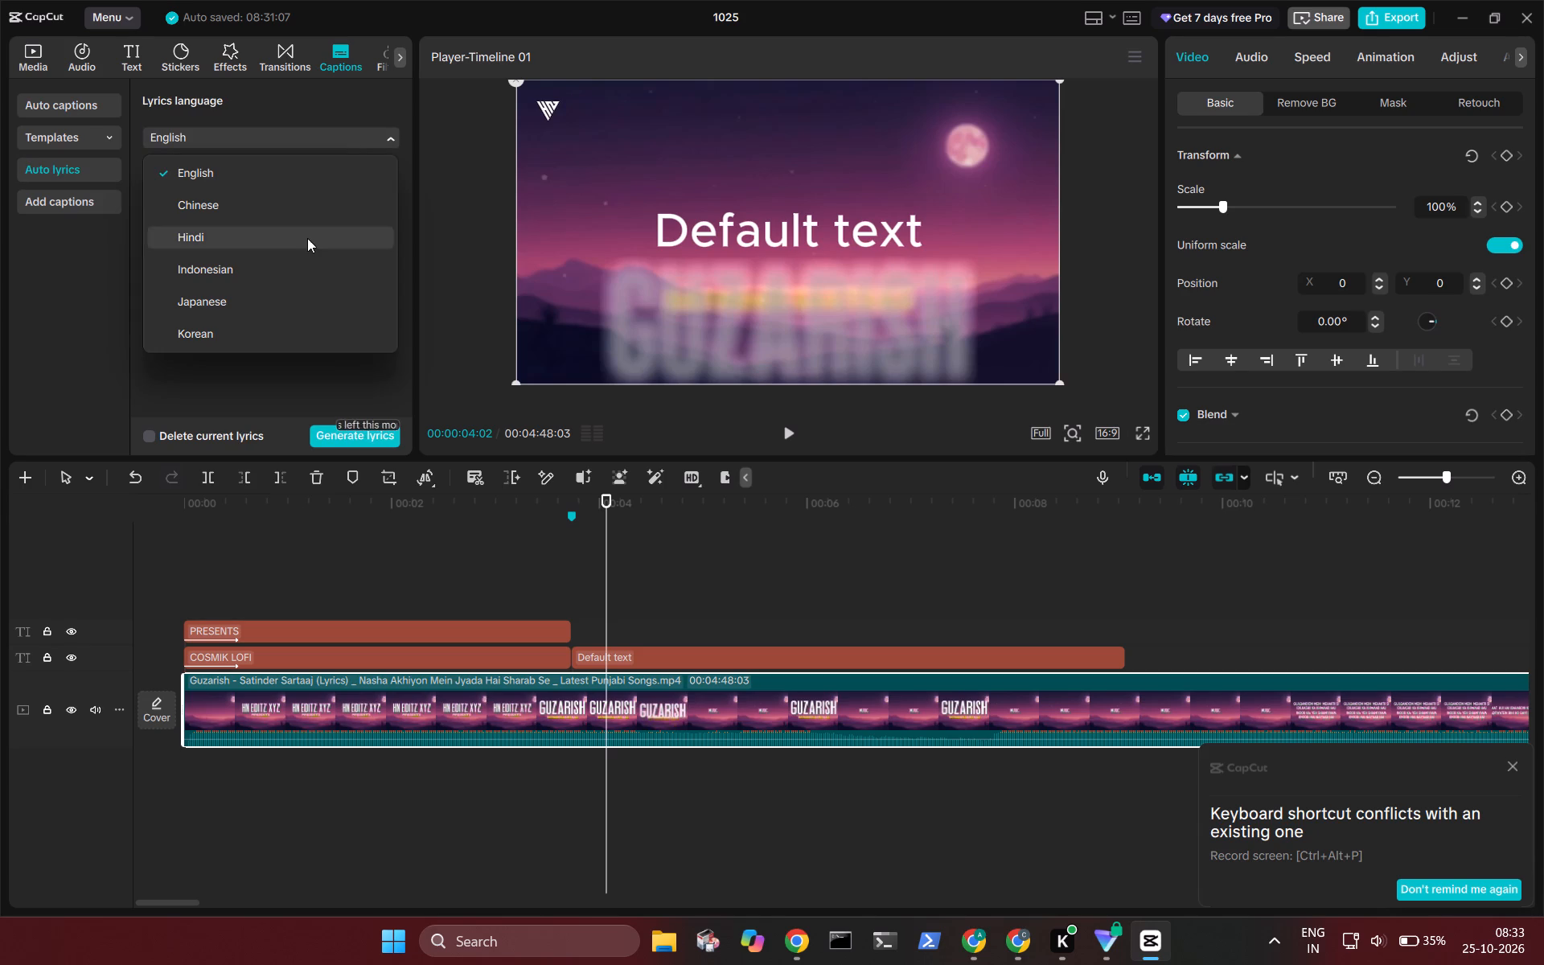
pyautogui.scroll(-1, 307, 238)
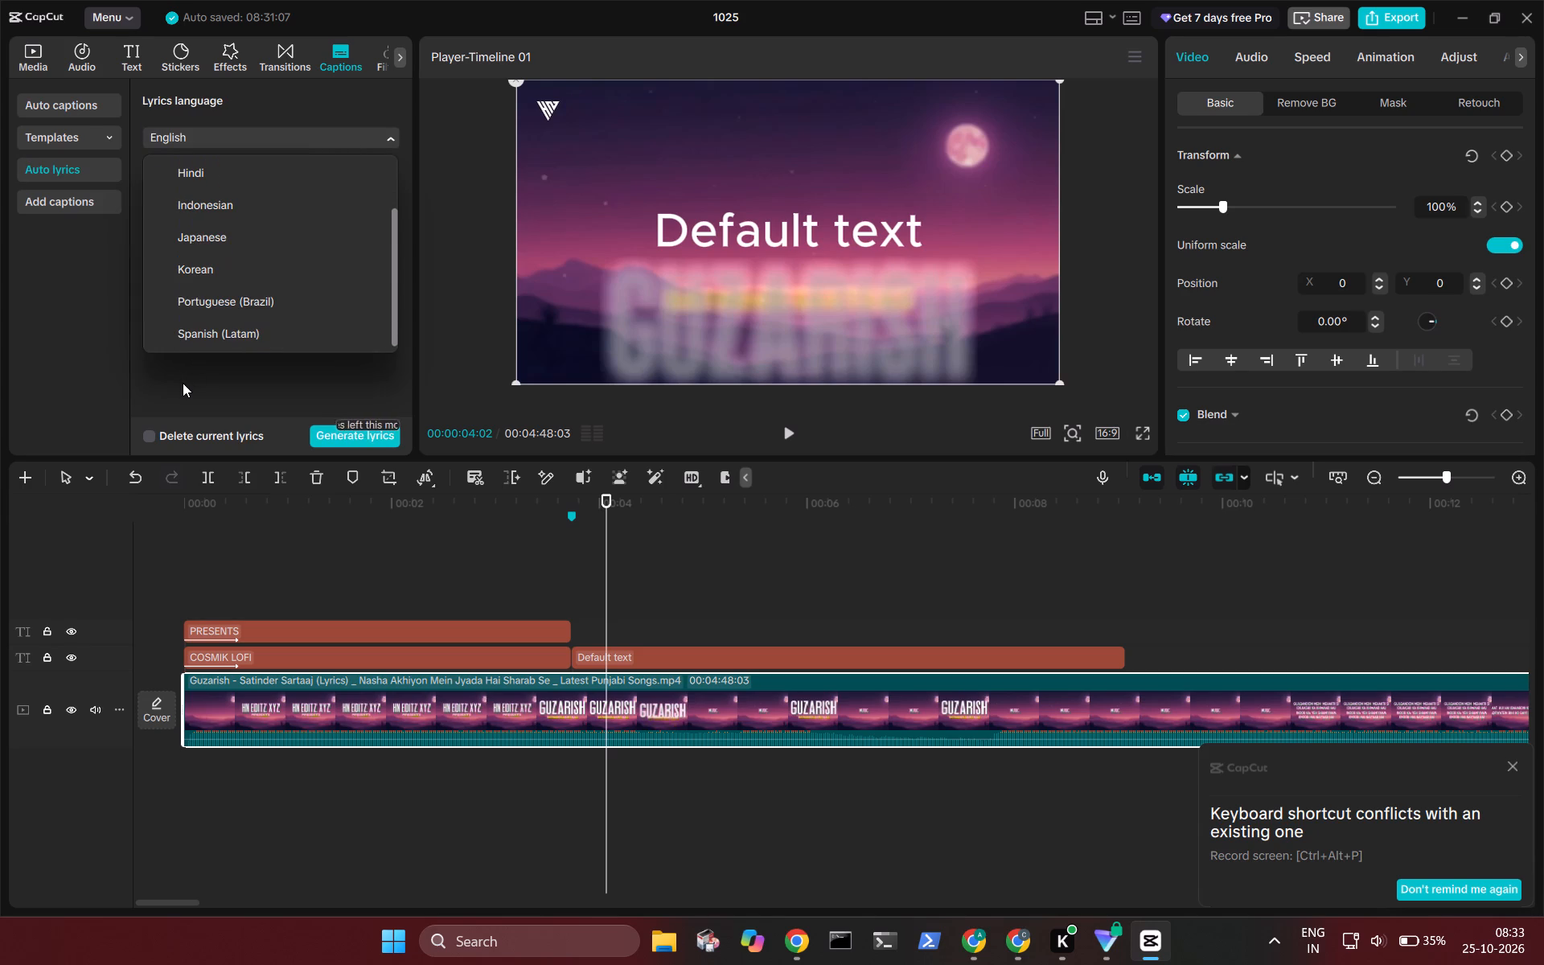
pyautogui.click(183, 383)
pyautogui.click(331, 434)
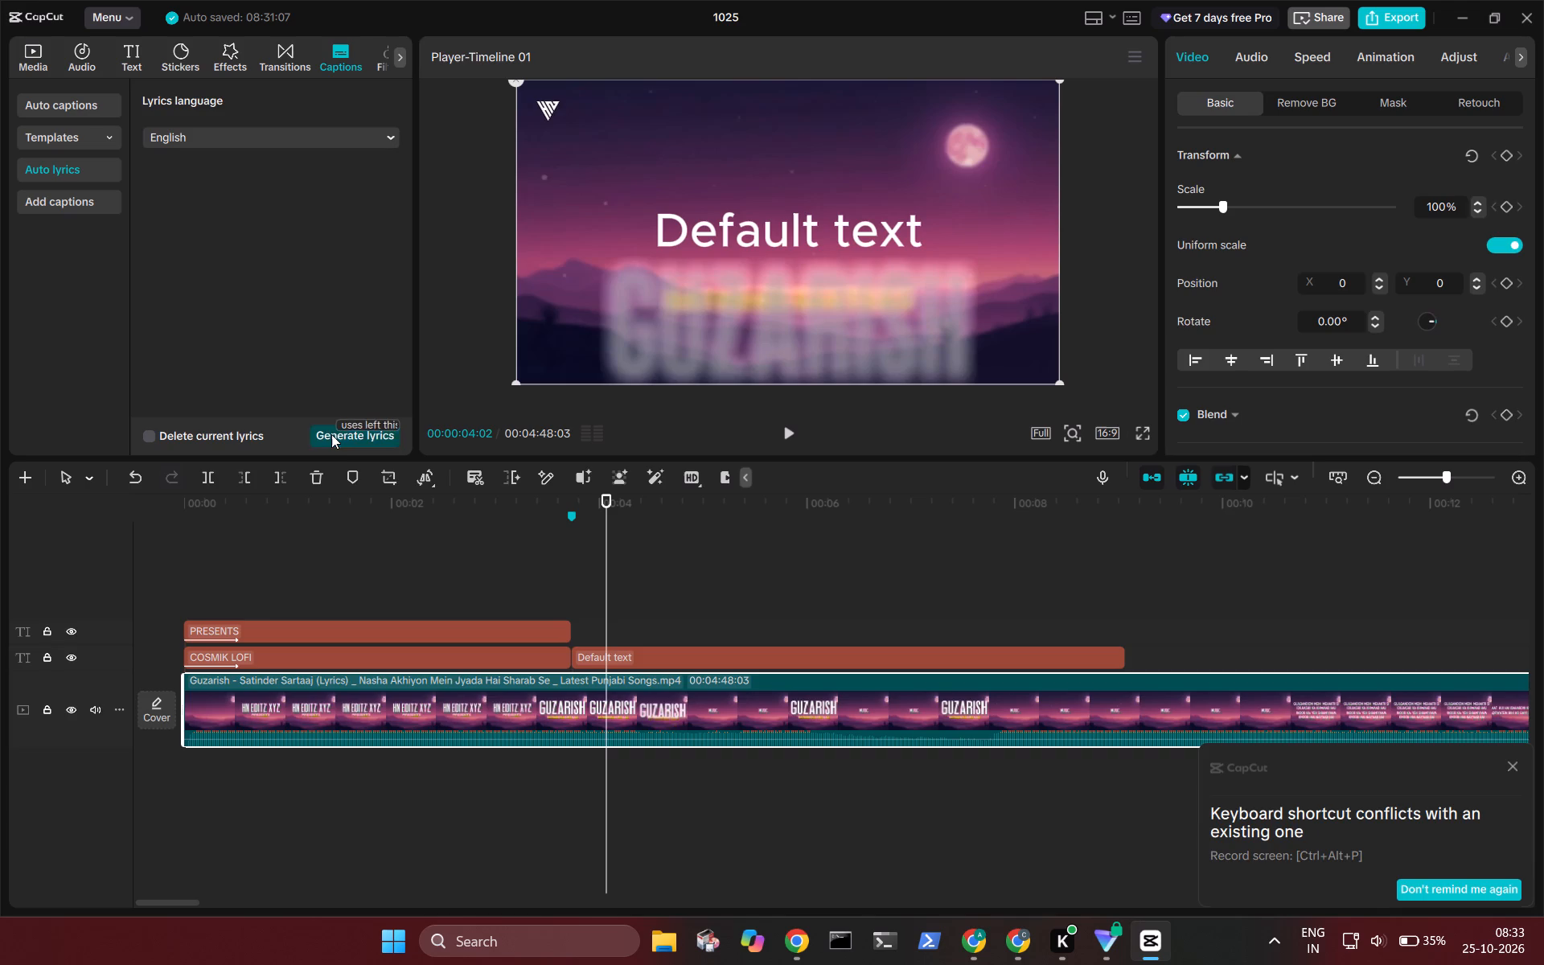
pyautogui.click(331, 434)
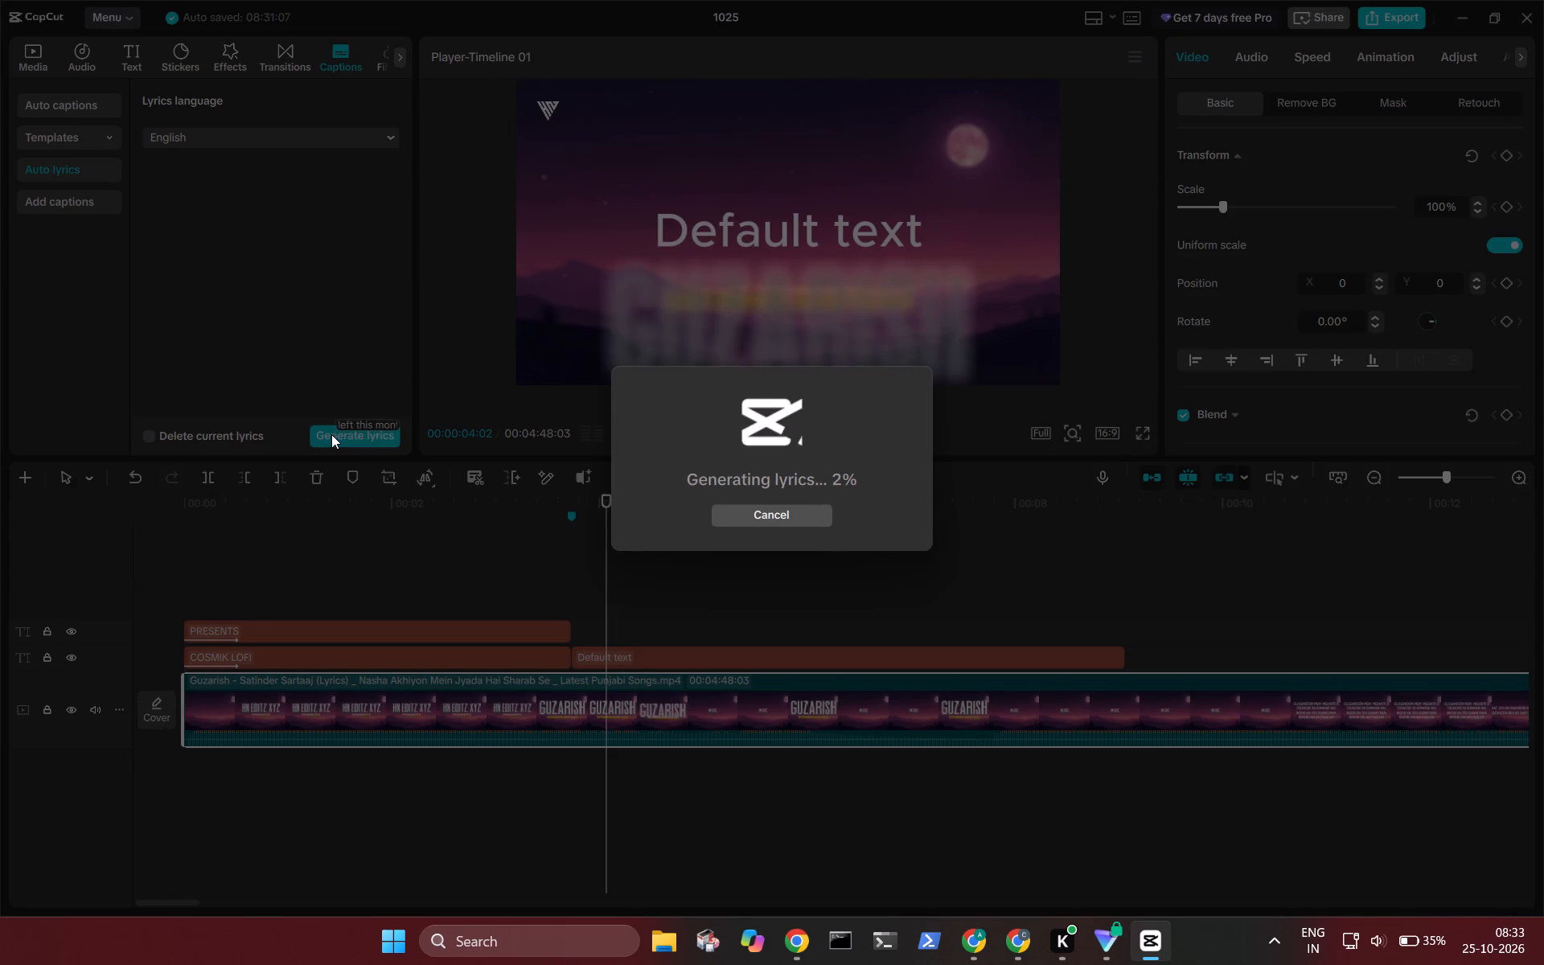
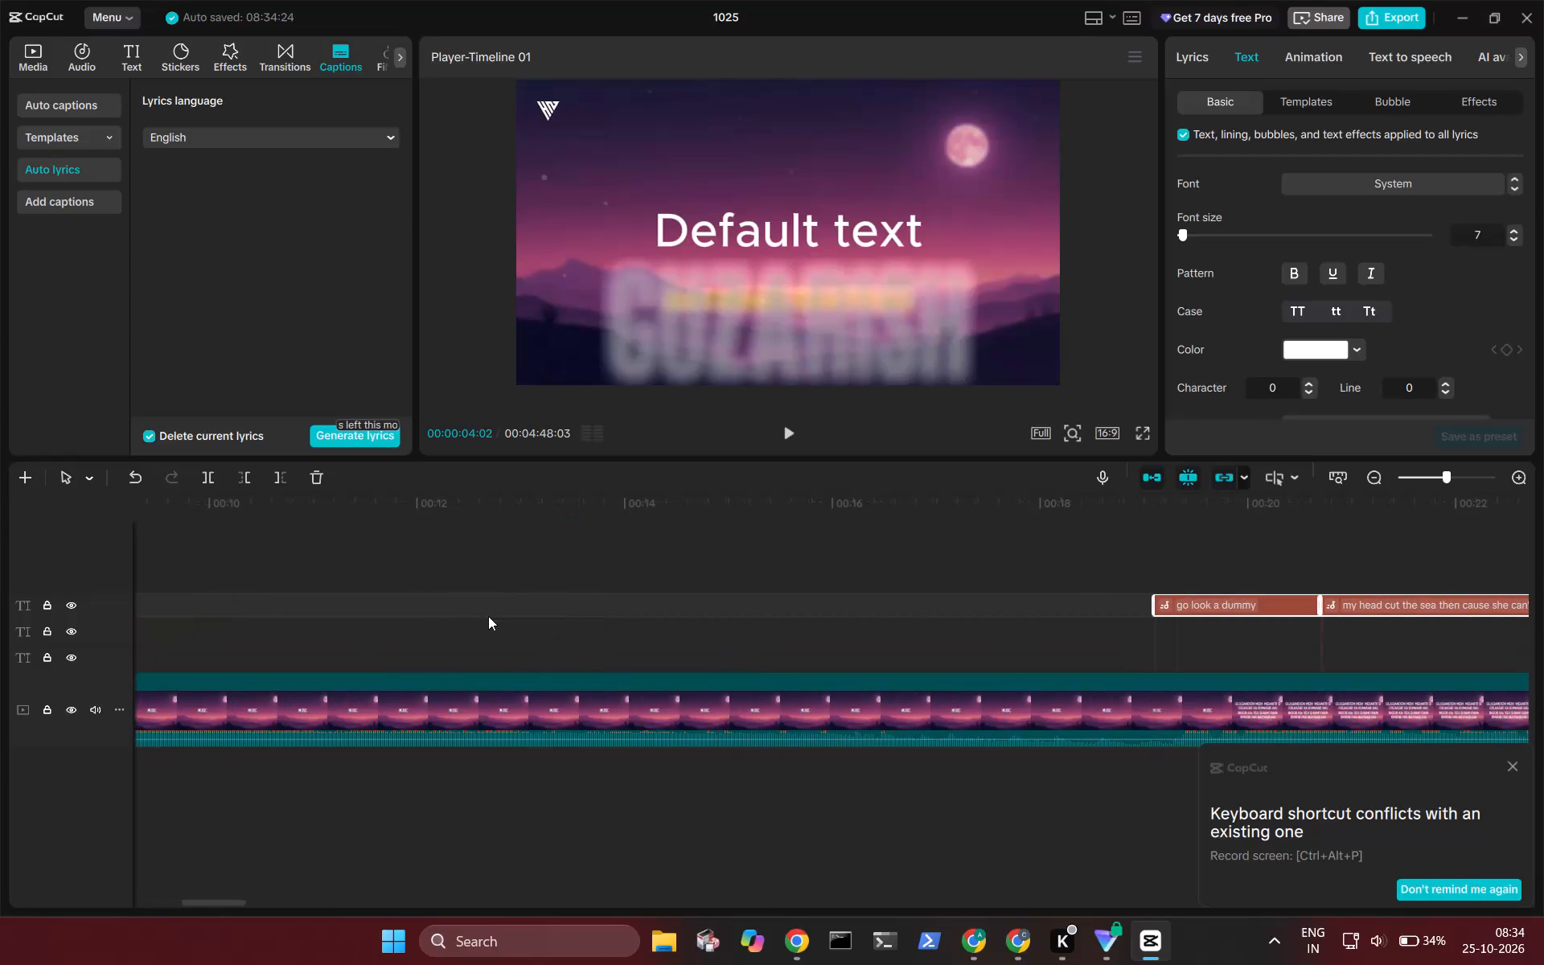
# Play back the generated lyrics against the clip's own lyrics and undo the lyrics generation.
pyautogui.click(999, 596)
pyautogui.press('space')
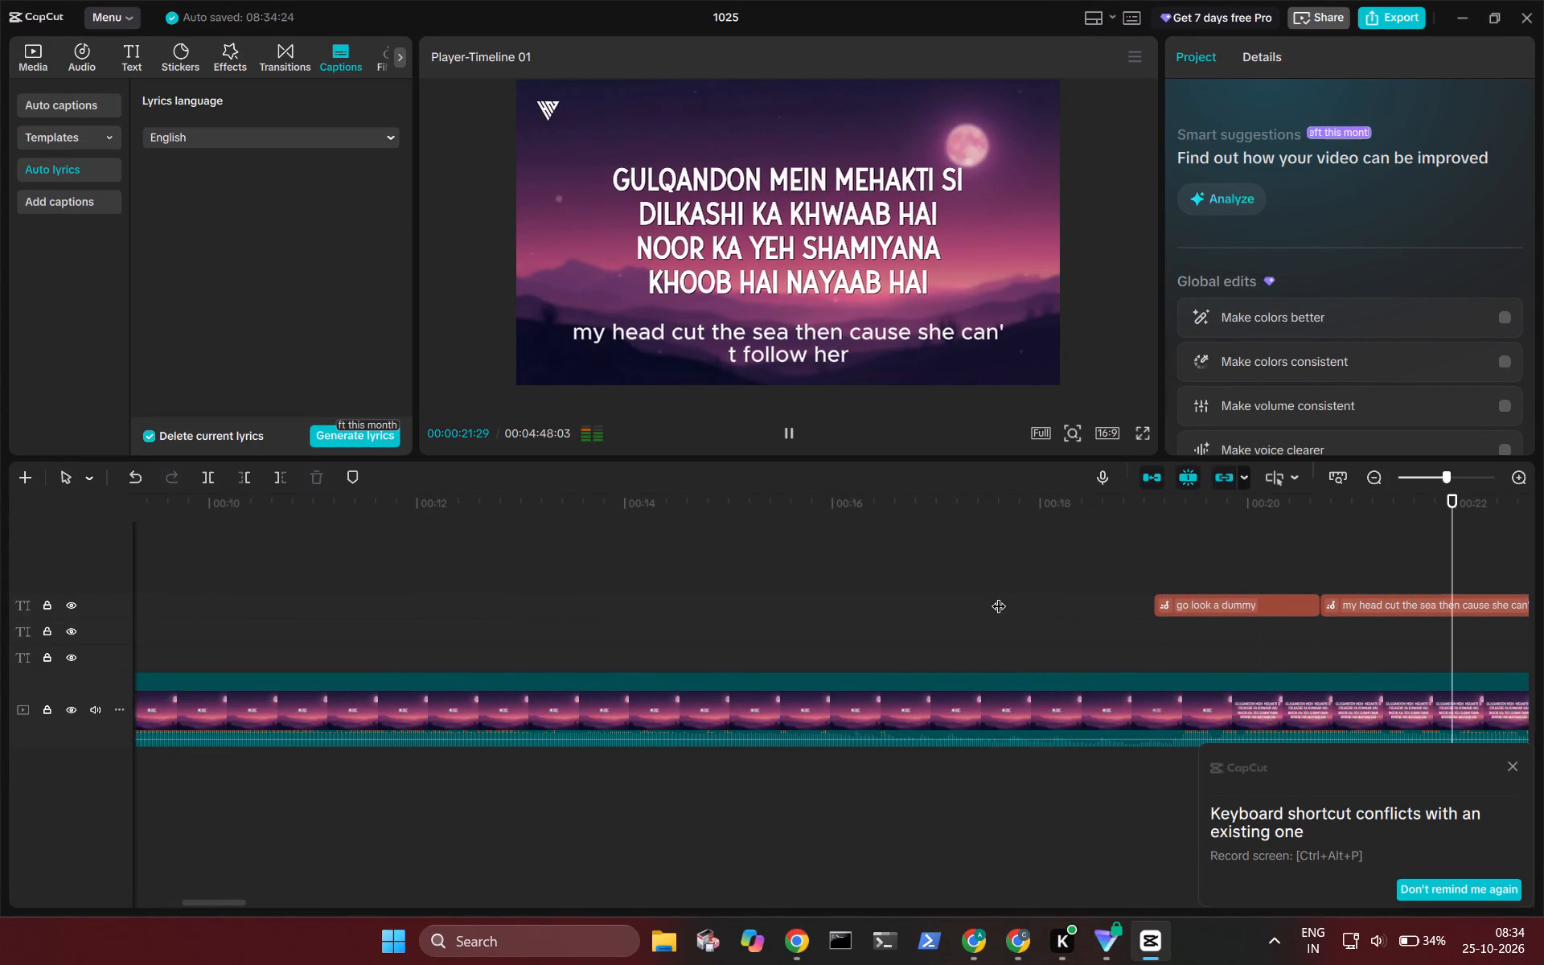
pyautogui.press('space')
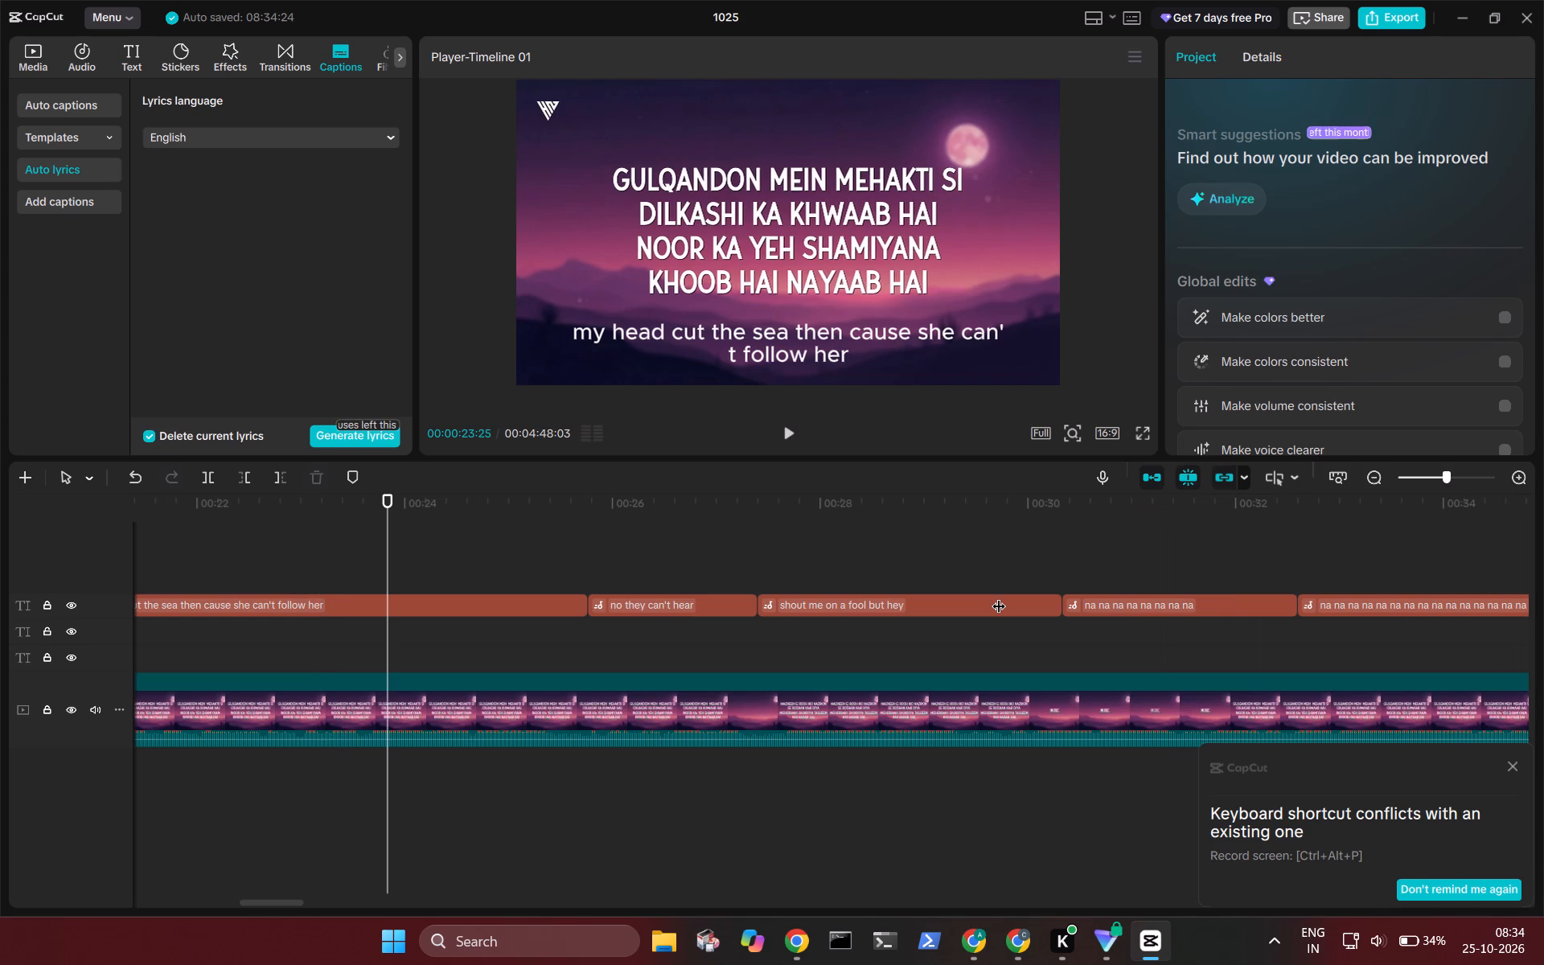
pyautogui.hotkey('ctrl', 'z')
# Play back the opening titles and replace the Default text title after COSMIK LOFI with GUZARISH.
pyautogui.hscroll(8, 999, 596)
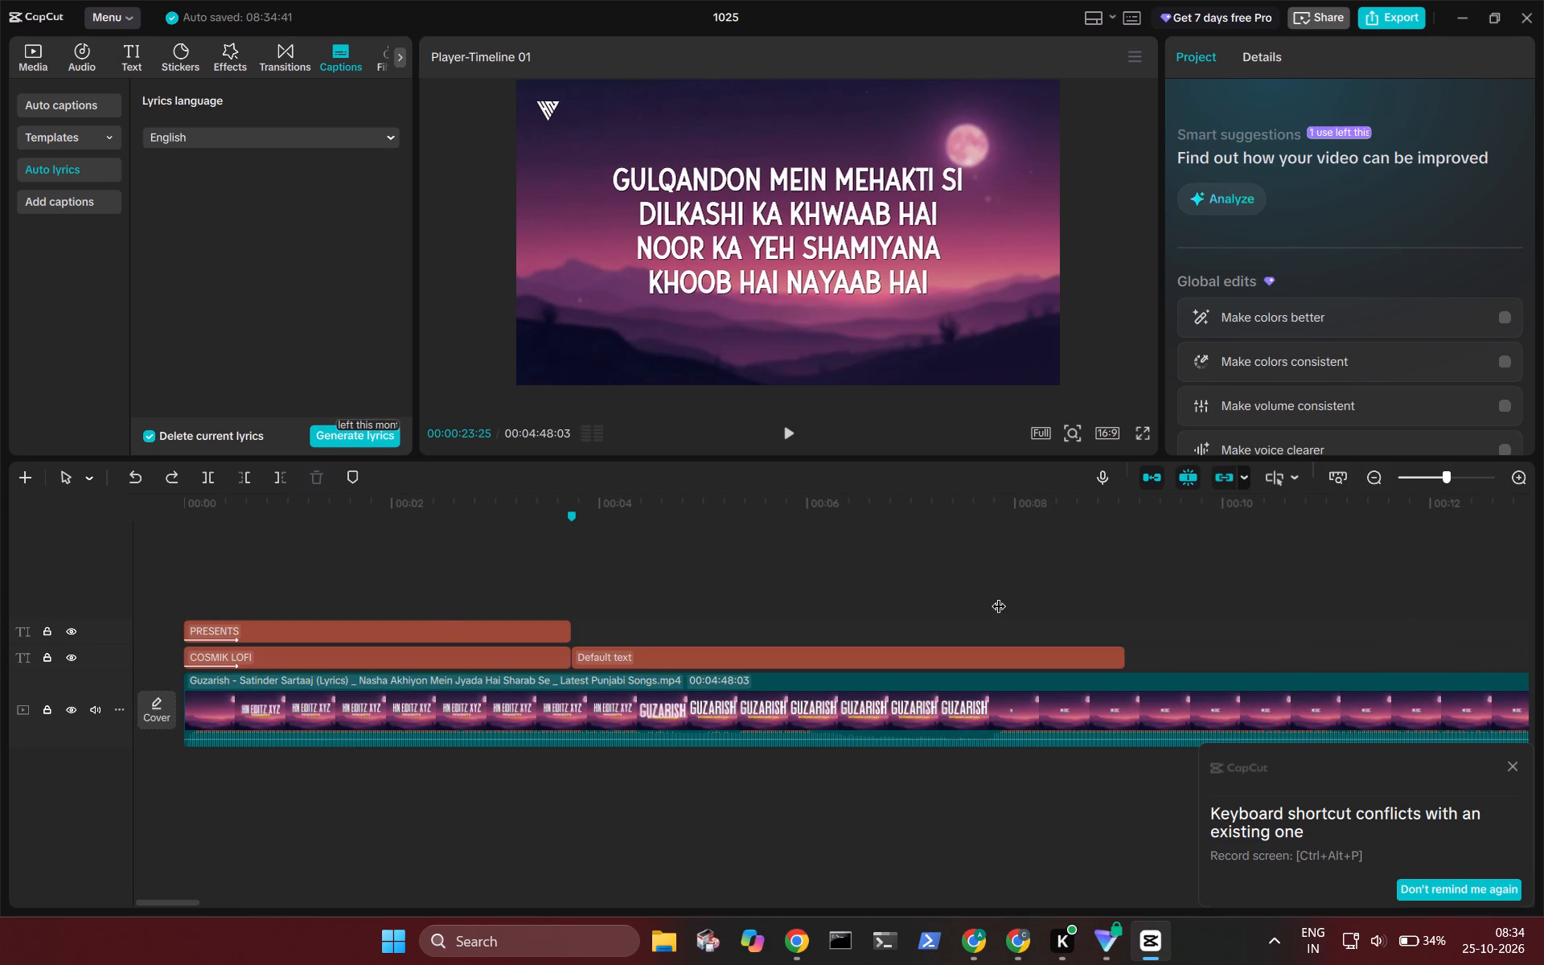
pyautogui.click(198, 607)
pyautogui.press('space')
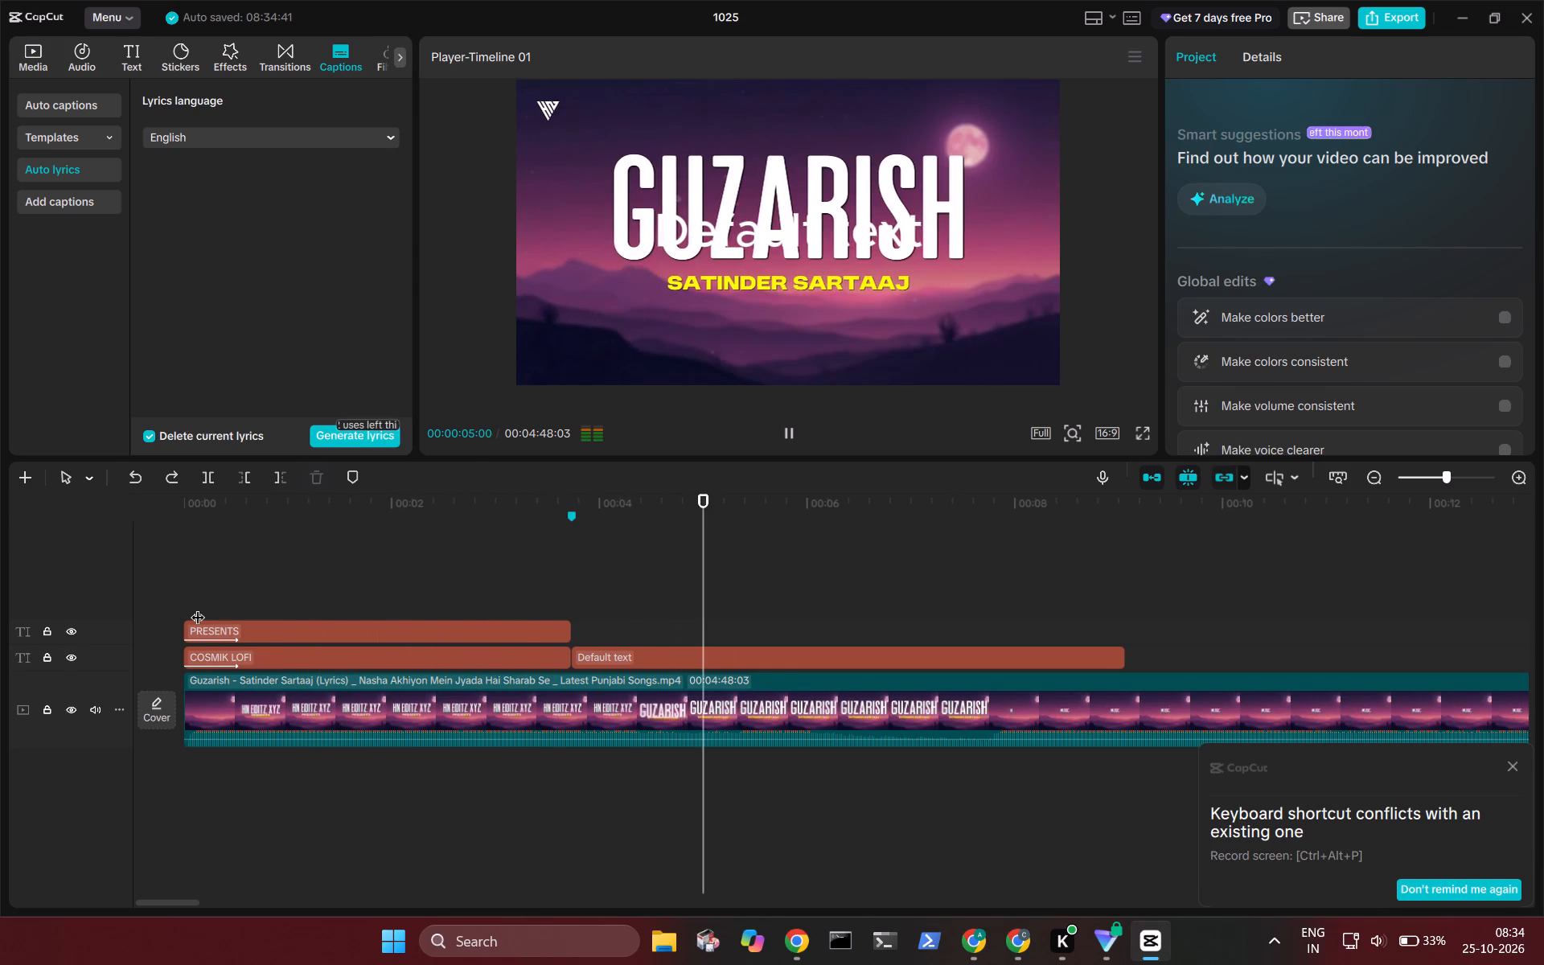
pyautogui.press('space')
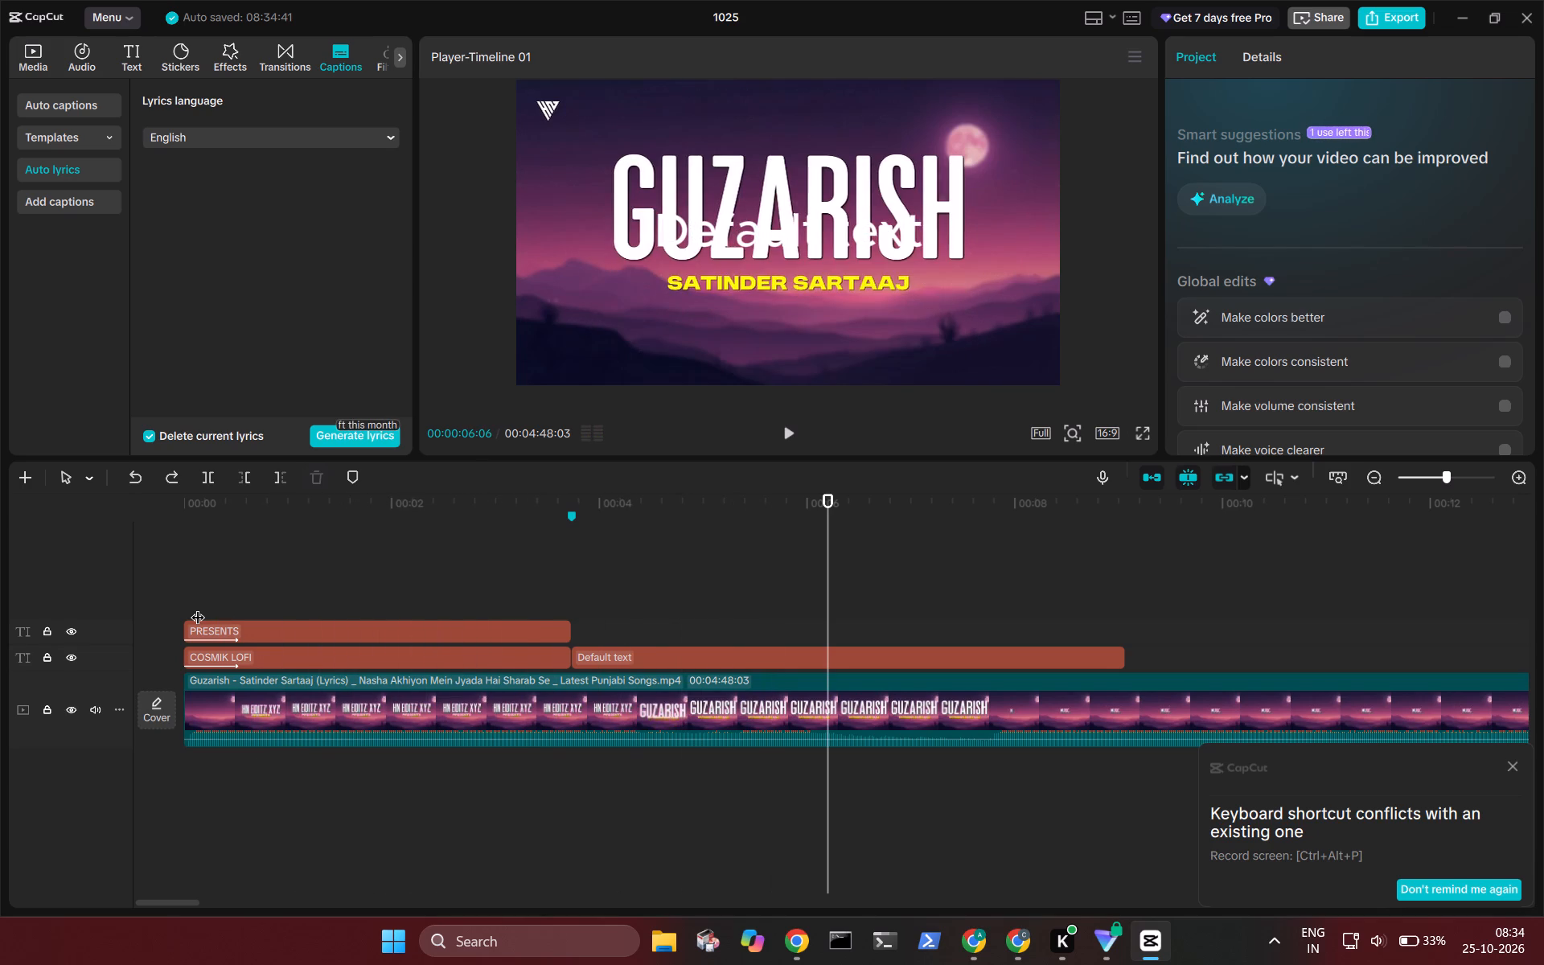
pyautogui.click(653, 647)
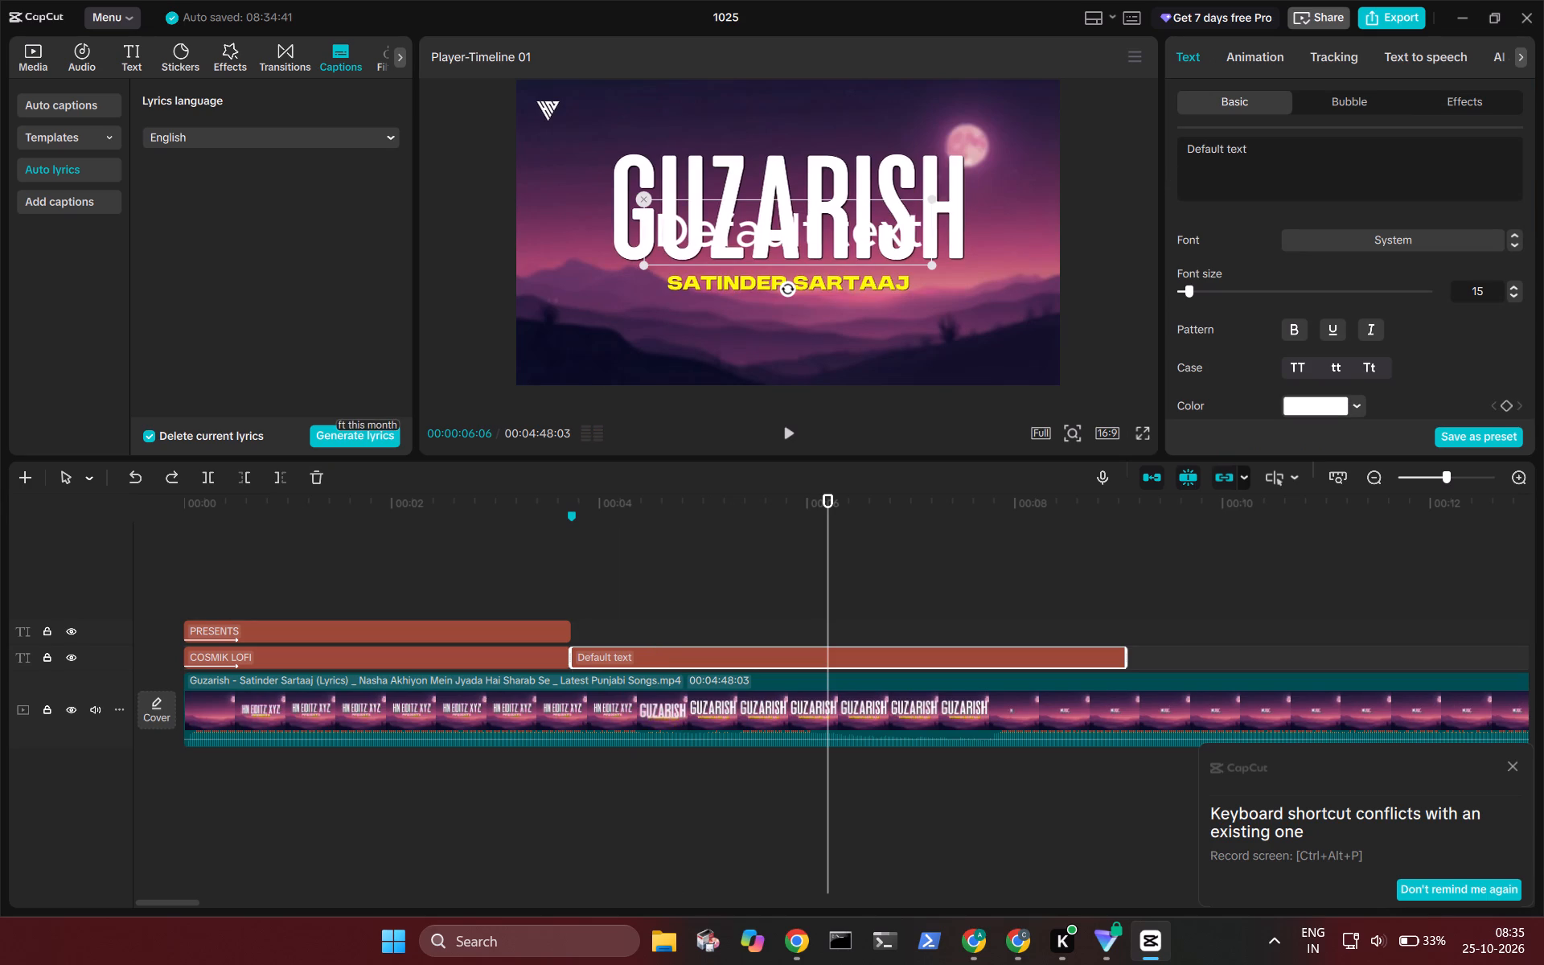
pyautogui.click(1234, 152)
pyautogui.hotkey('ctrl', 'a')
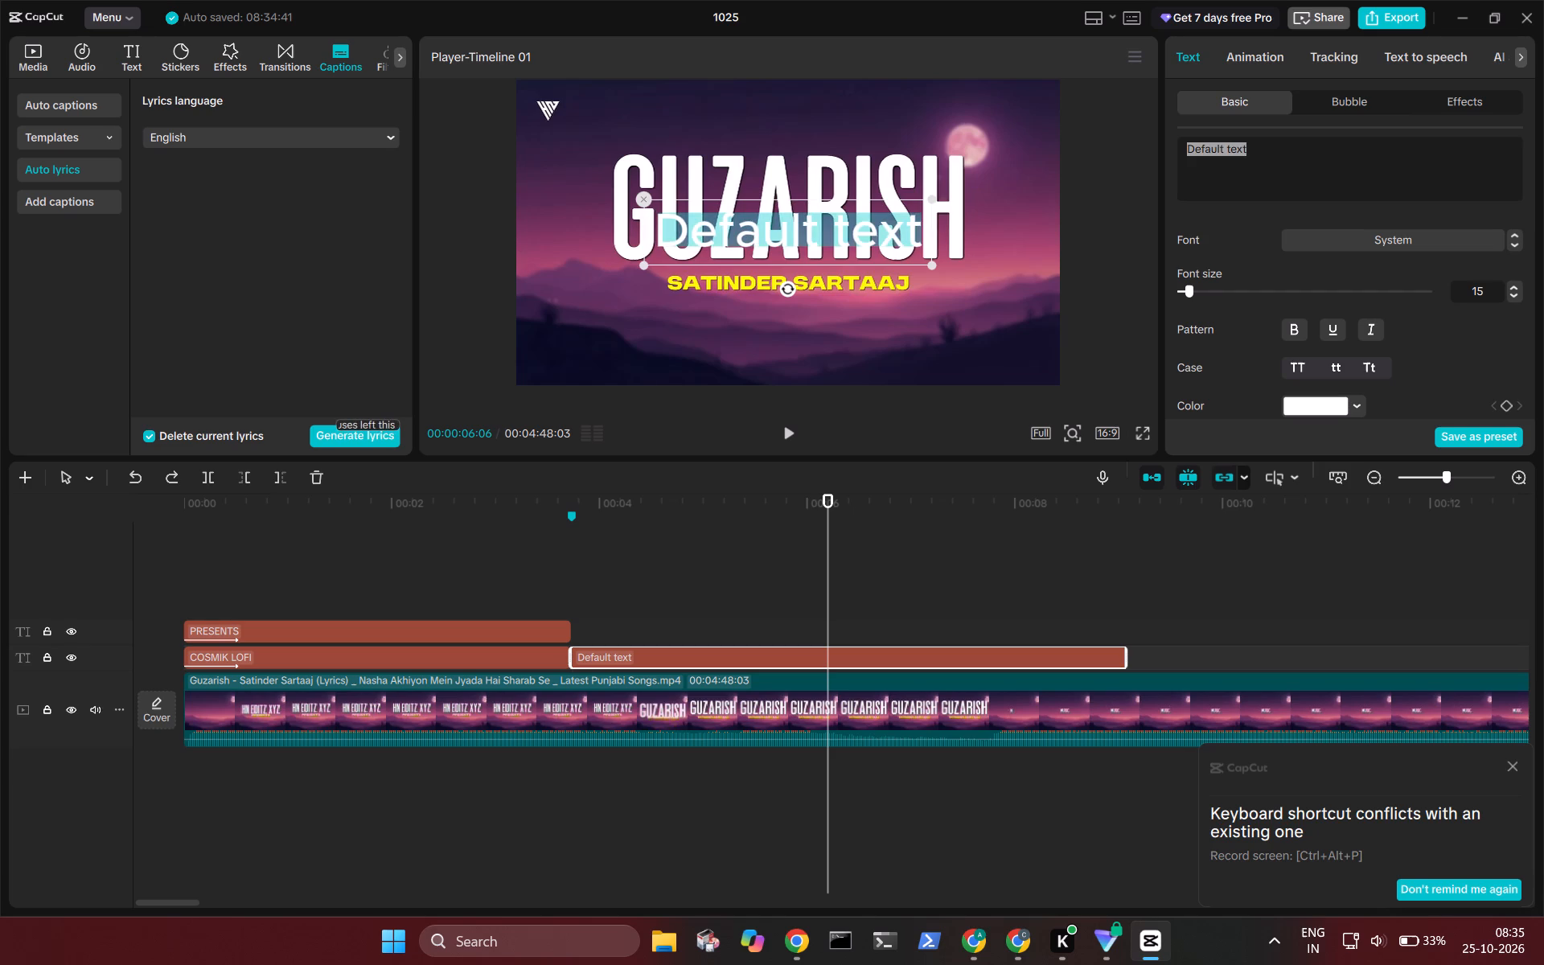
pyautogui.write('GU')
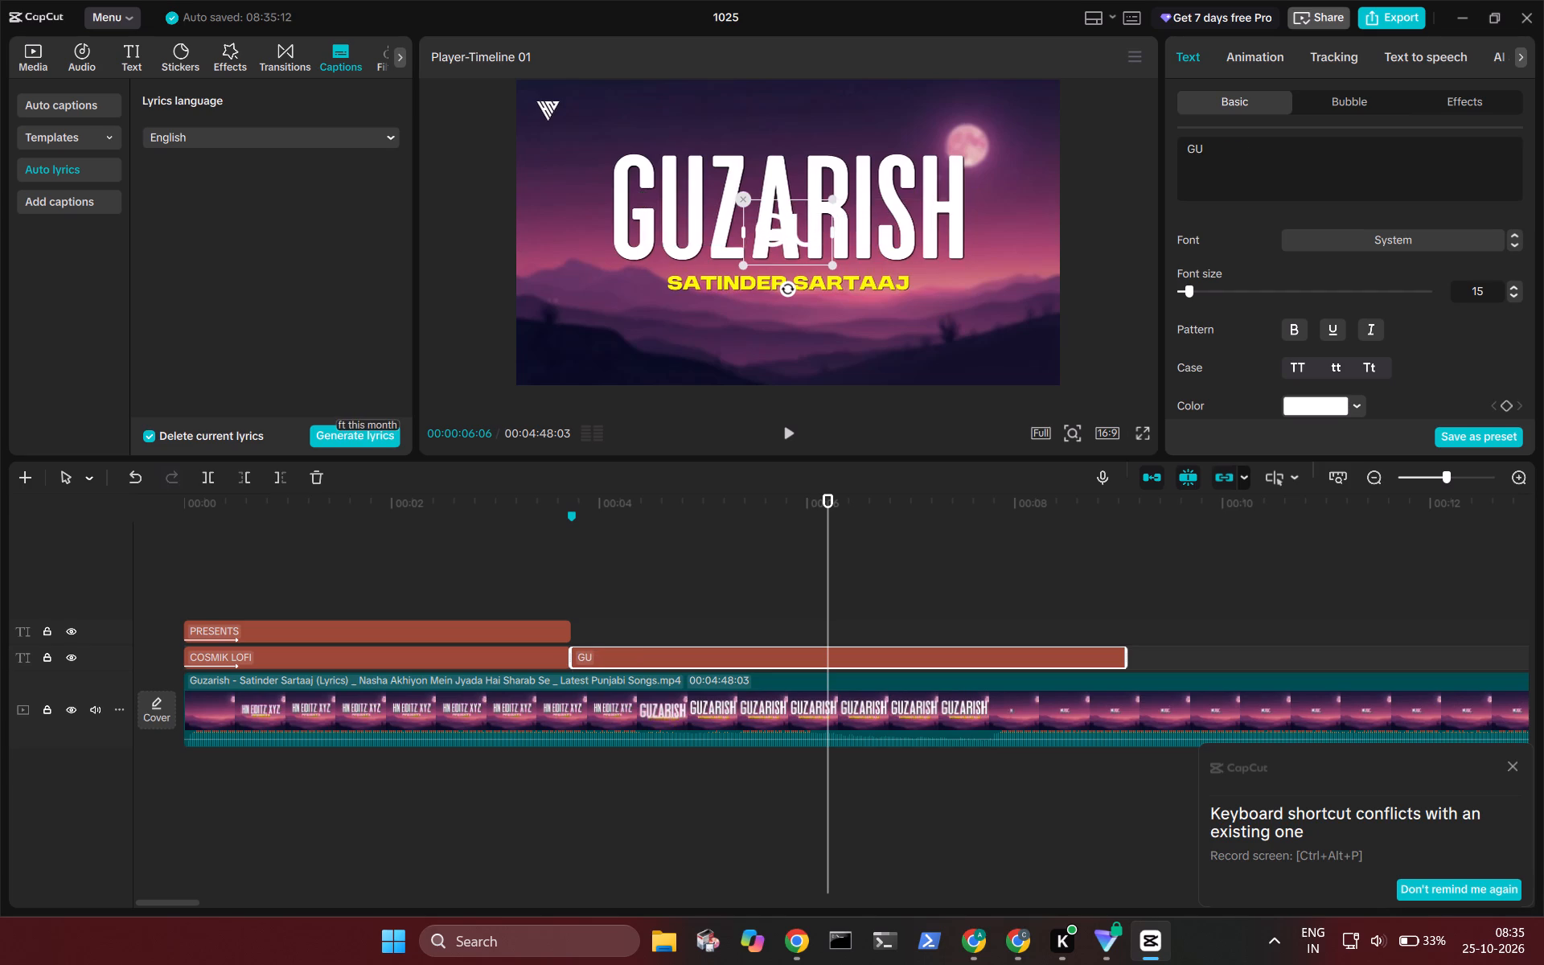
pyautogui.write('ZARISH')
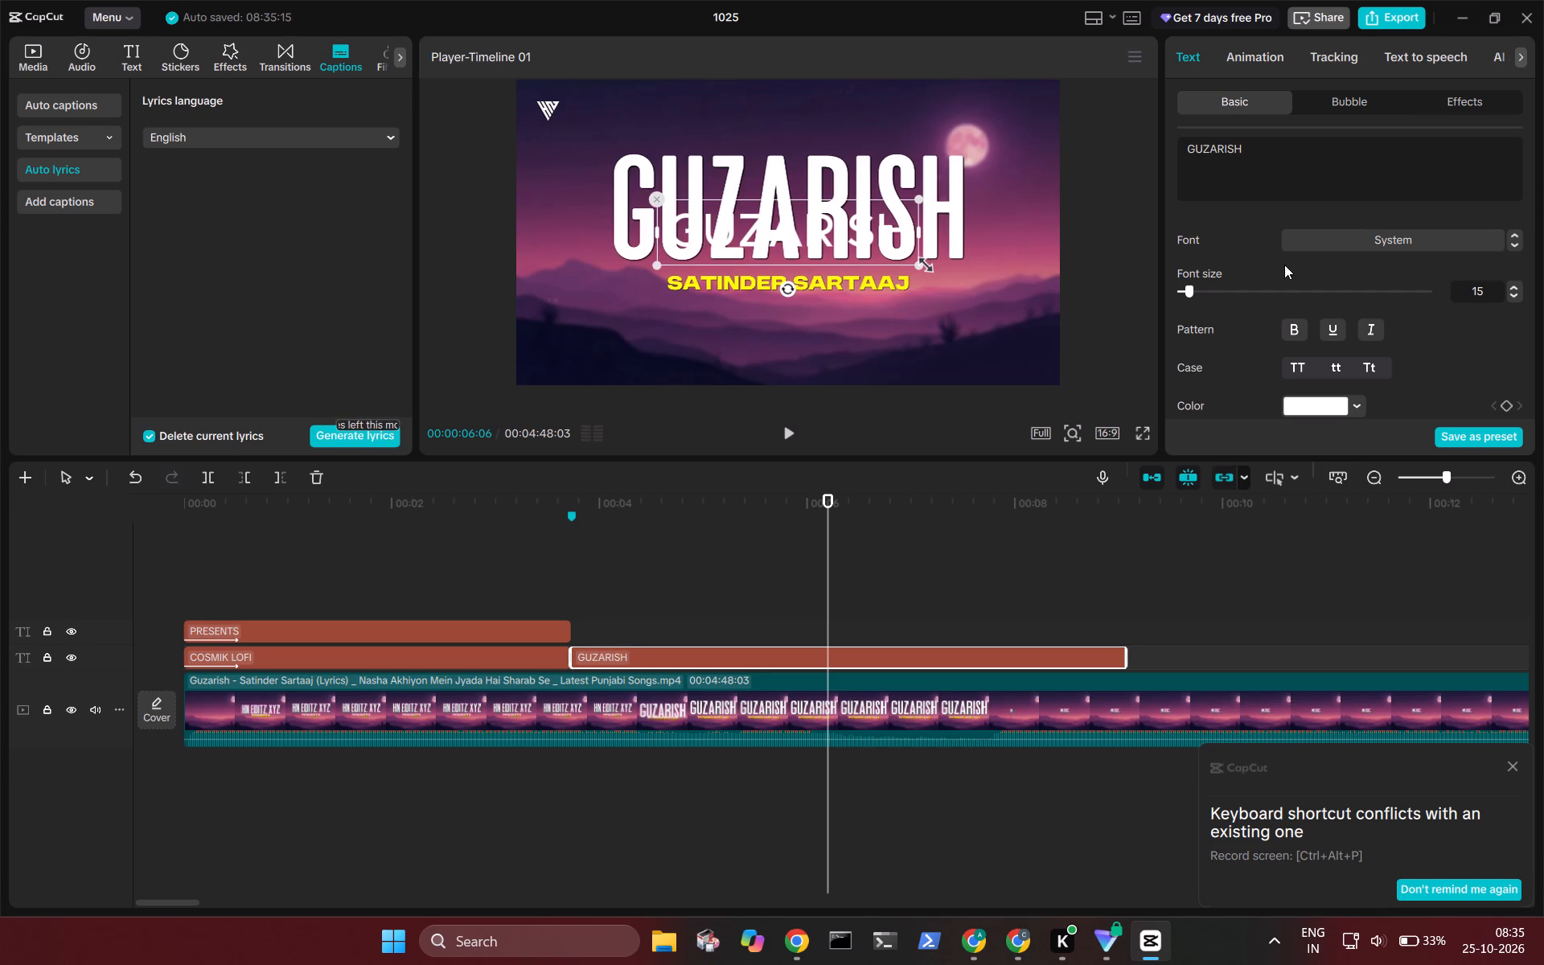
# Set the GUZARISH title's font to BebasNeue.
pyautogui.click(1420, 244)
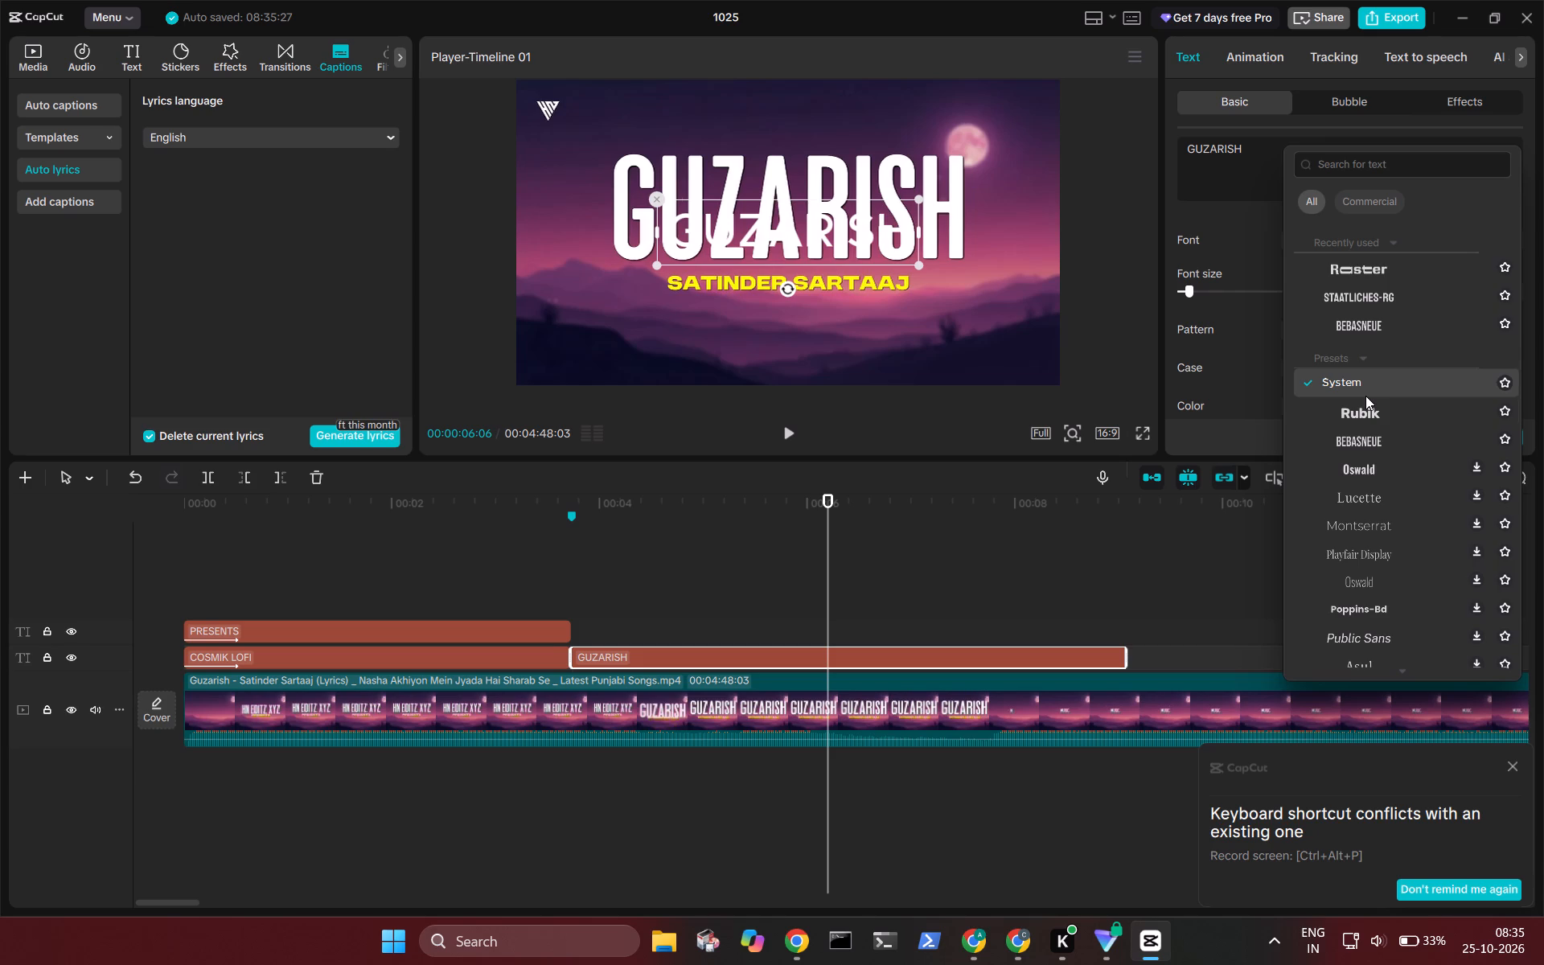
pyautogui.click(1373, 441)
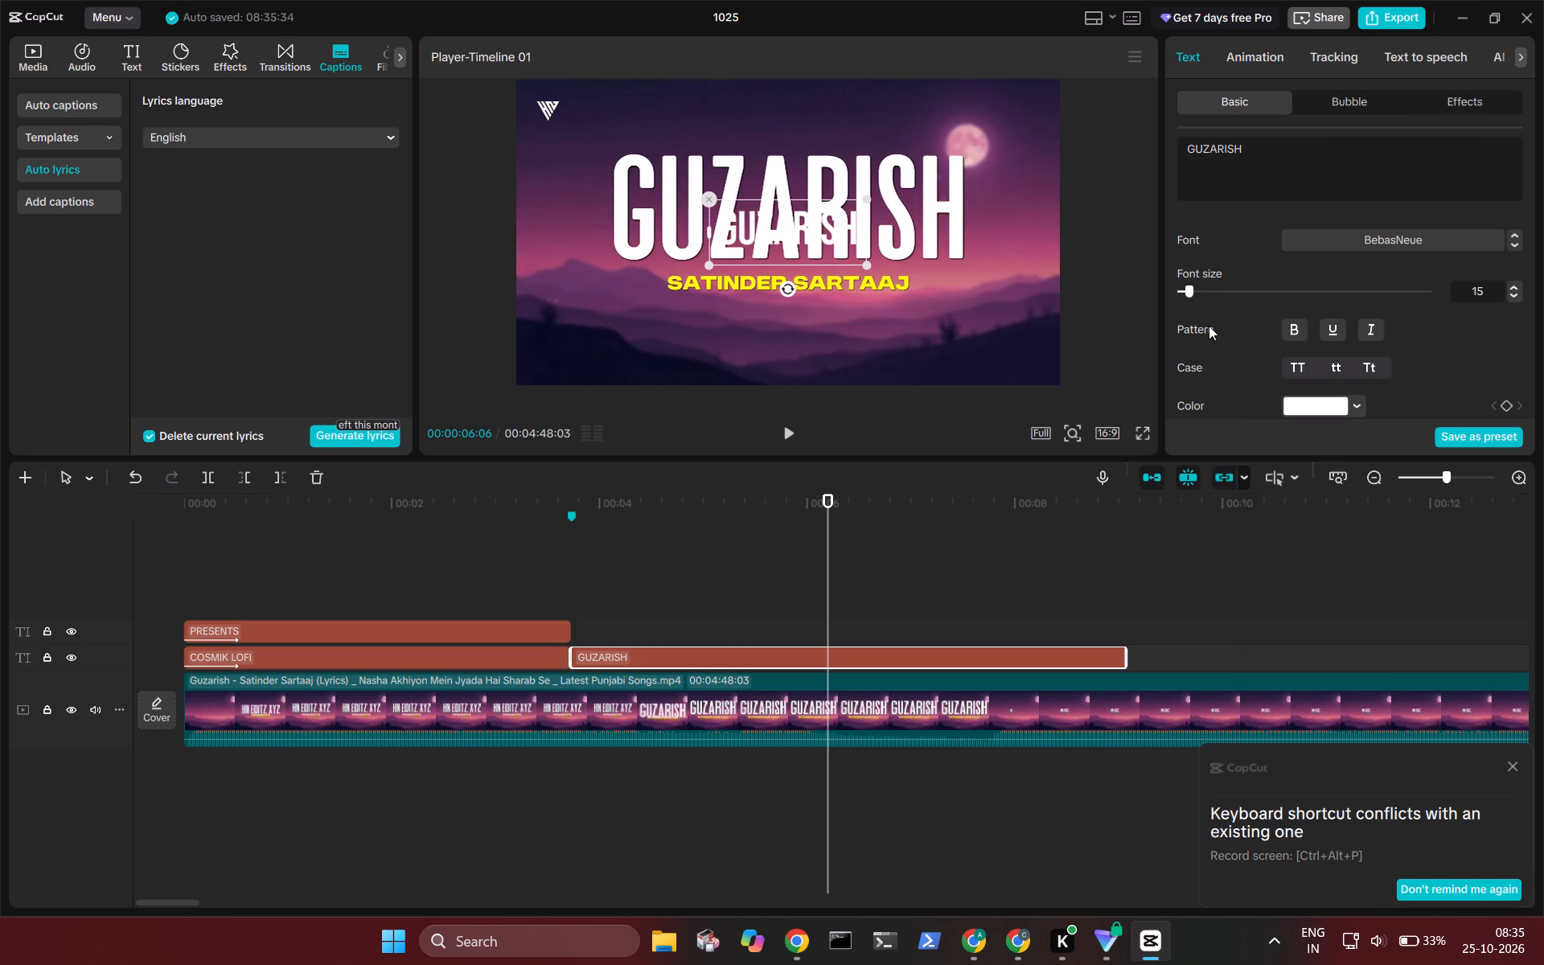
# Enlarge the GUZARISH title and move it up so it covers the clip's original GUZARISH lettering.
pyautogui.moveTo(860, 262); pyautogui.dragTo(947, 297)
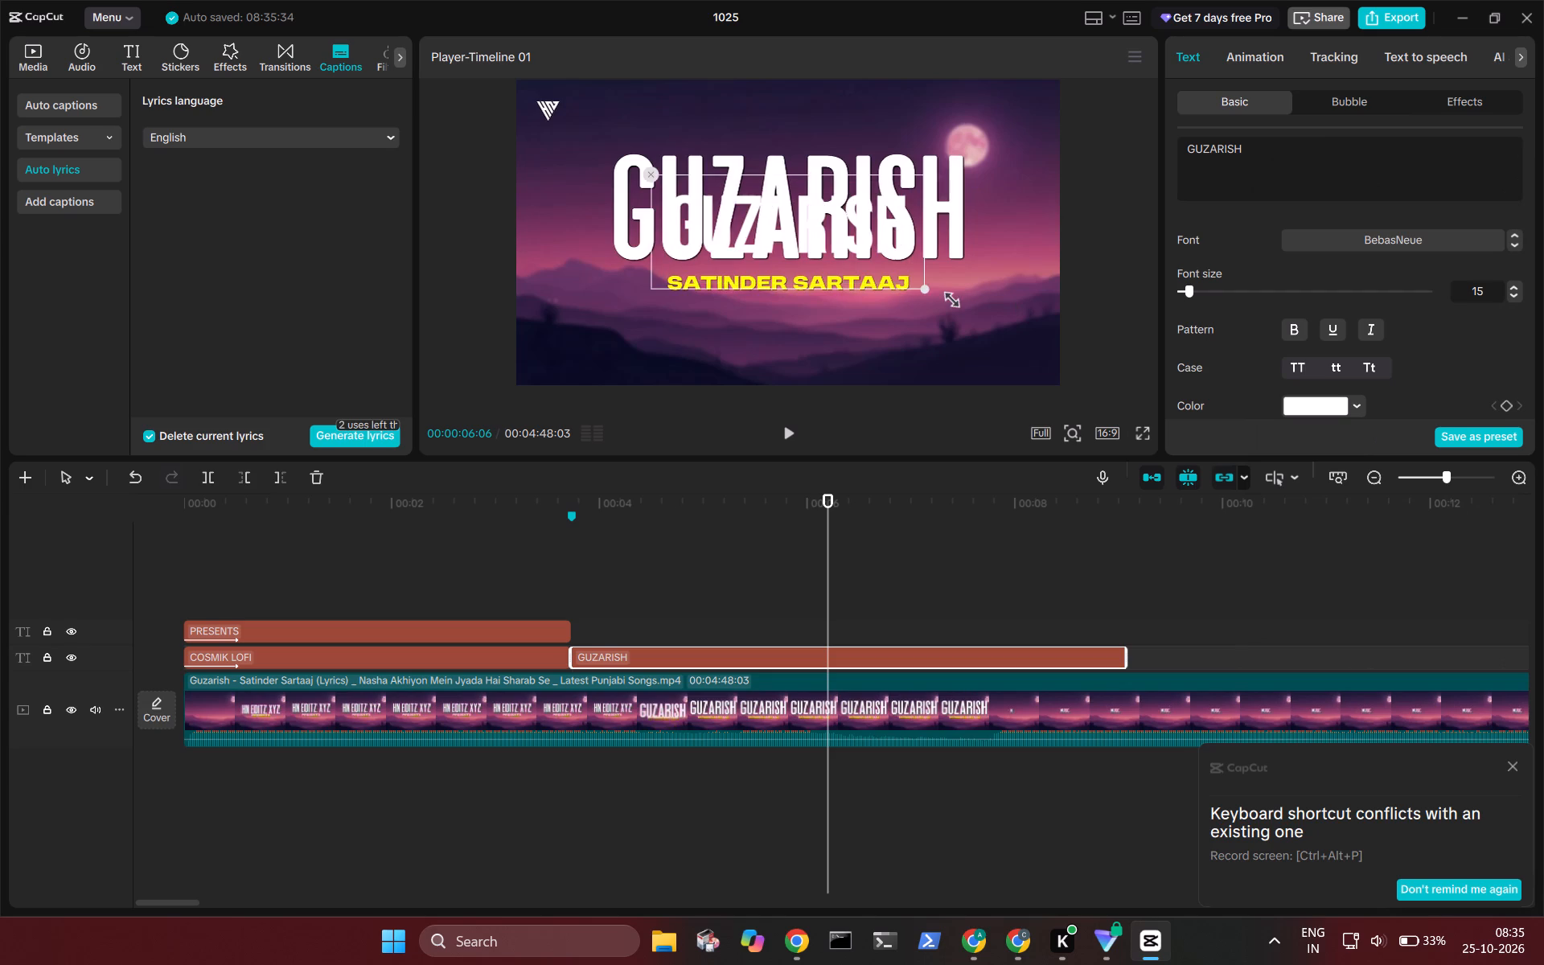
pyautogui.moveTo(947, 297); pyautogui.dragTo(1043, 319)
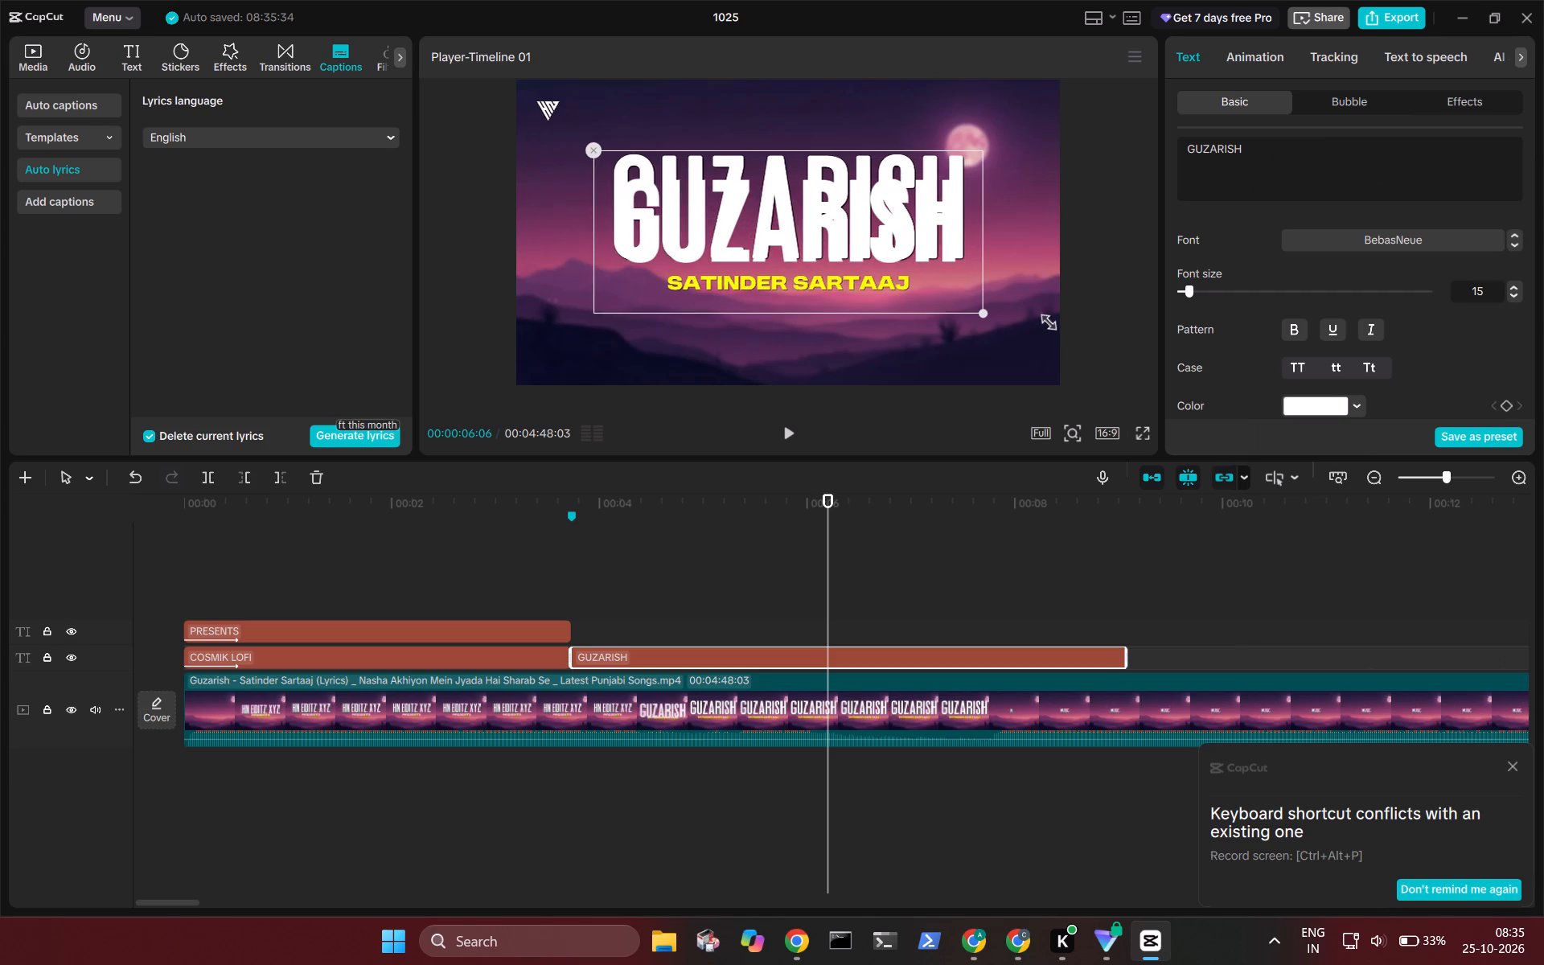
pyautogui.moveTo(1043, 319); pyautogui.dragTo(1049, 322)
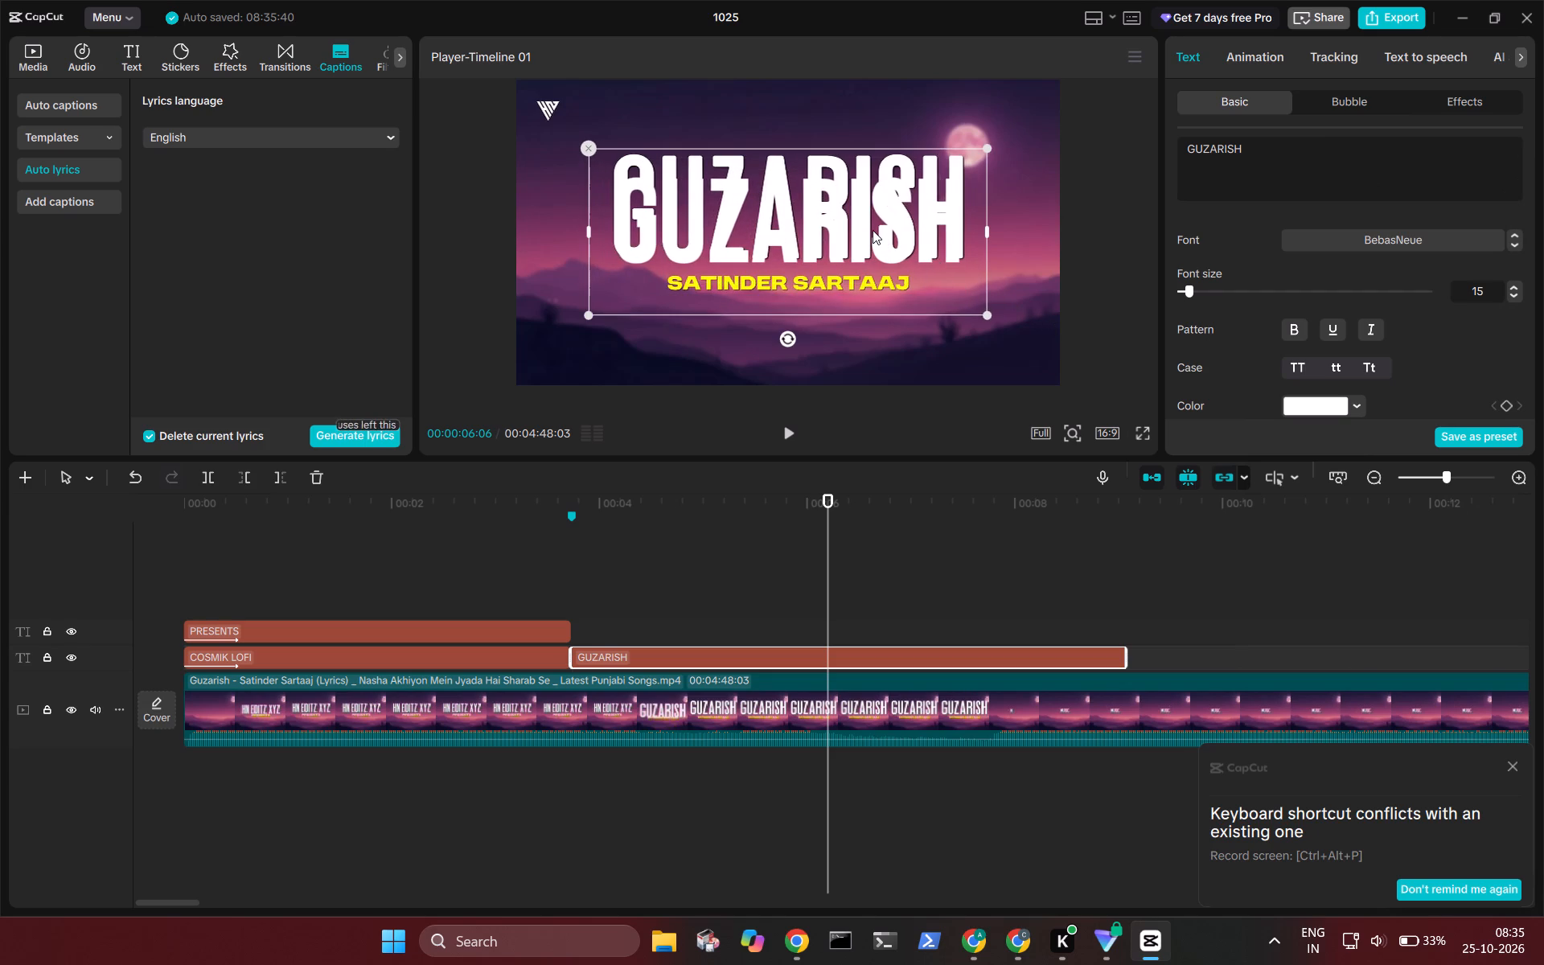
pyautogui.moveTo(873, 230); pyautogui.dragTo(873, 227)
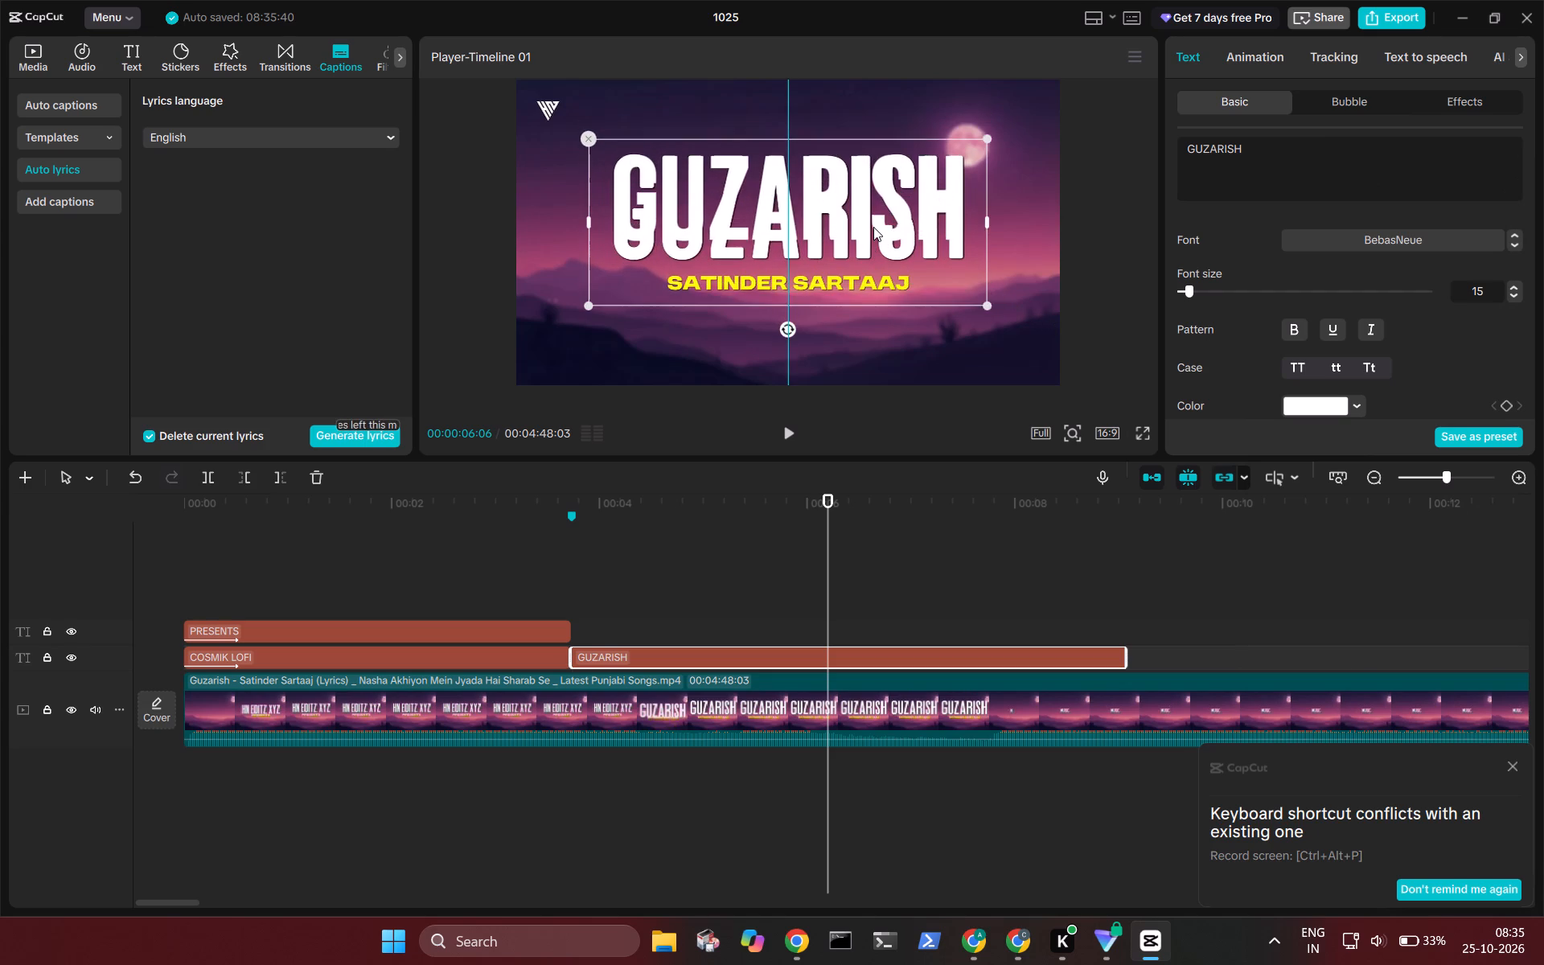
pyautogui.moveTo(873, 227); pyautogui.dragTo(875, 217)
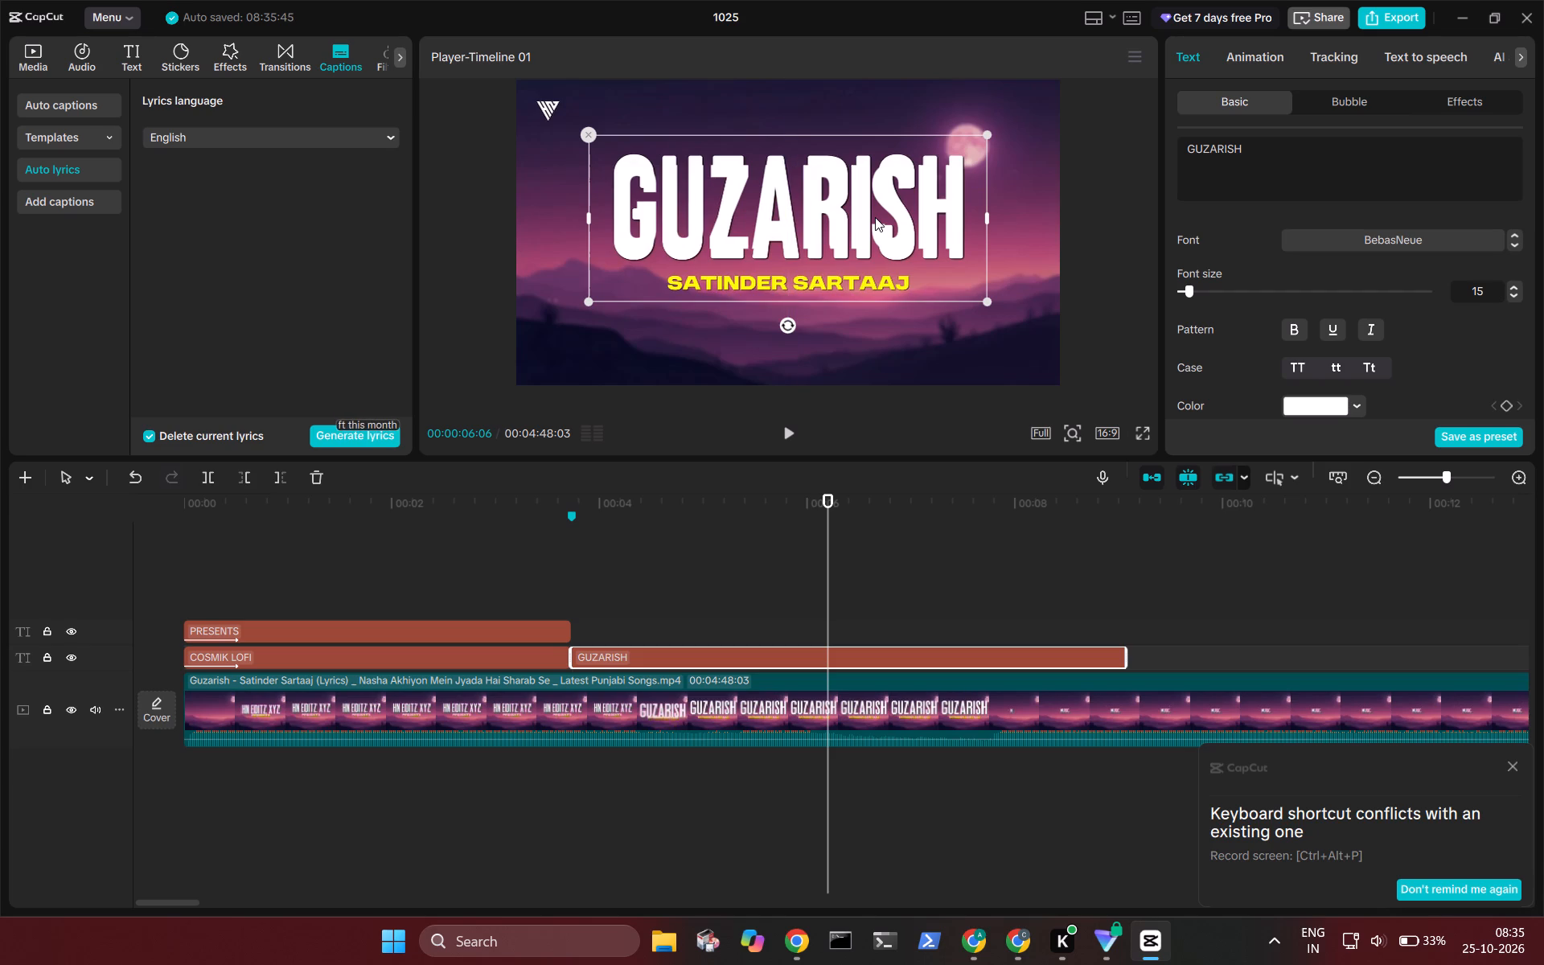
# Change the COSMIK LOFI title's font to BebasNeue.
pyautogui.click(496, 630)
pyautogui.click(460, 652)
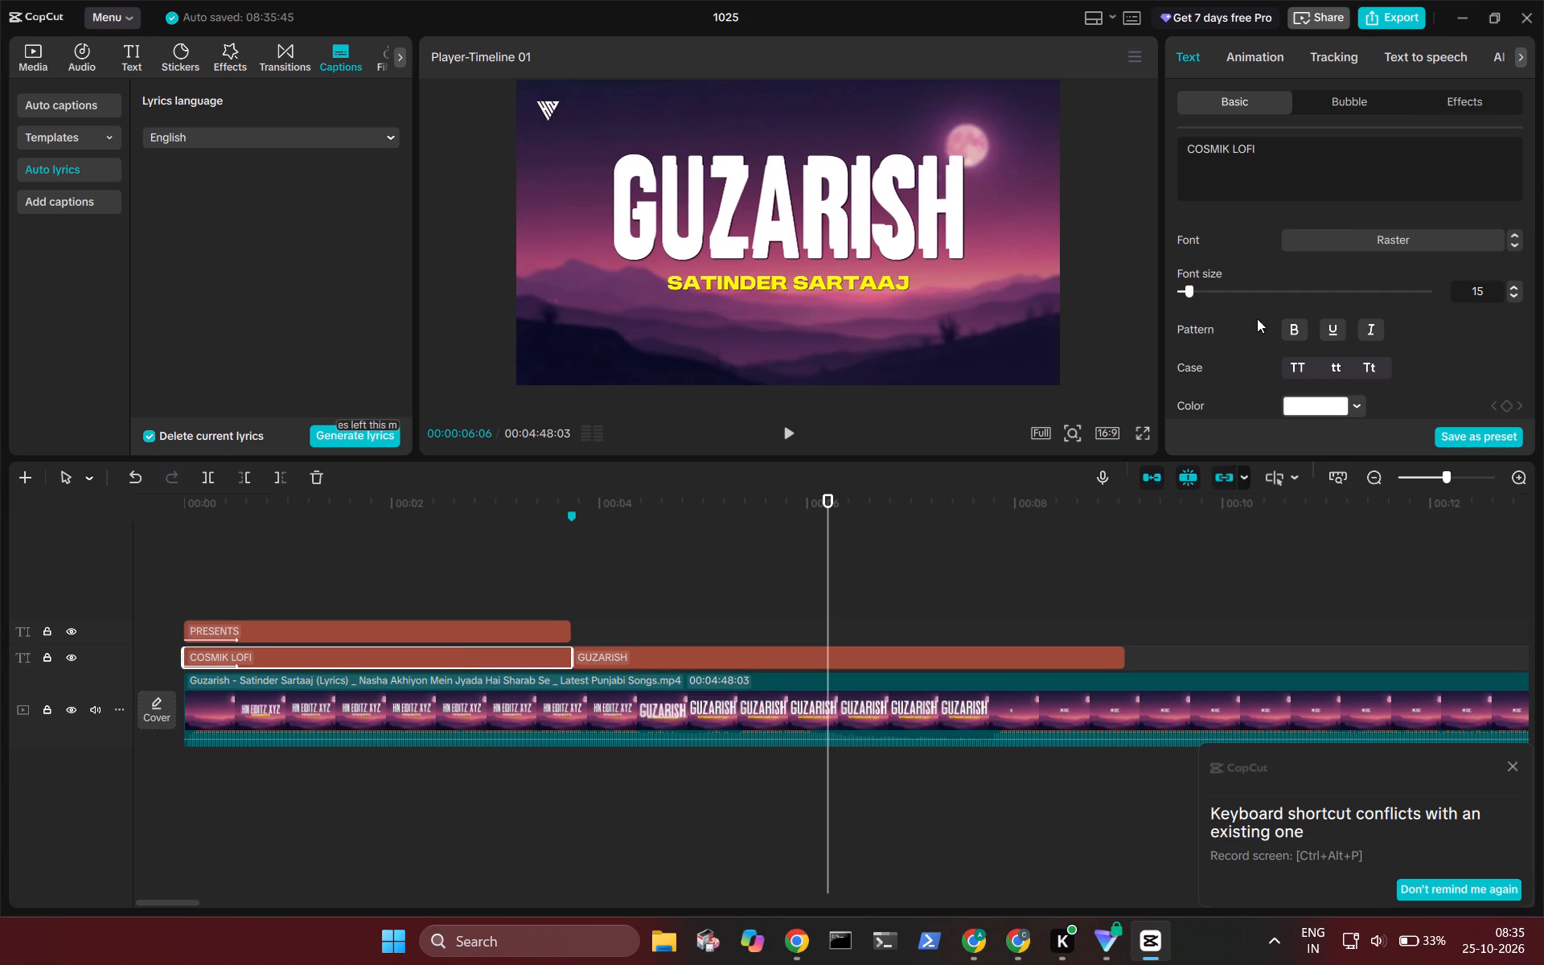
pyautogui.click(1352, 232)
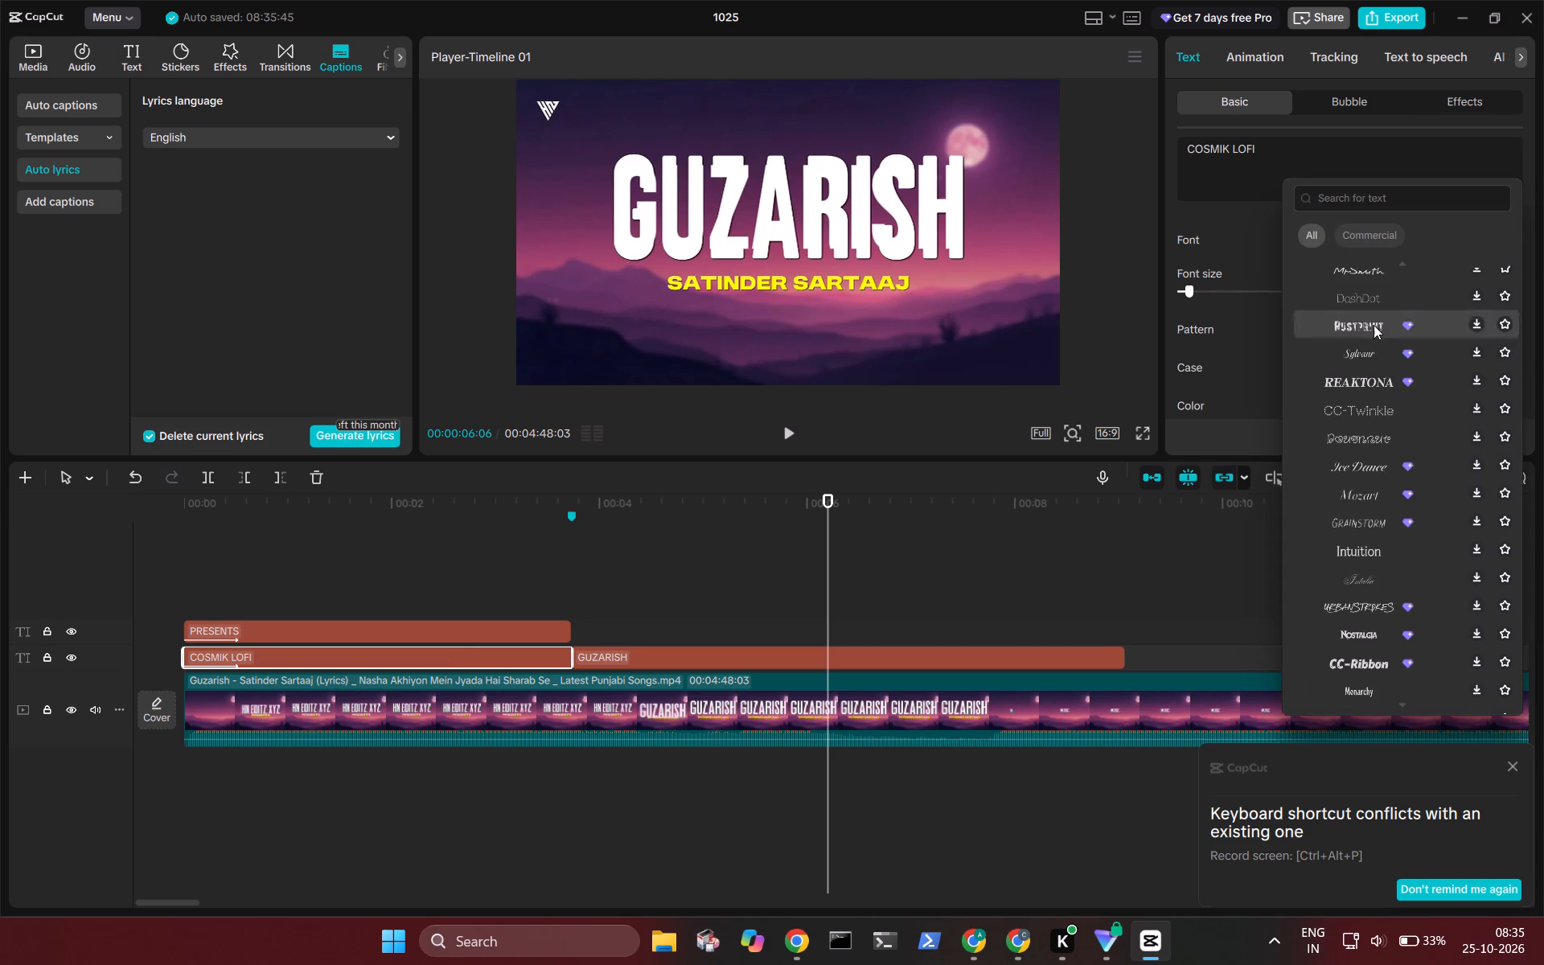
pyautogui.scroll(6, 1374, 342)
pyautogui.scroll(20, 1374, 342)
pyautogui.scroll(20, 1374, 342)
pyautogui.scroll(4, 1374, 342)
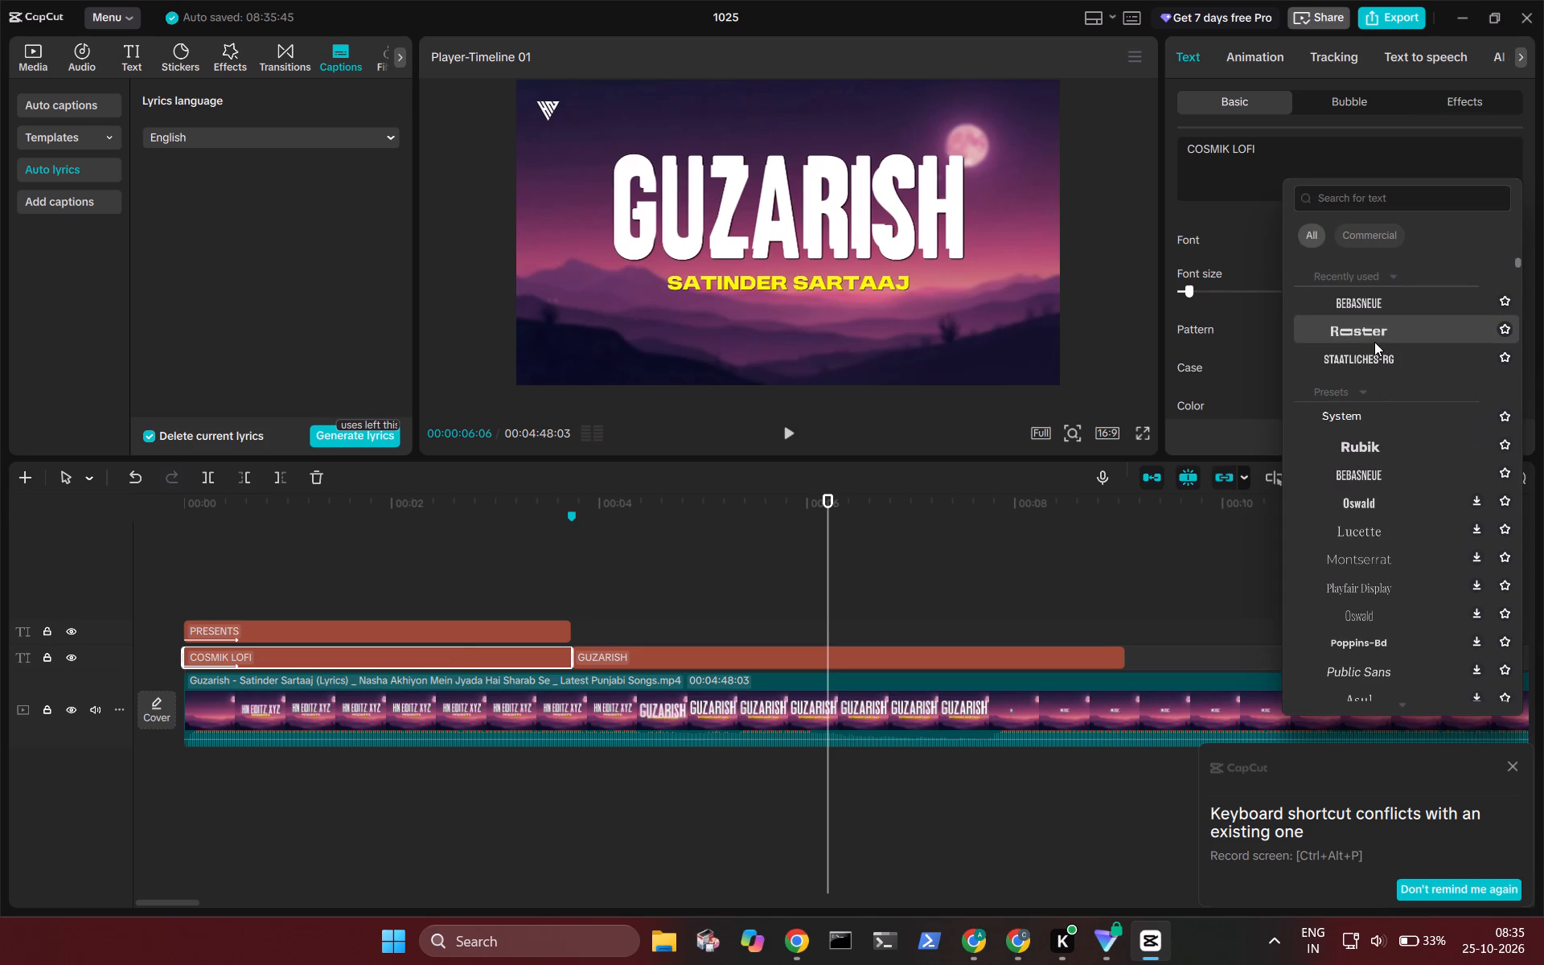
pyautogui.click(1372, 298)
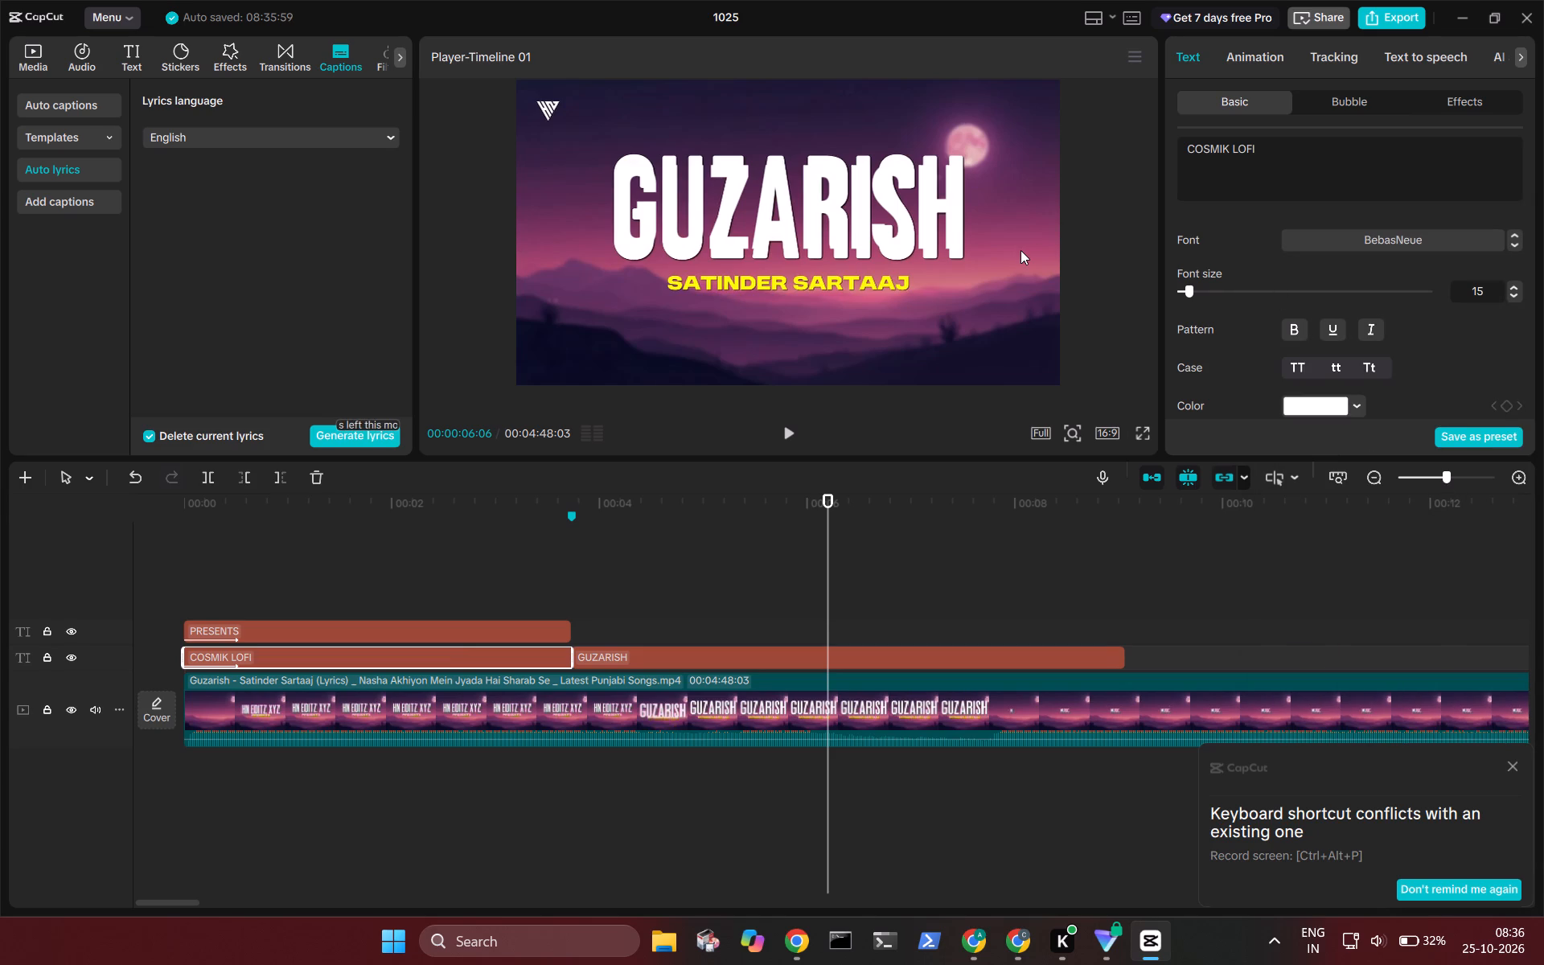
# Enlarge the COSMIK LOFI title and position it over the clip's original HN EDITZ XYZ lettering, centred horizontally.
pyautogui.click(379, 585)
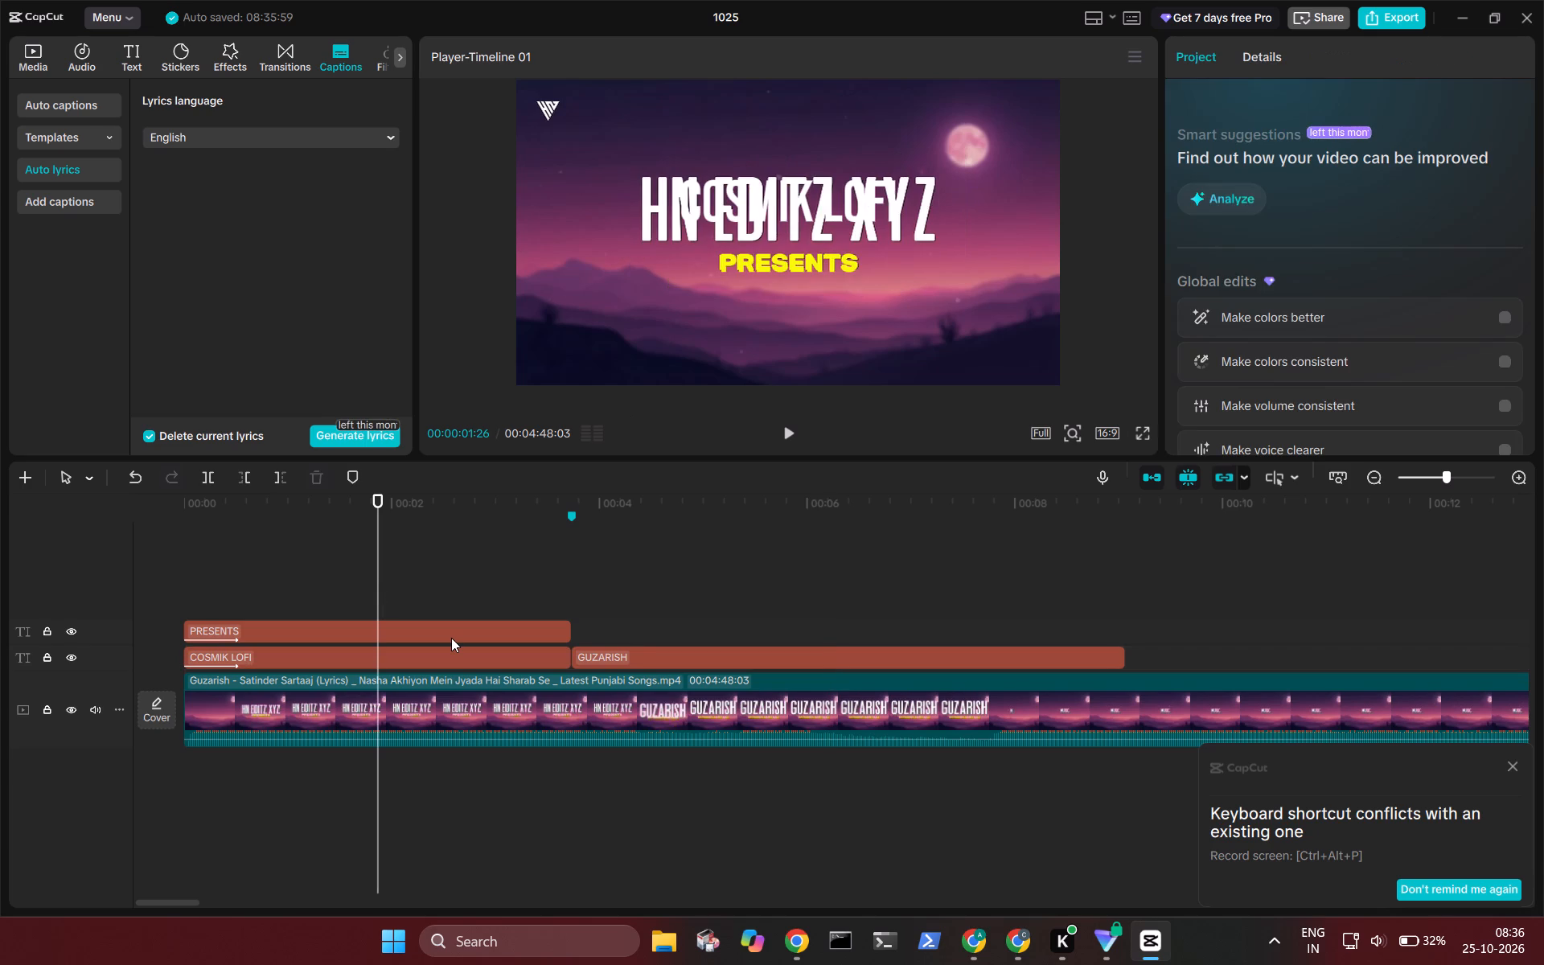
pyautogui.click(455, 655)
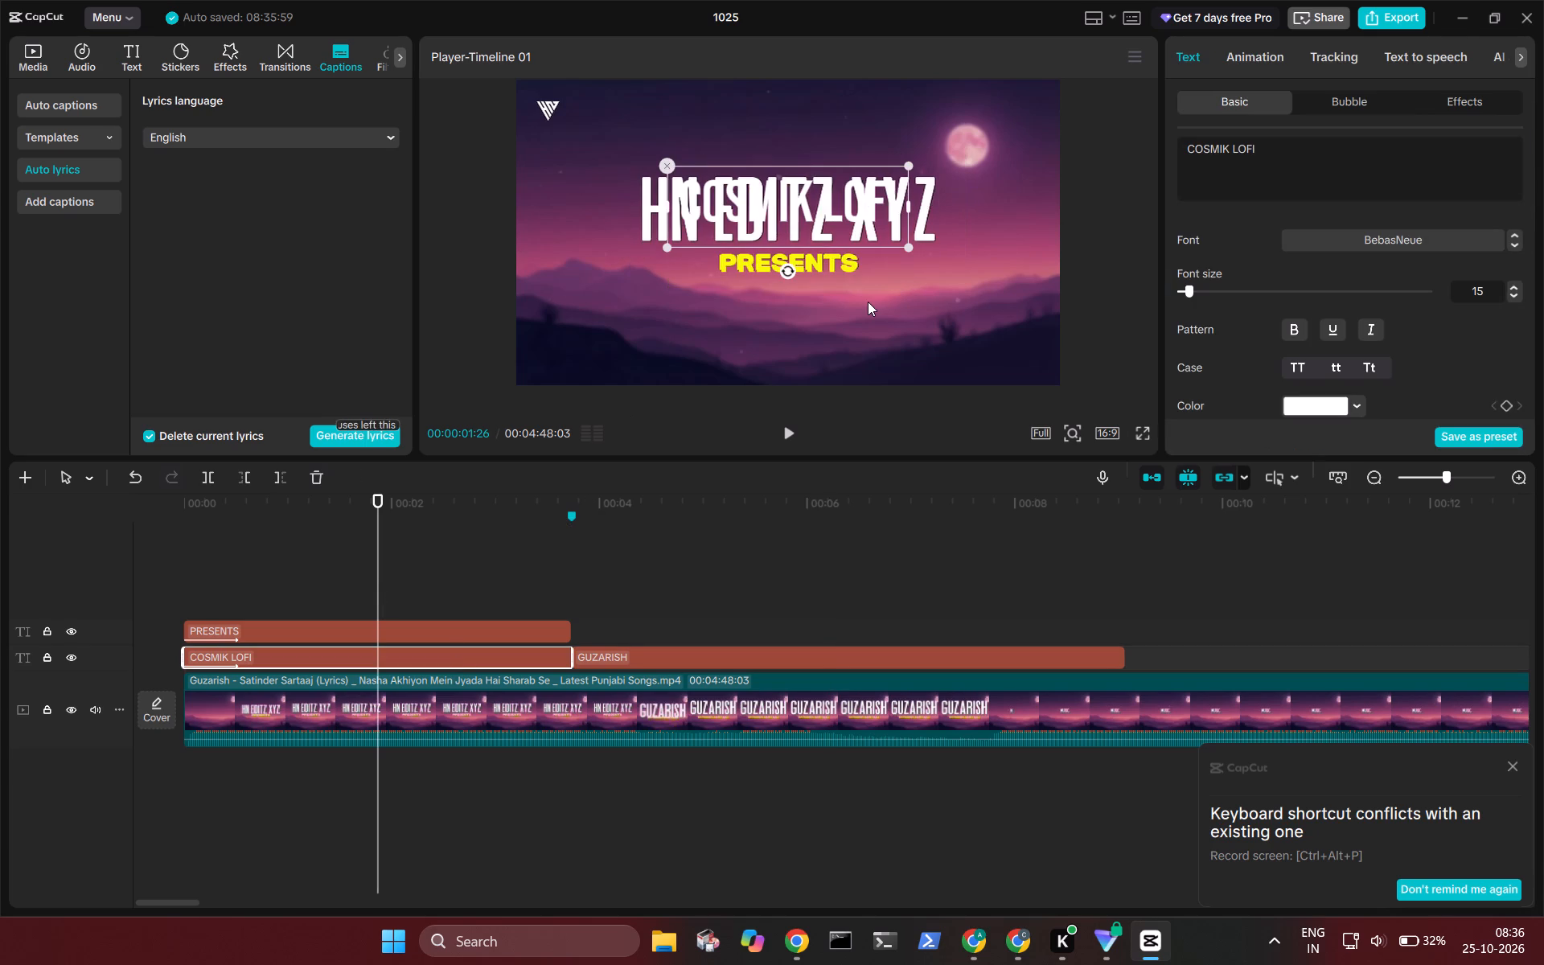
pyautogui.moveTo(905, 251); pyautogui.dragTo(954, 258)
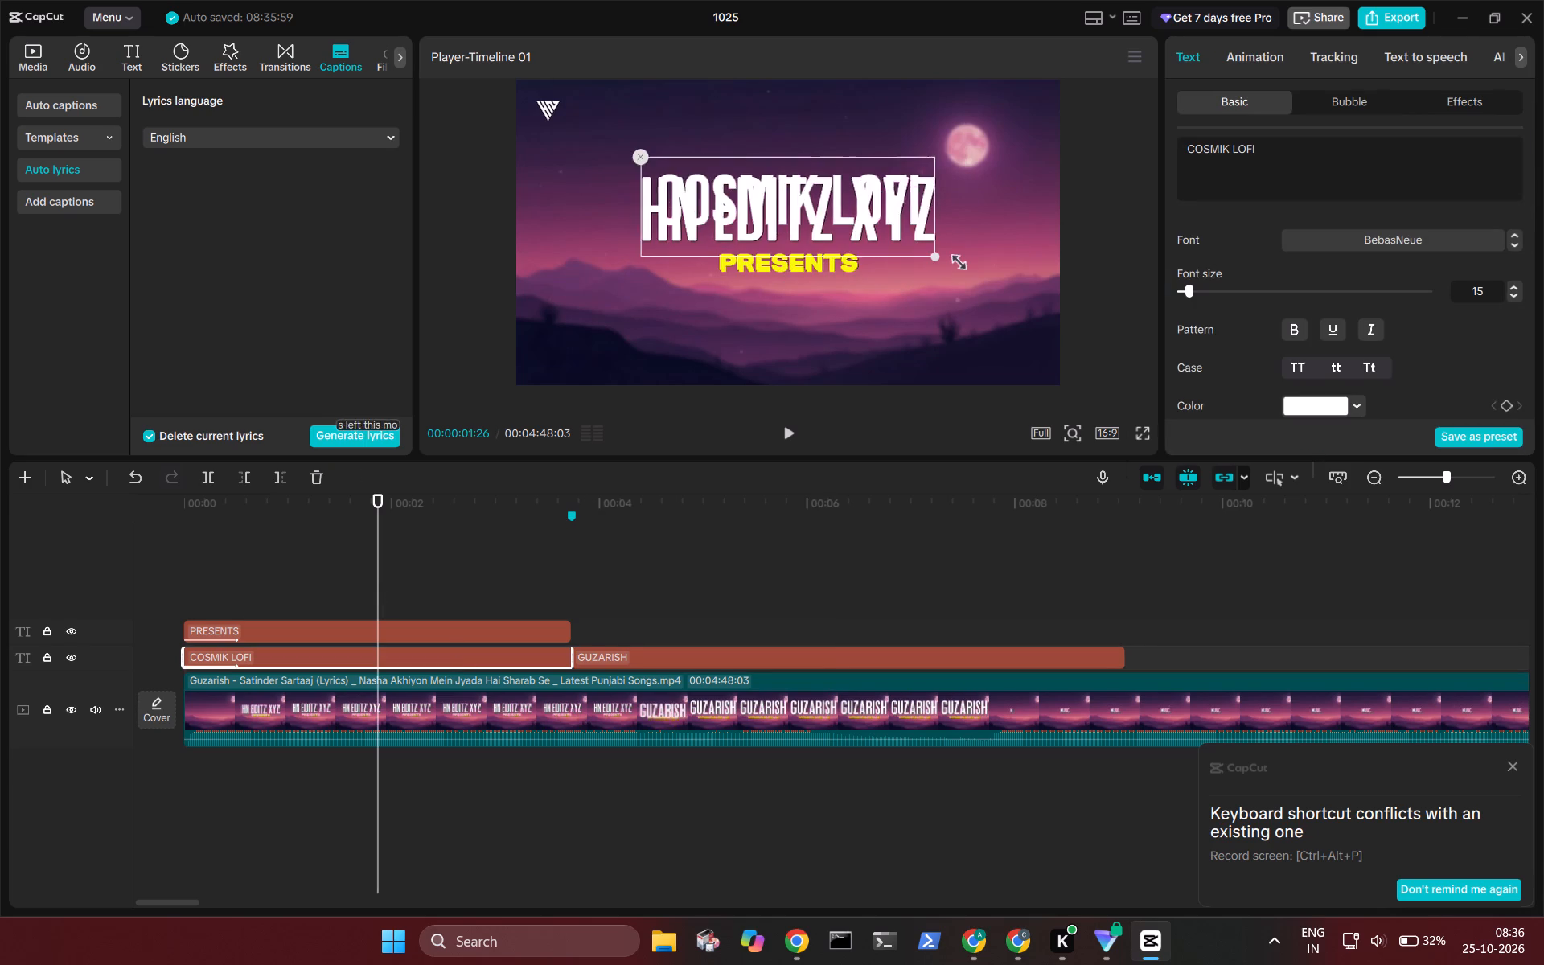
pyautogui.moveTo(954, 258); pyautogui.dragTo(979, 262)
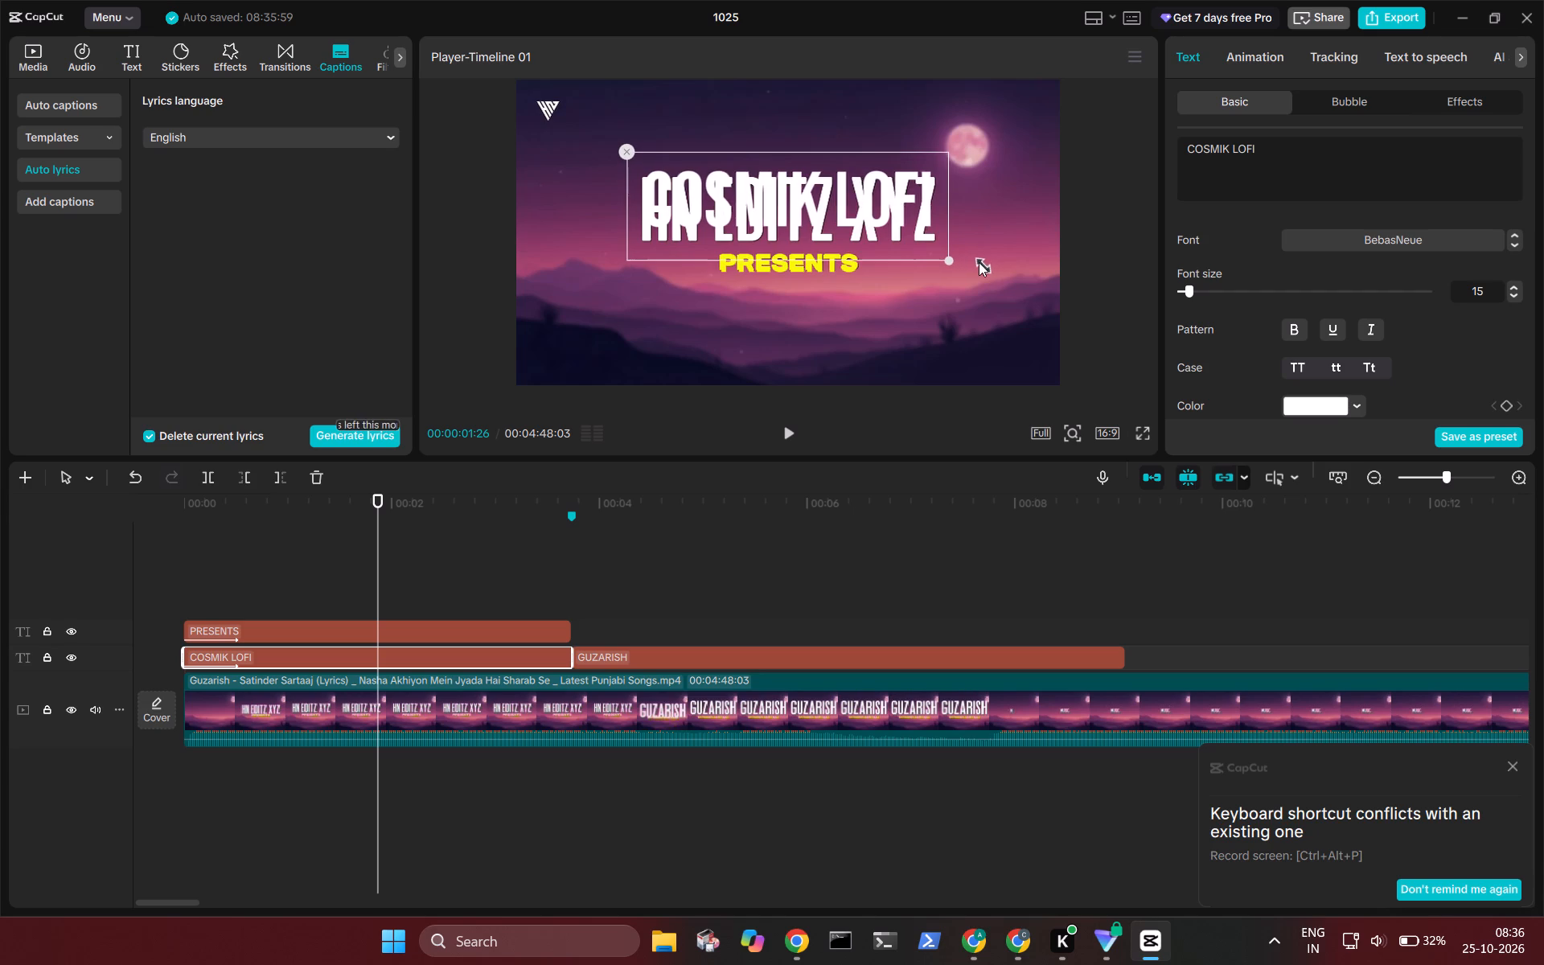
pyautogui.moveTo(859, 206); pyautogui.dragTo(861, 216)
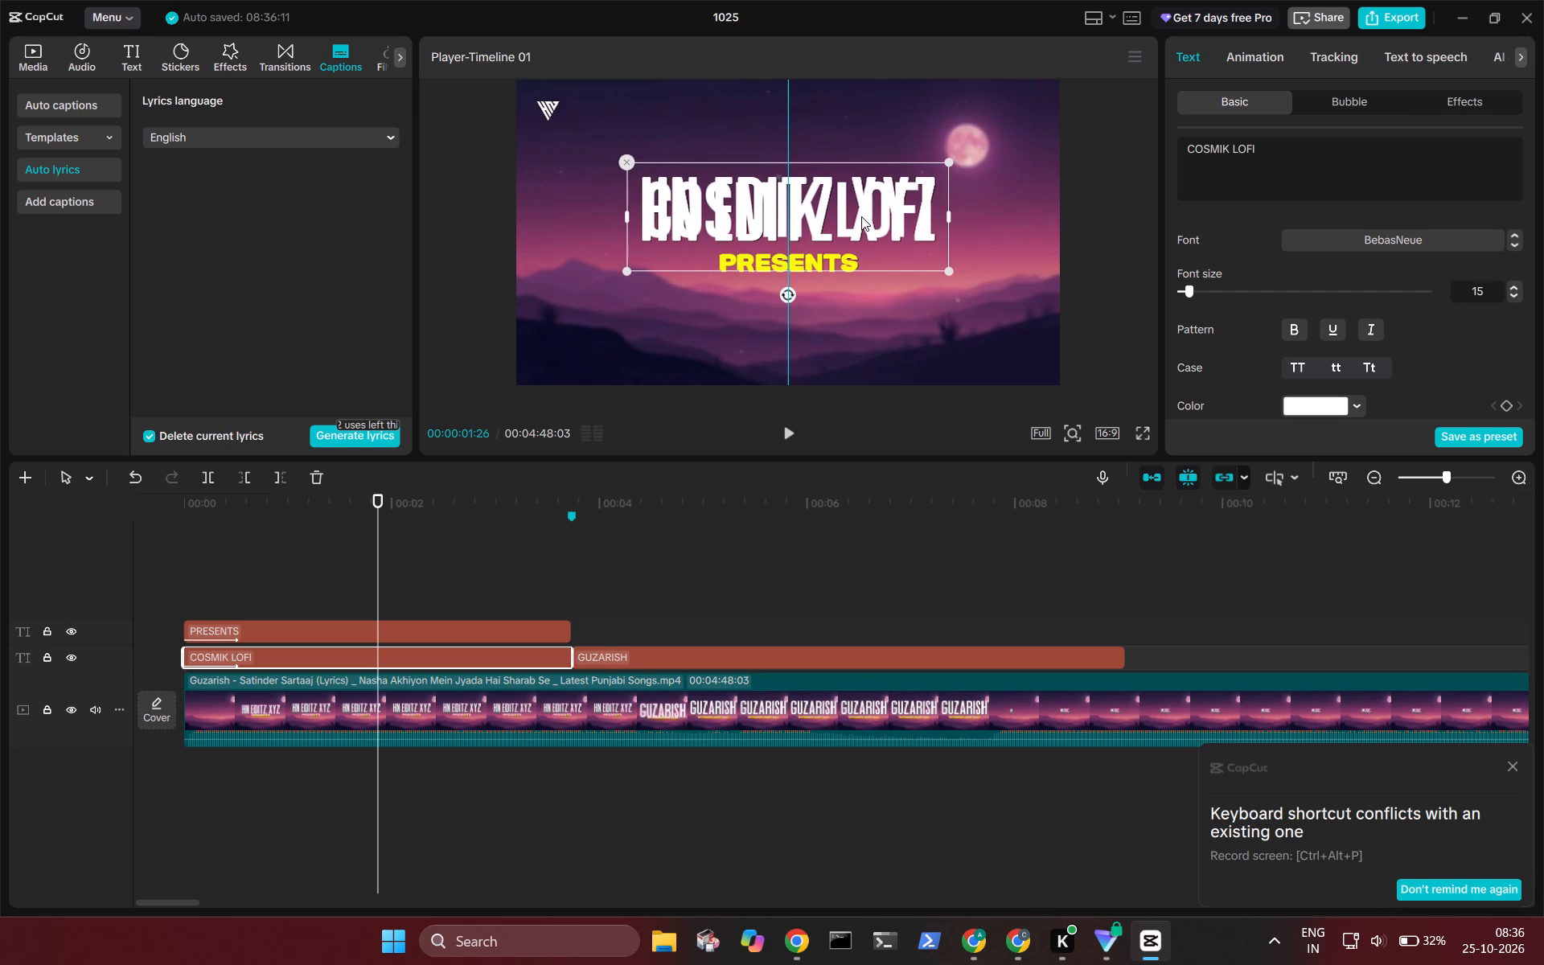
pyautogui.moveTo(861, 216); pyautogui.dragTo(862, 216)
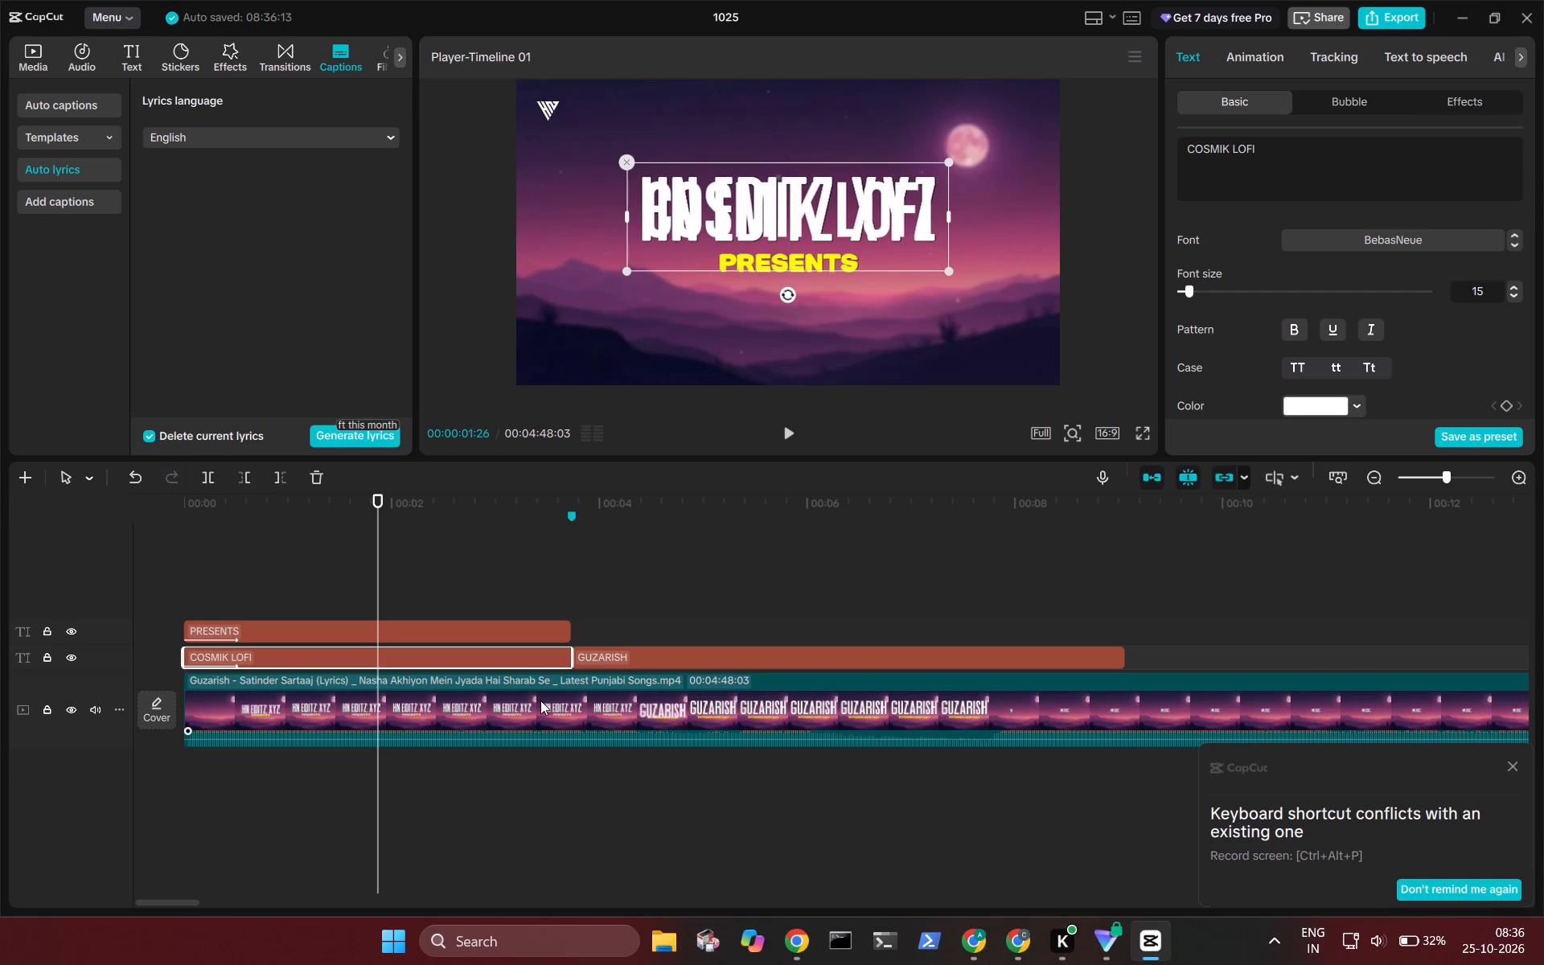
# Copy the PRESENTS title and paste the duplicate at the 00:00:03:22 marker, above the GUZARISH title.
pyautogui.click(655, 582)
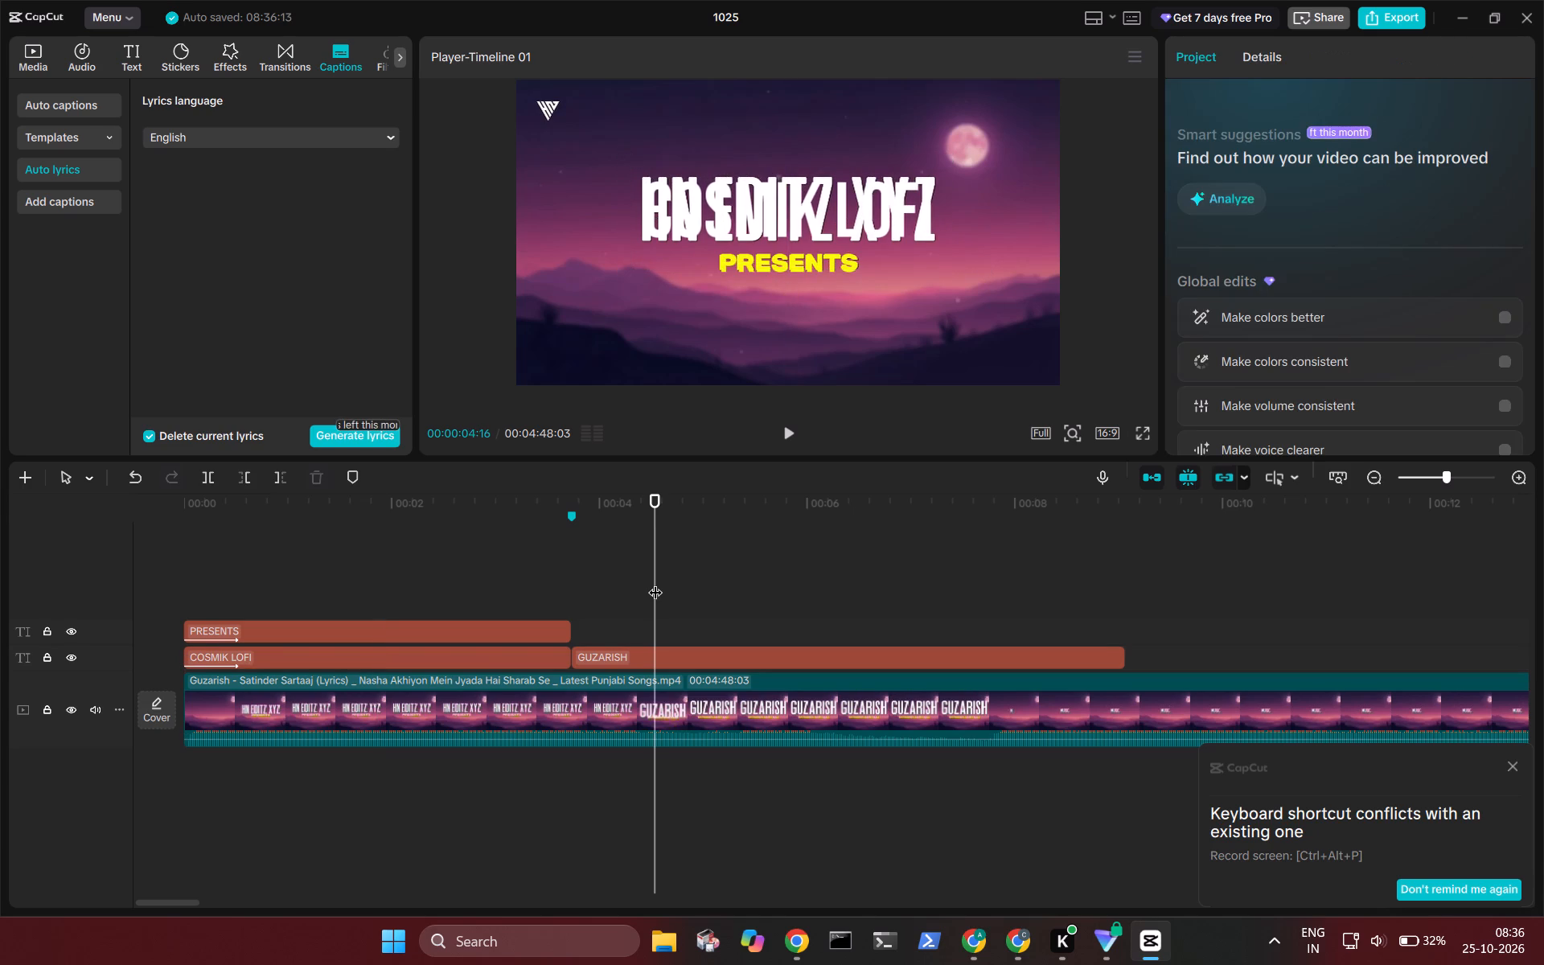
pyautogui.click(483, 657)
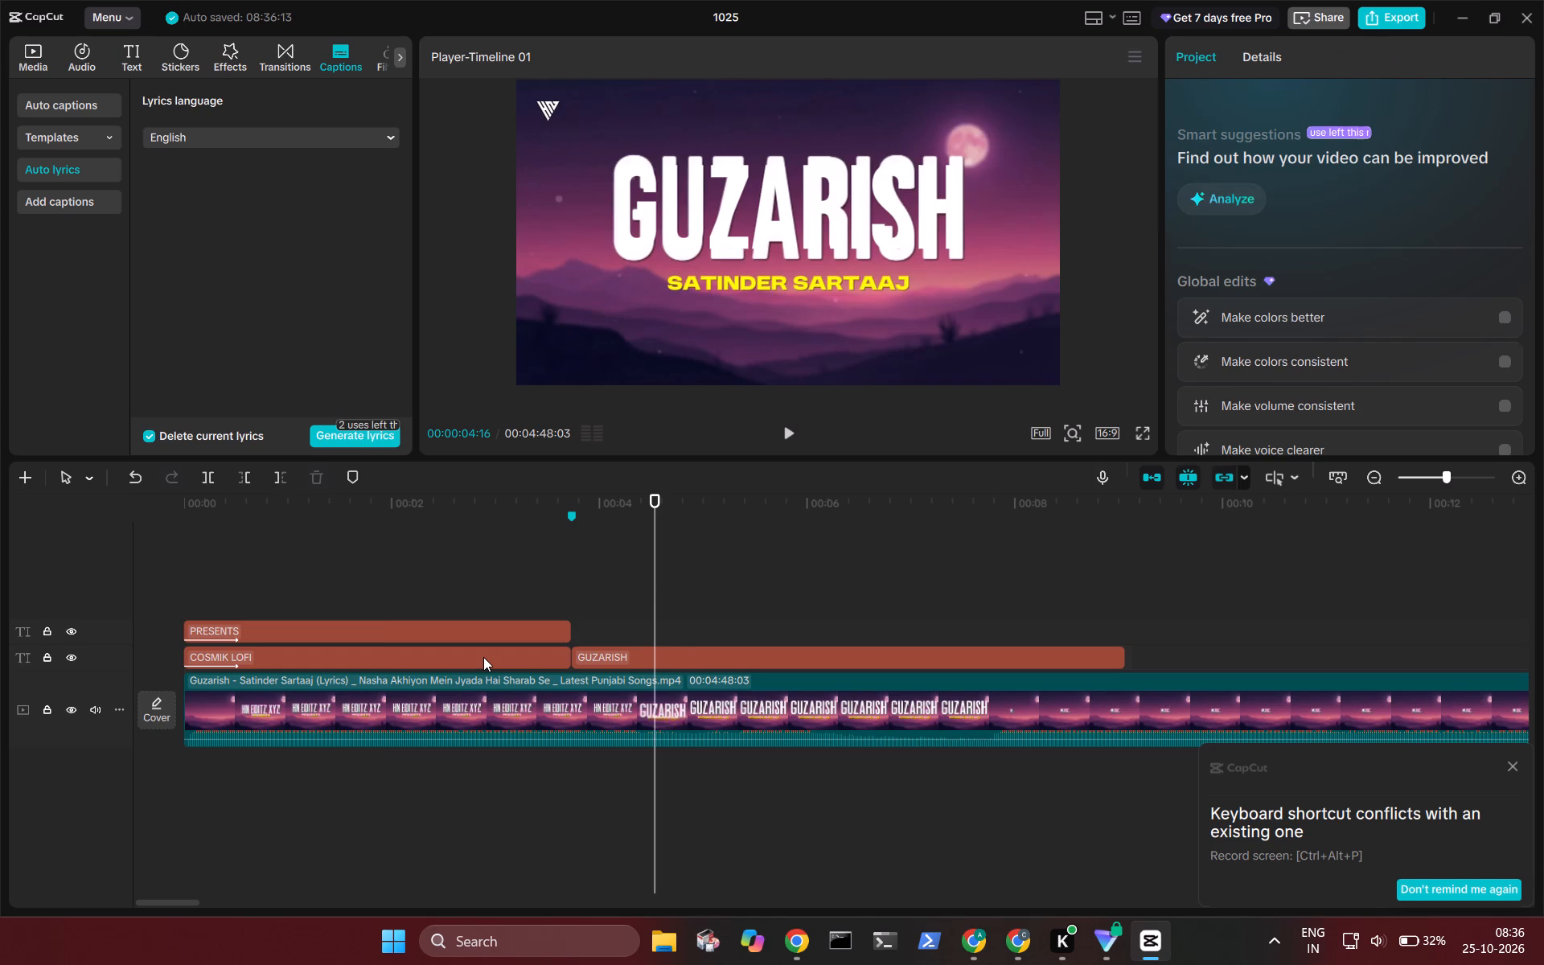
pyautogui.click(463, 616)
pyautogui.click(426, 628)
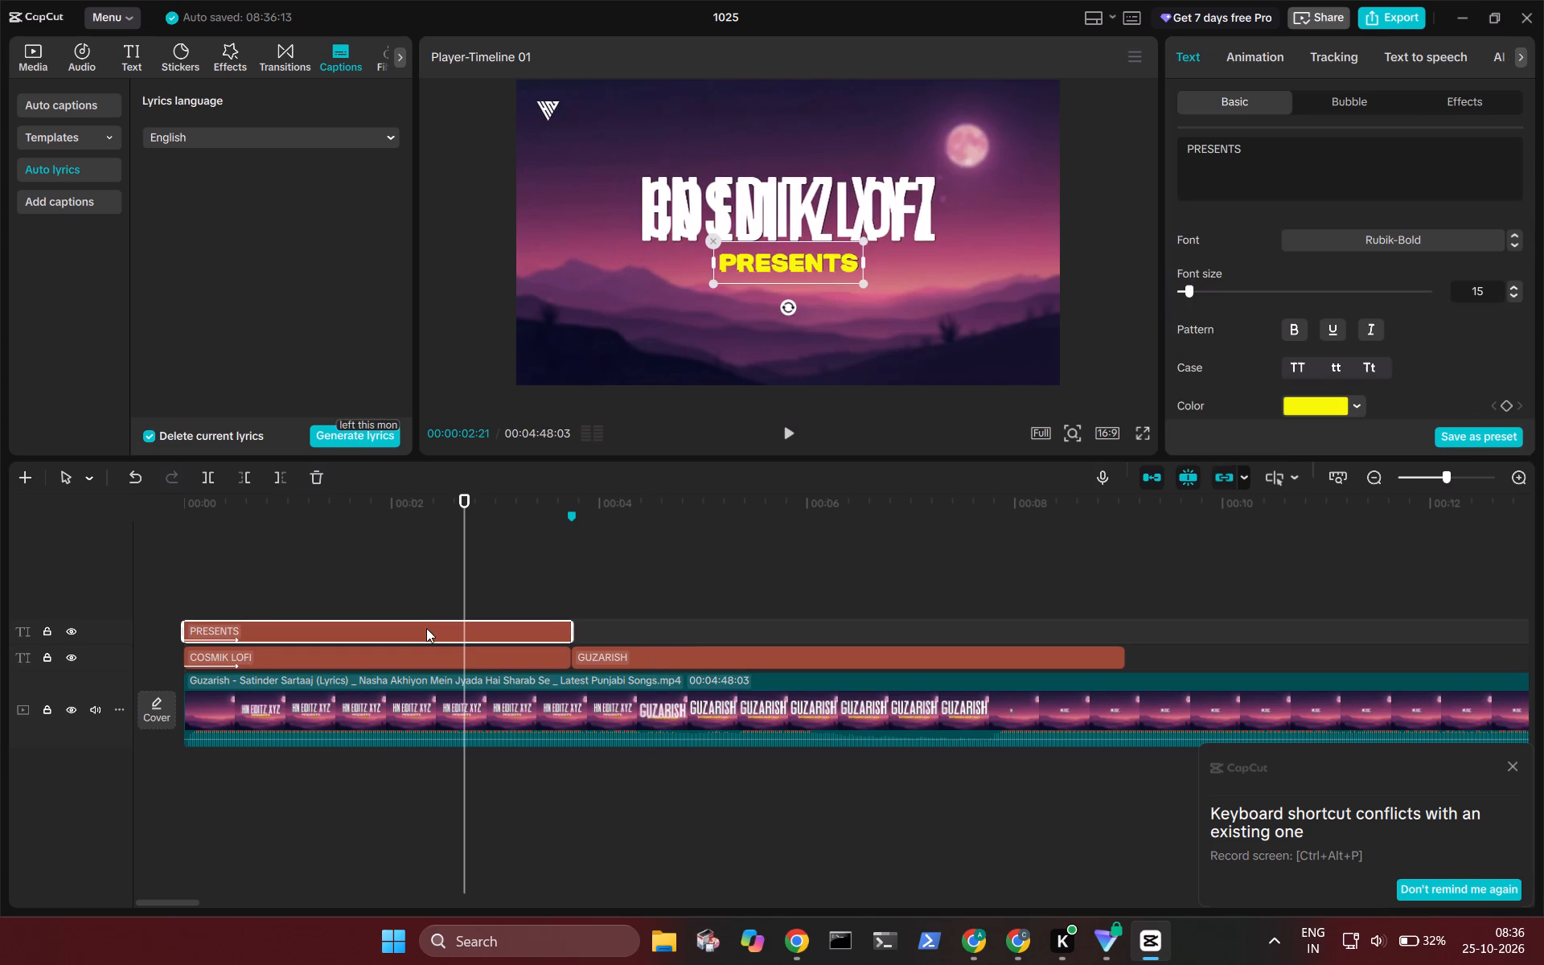
pyautogui.hotkey('ctrl', 'c')
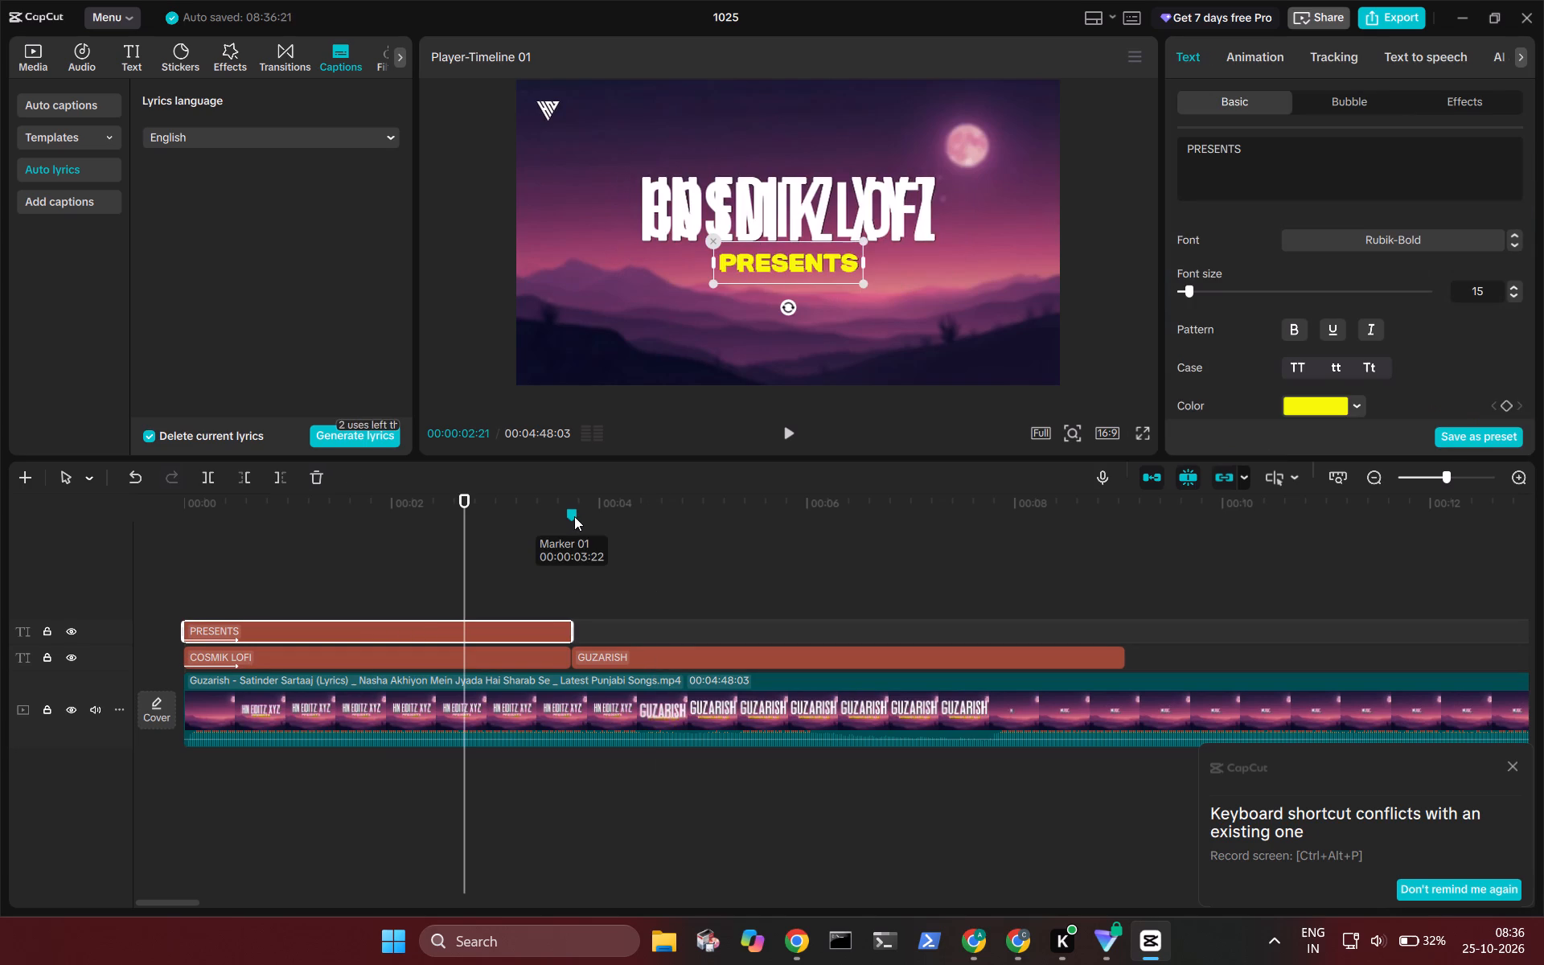
pyautogui.click(574, 516)
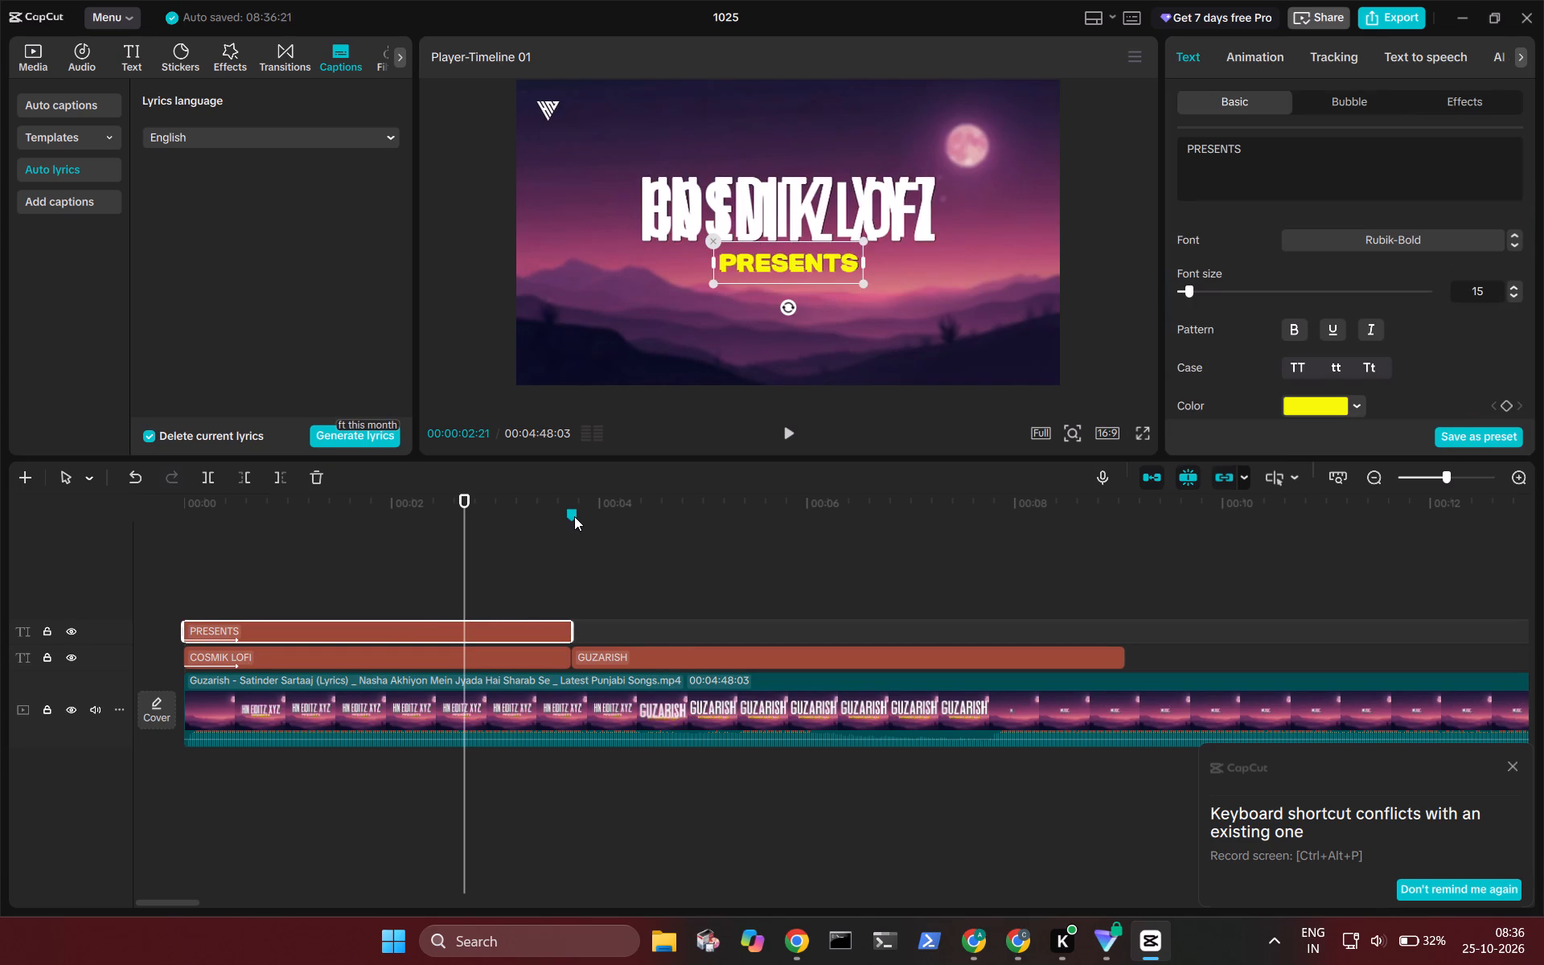
pyautogui.click(572, 515)
pyautogui.moveTo(469, 541); pyautogui.dragTo(573, 539)
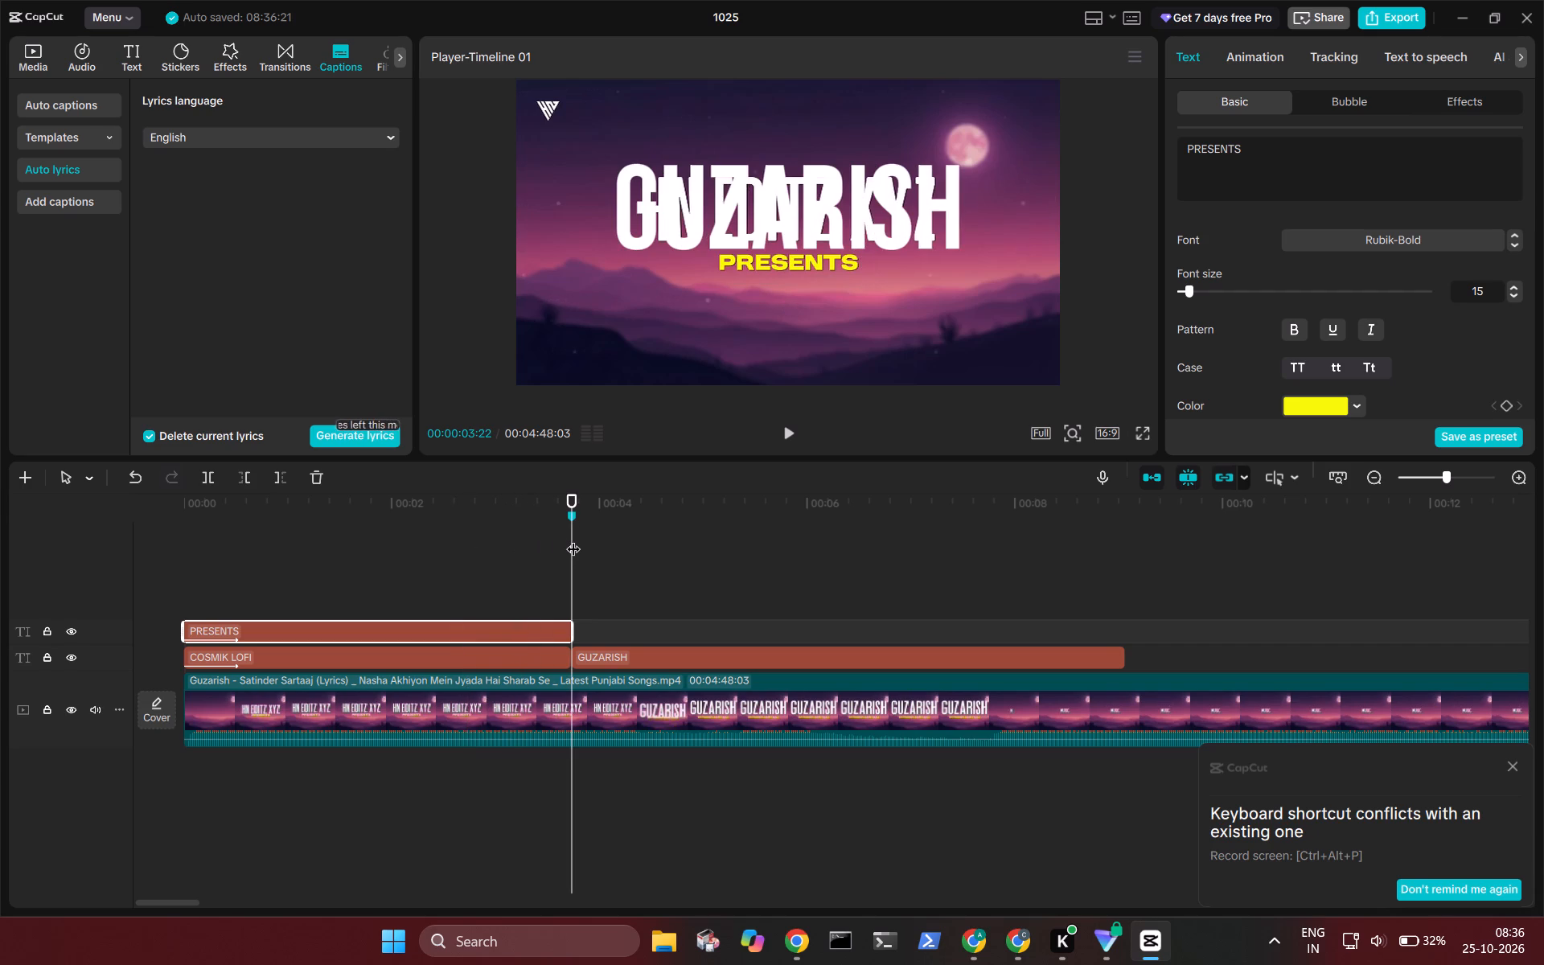
pyautogui.hotkey('ctrl', 'v')
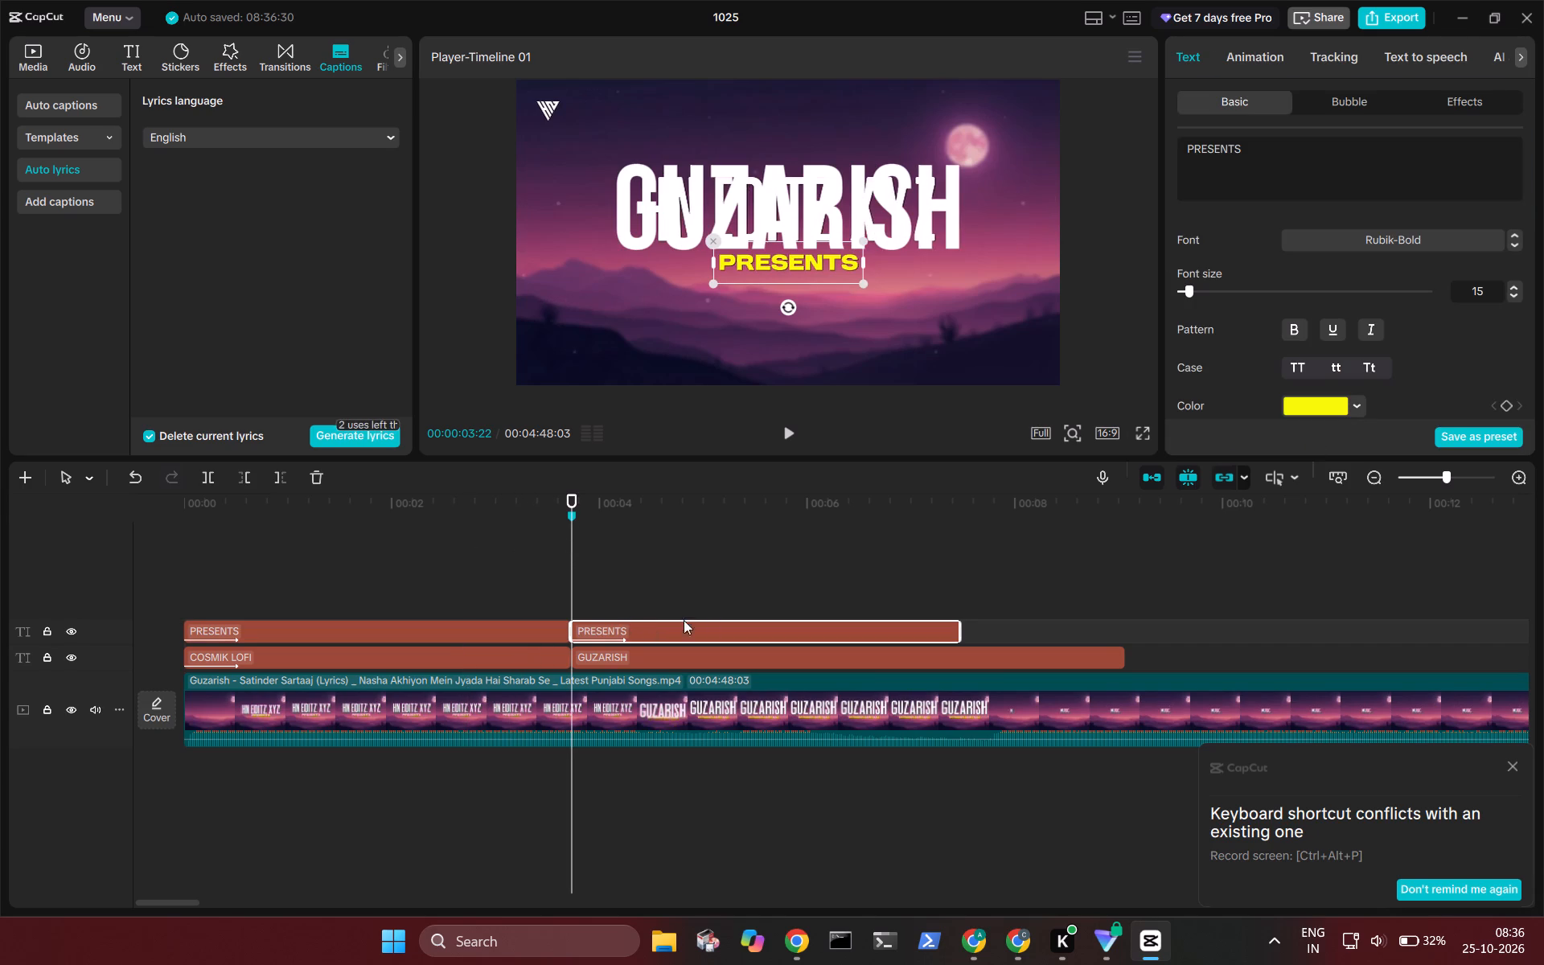
# Replace the duplicated title's text with SATINDER SARTAAJ.
pyautogui.moveTo(1249, 144); pyautogui.dragTo(1167, 148)
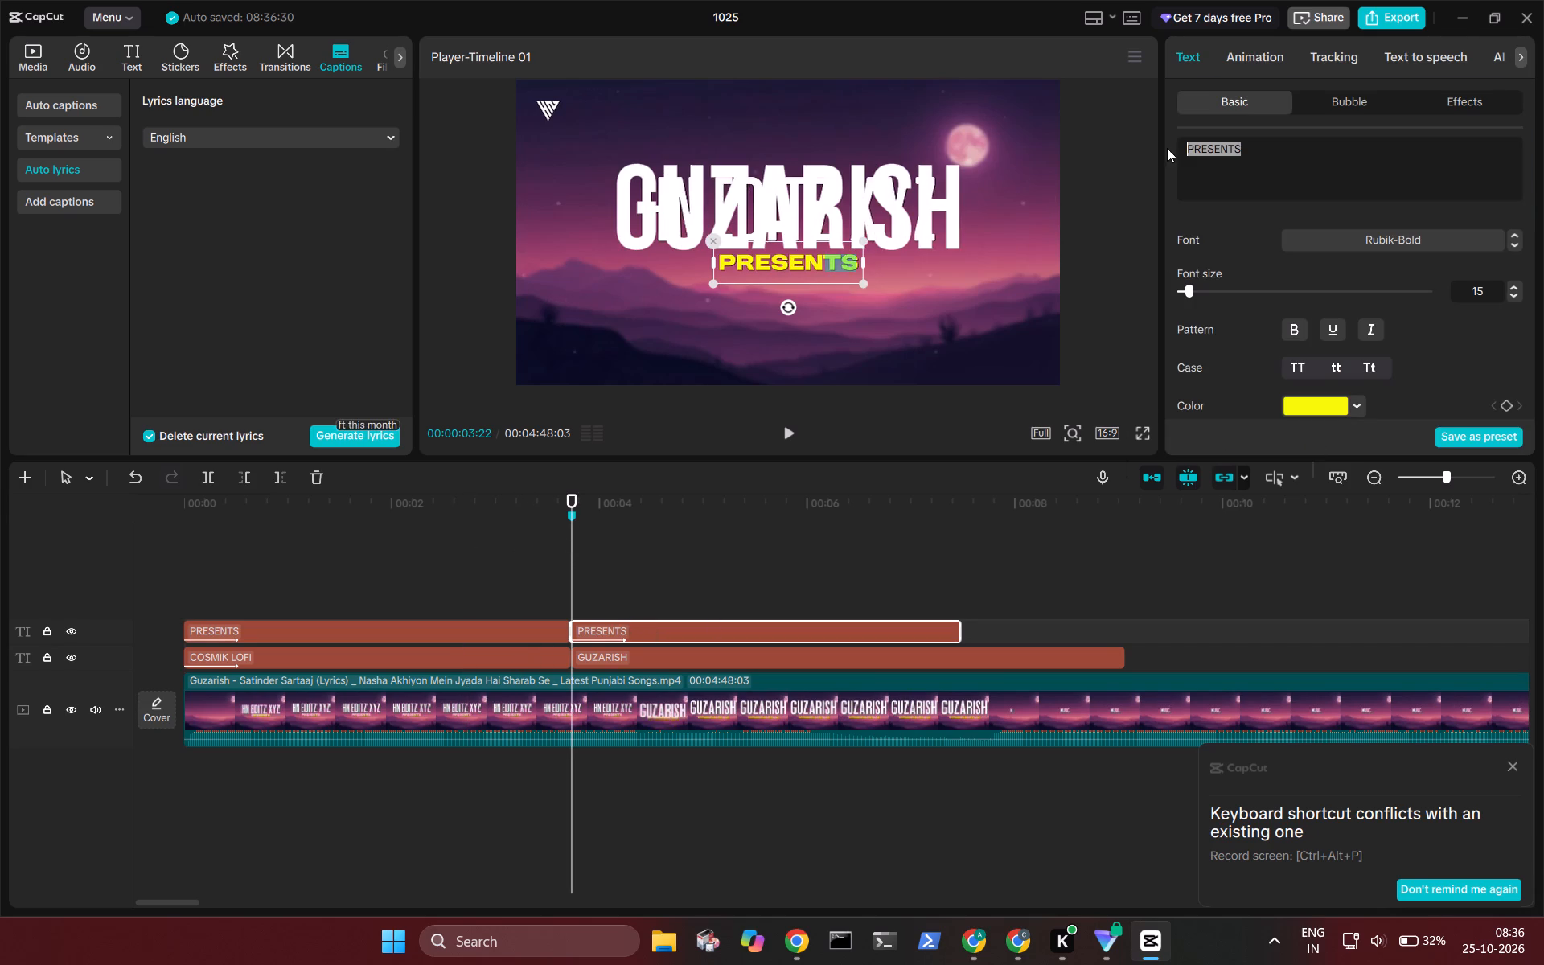
pyautogui.moveTo(1167, 148); pyautogui.dragTo(1164, 148)
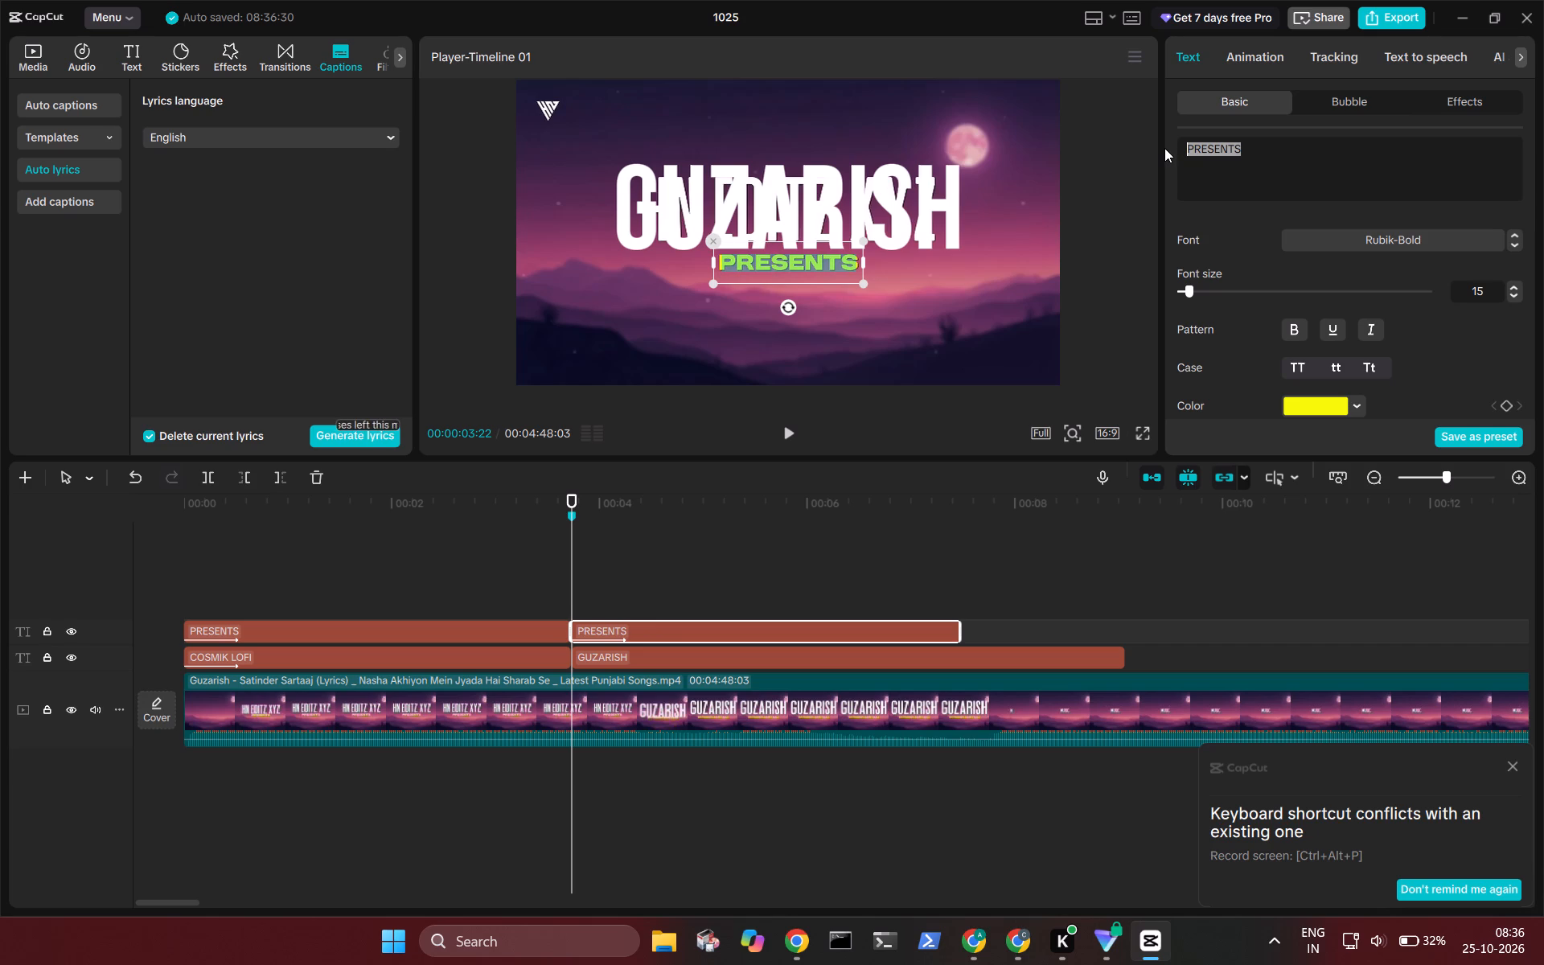
pyautogui.press('BackSpace')
pyautogui.click(748, 577)
pyautogui.click(724, 625)
pyautogui.click(1259, 155)
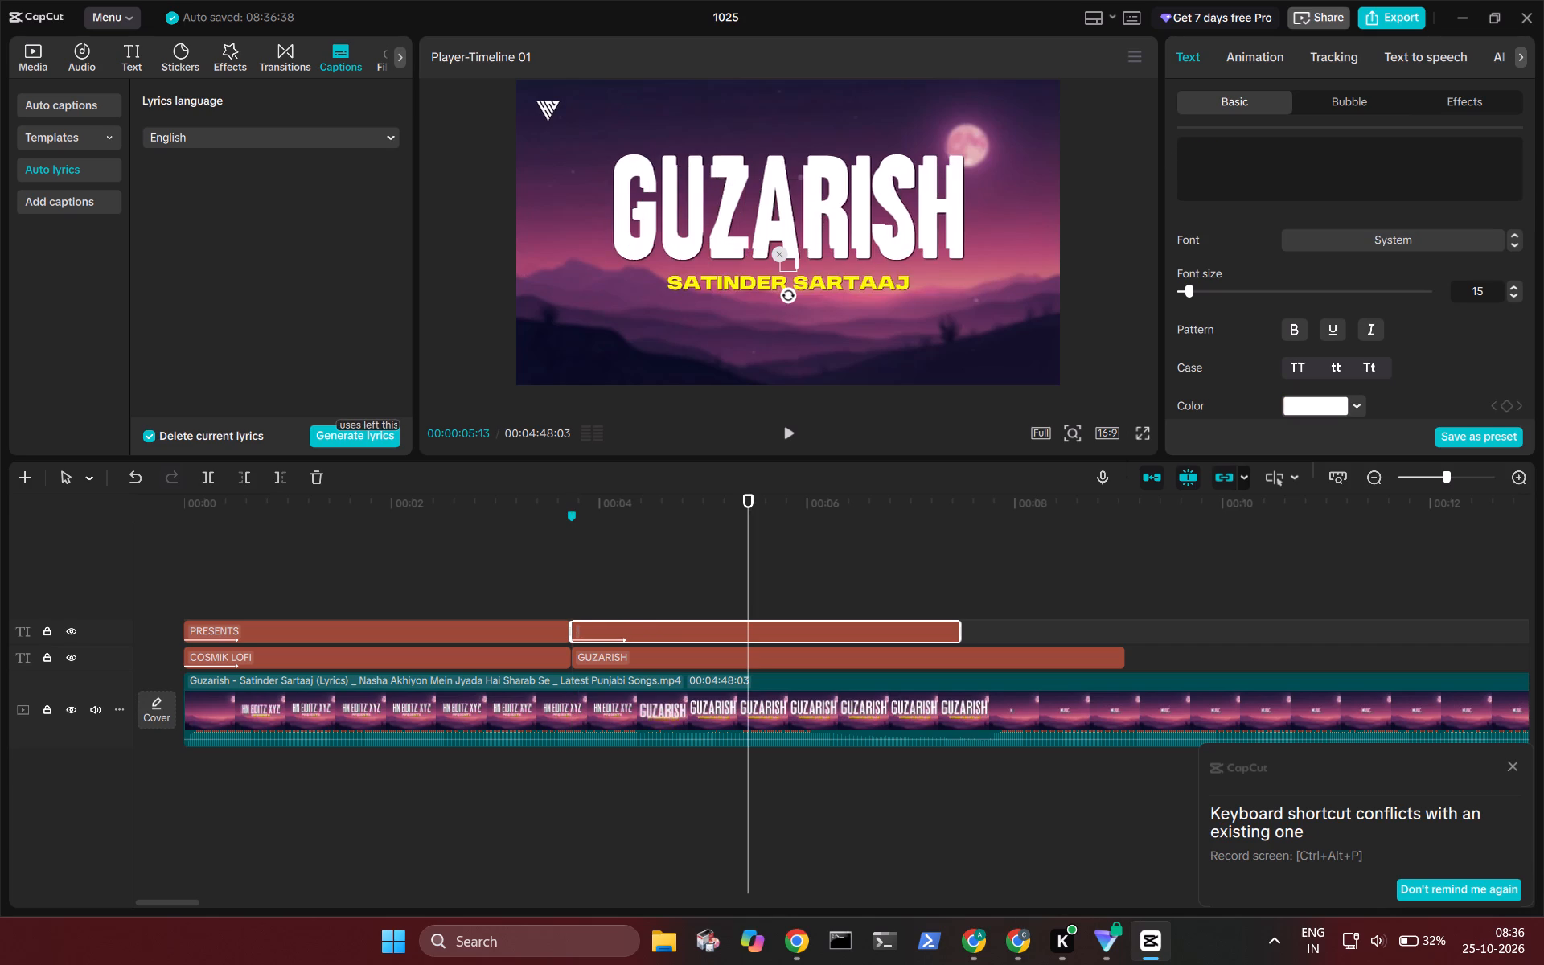
pyautogui.write('SATIN')
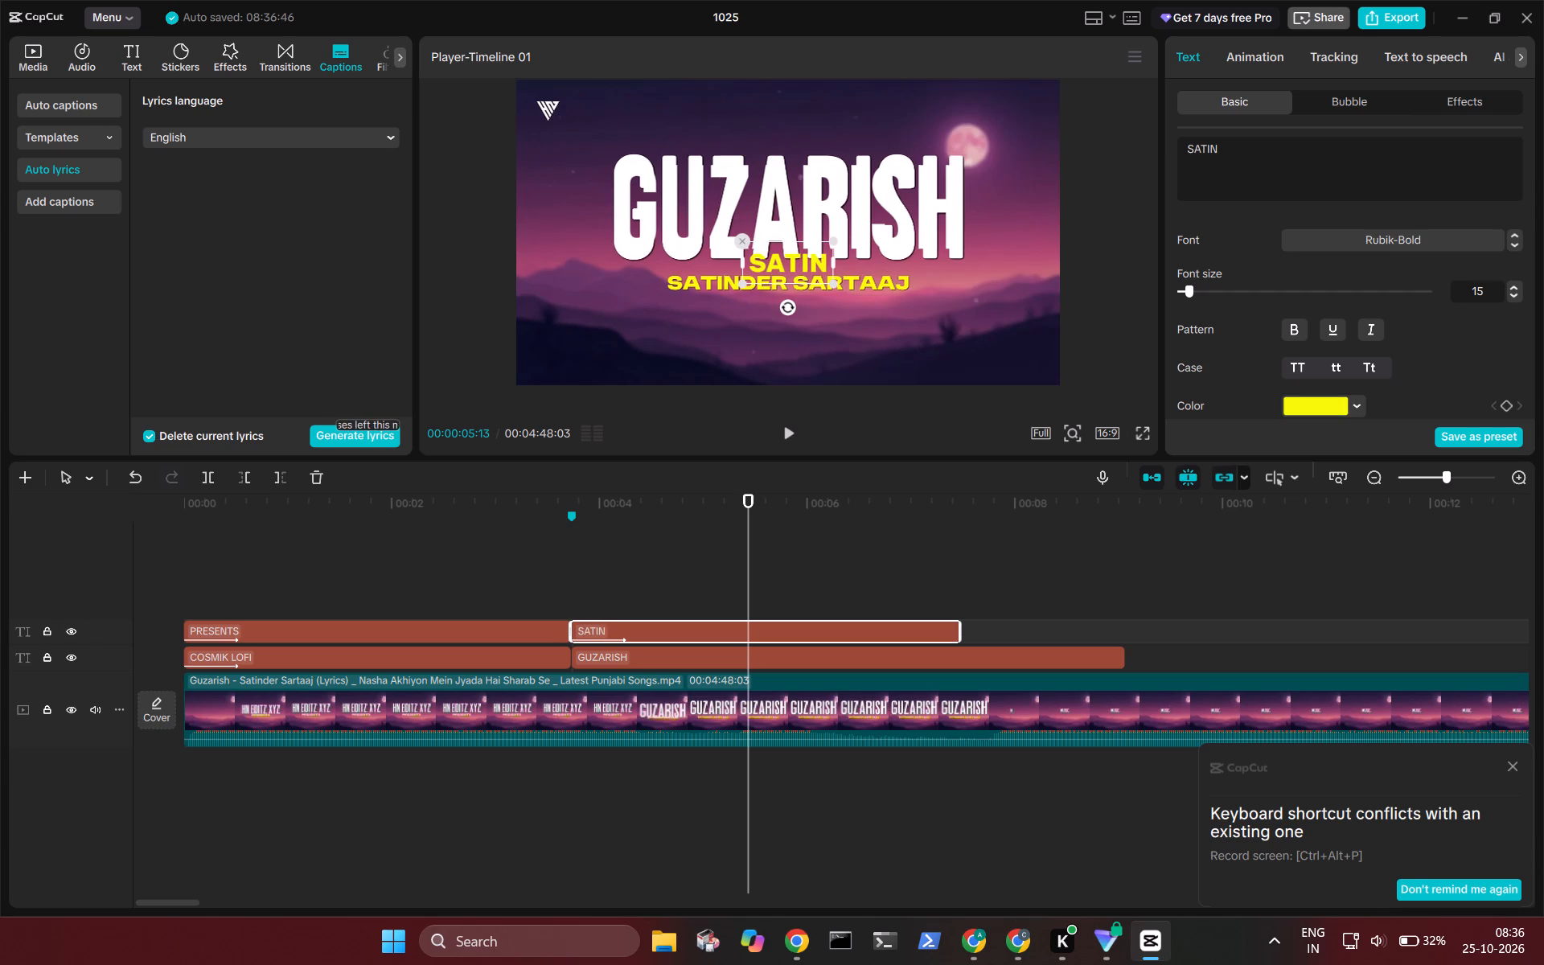
pyautogui.write('DER')
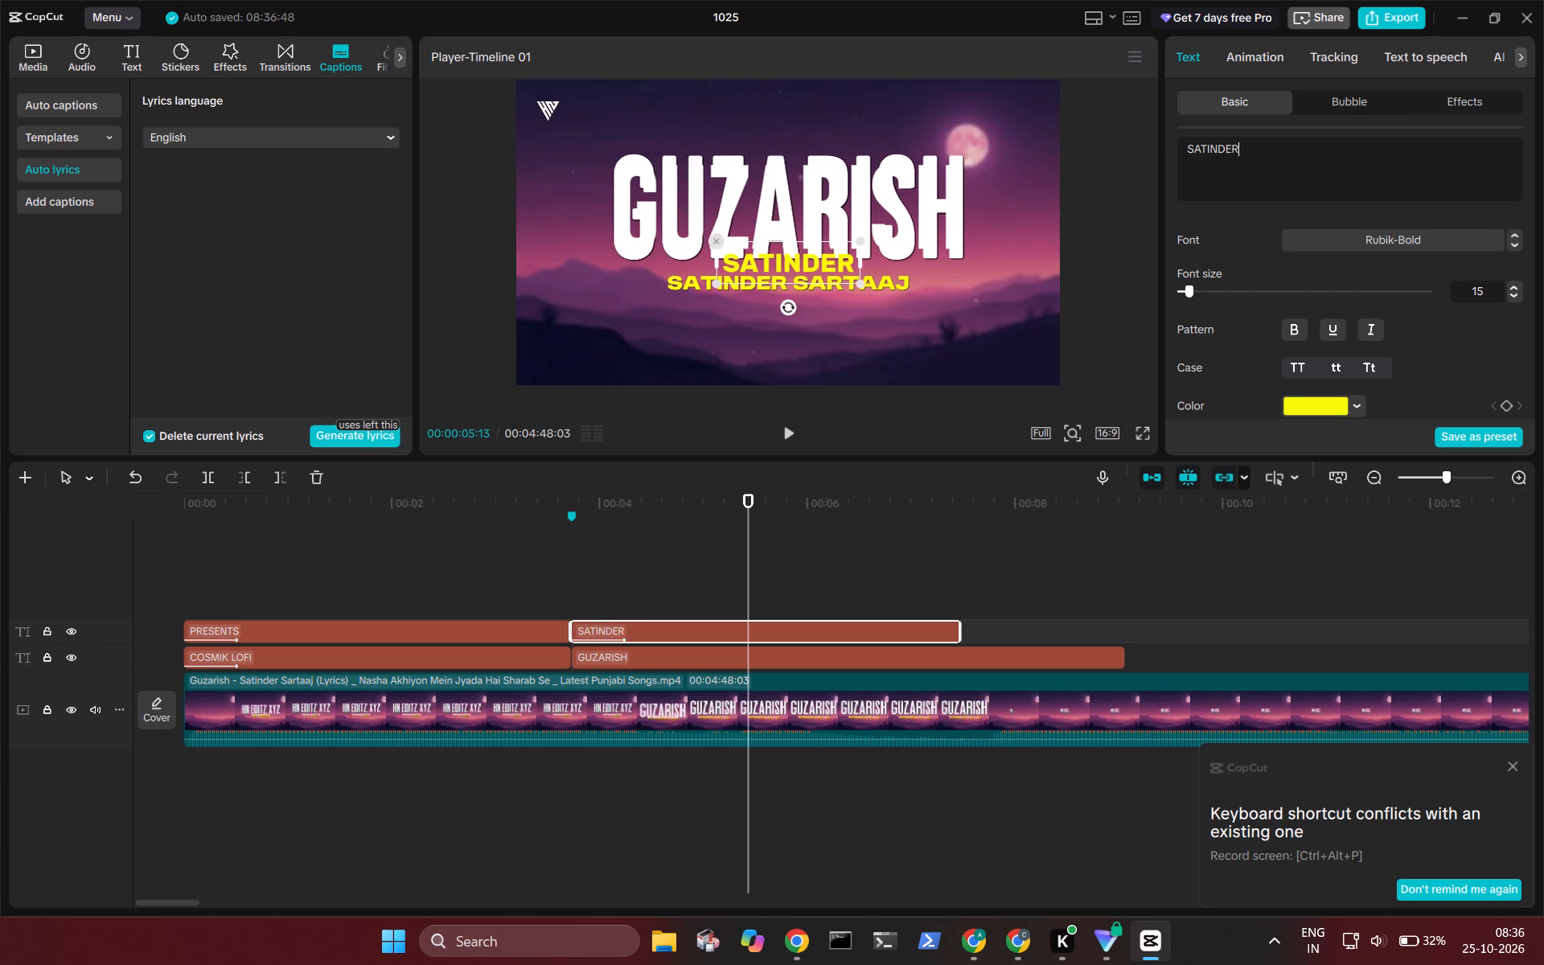
pyautogui.hotkey('shift', 'space')
pyautogui.write('SA')
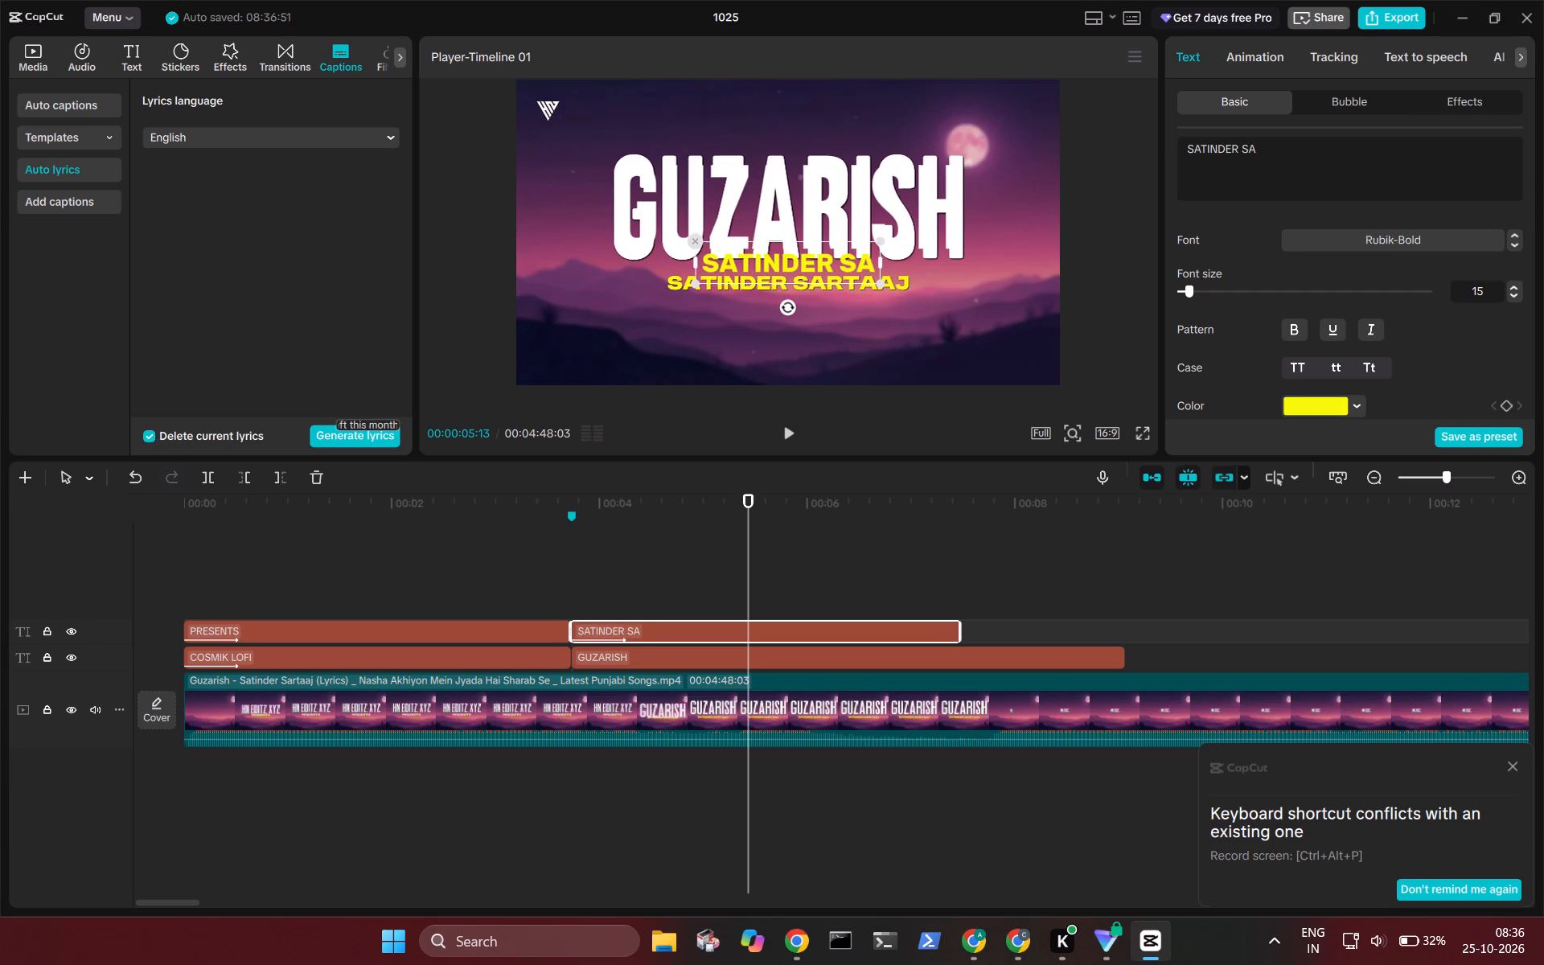
pyautogui.write('RTAA')
pyautogui.hotkey('shift', 'j')
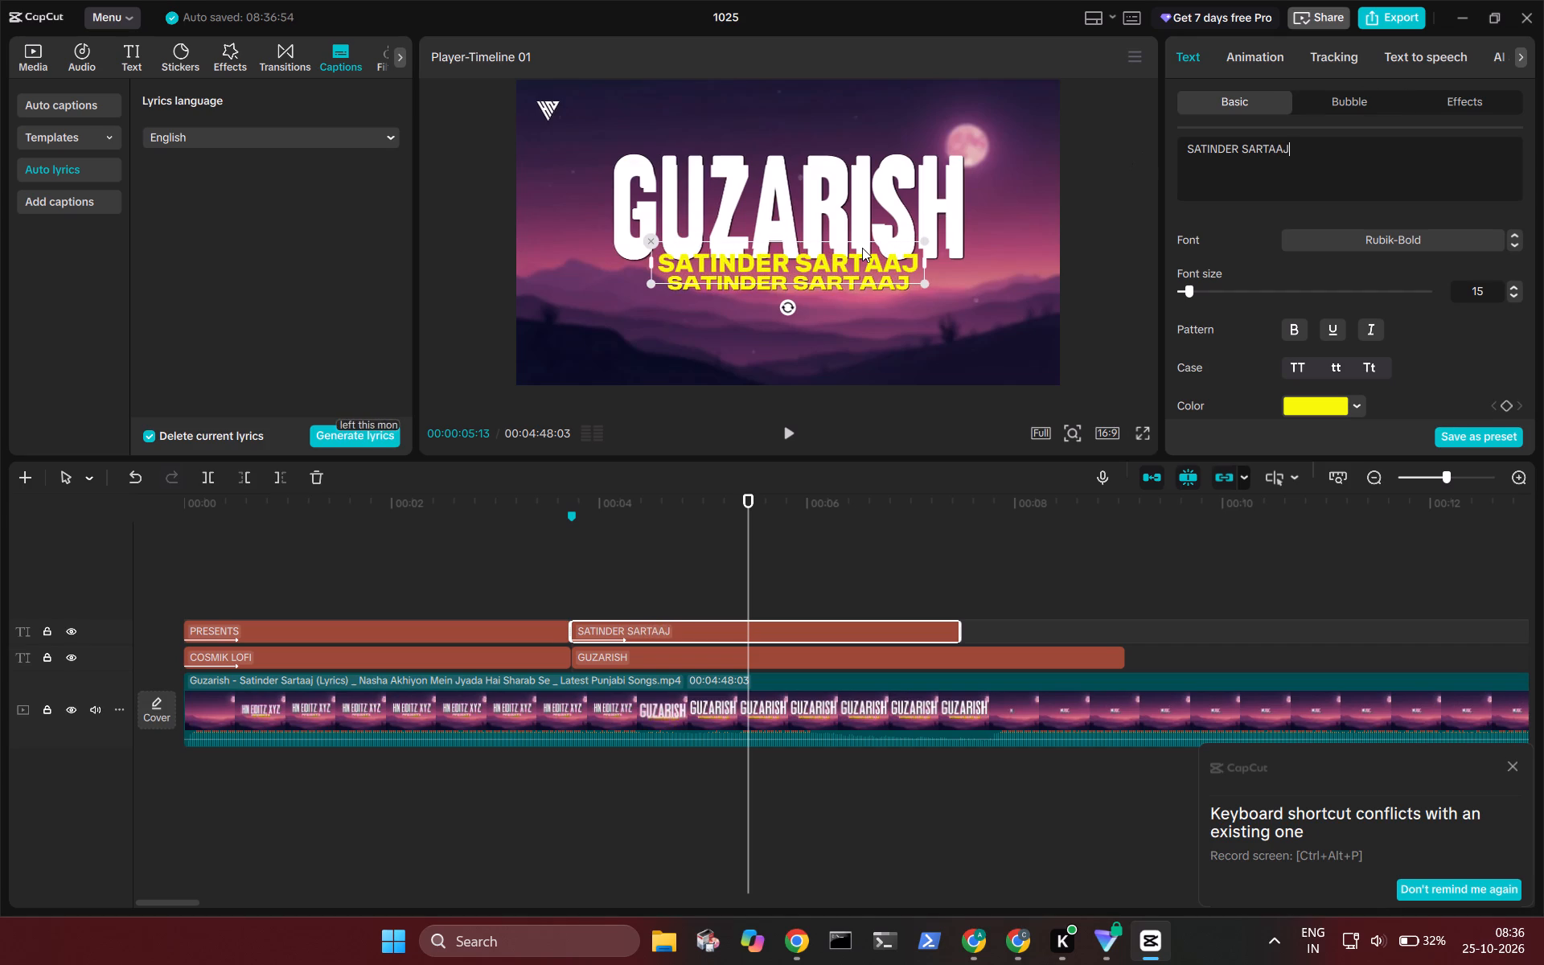
# Move the SATINDER SARTAAJ title down over the clip's original artist name and play back the title change.
pyautogui.moveTo(851, 256); pyautogui.dragTo(853, 275)
pyautogui.click(474, 584)
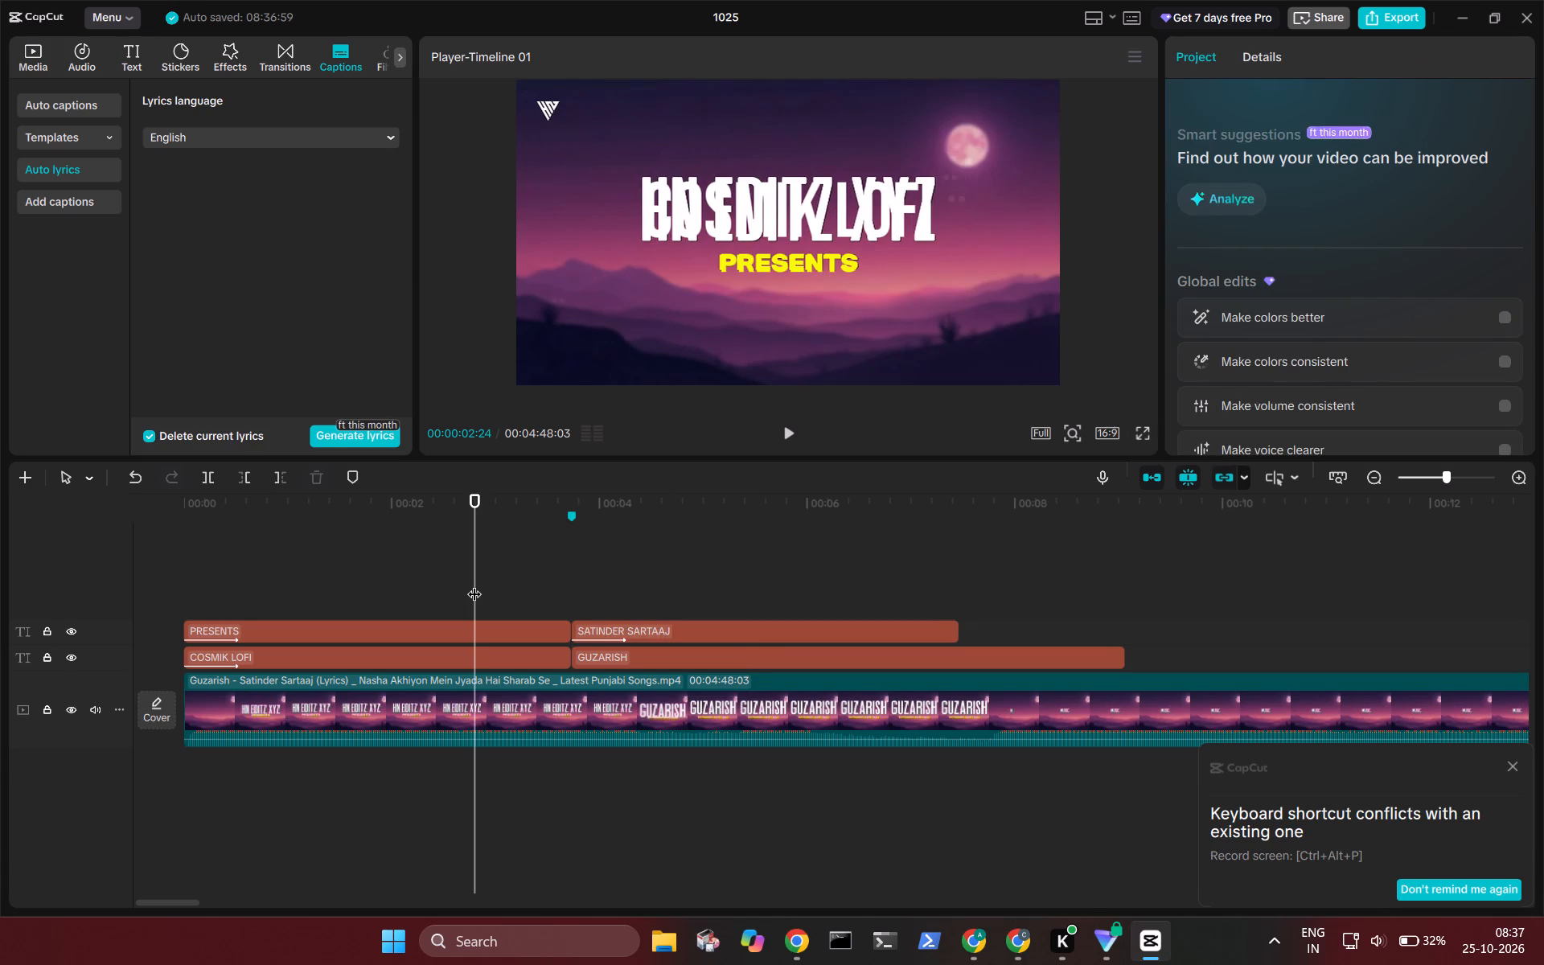
pyautogui.press('space')
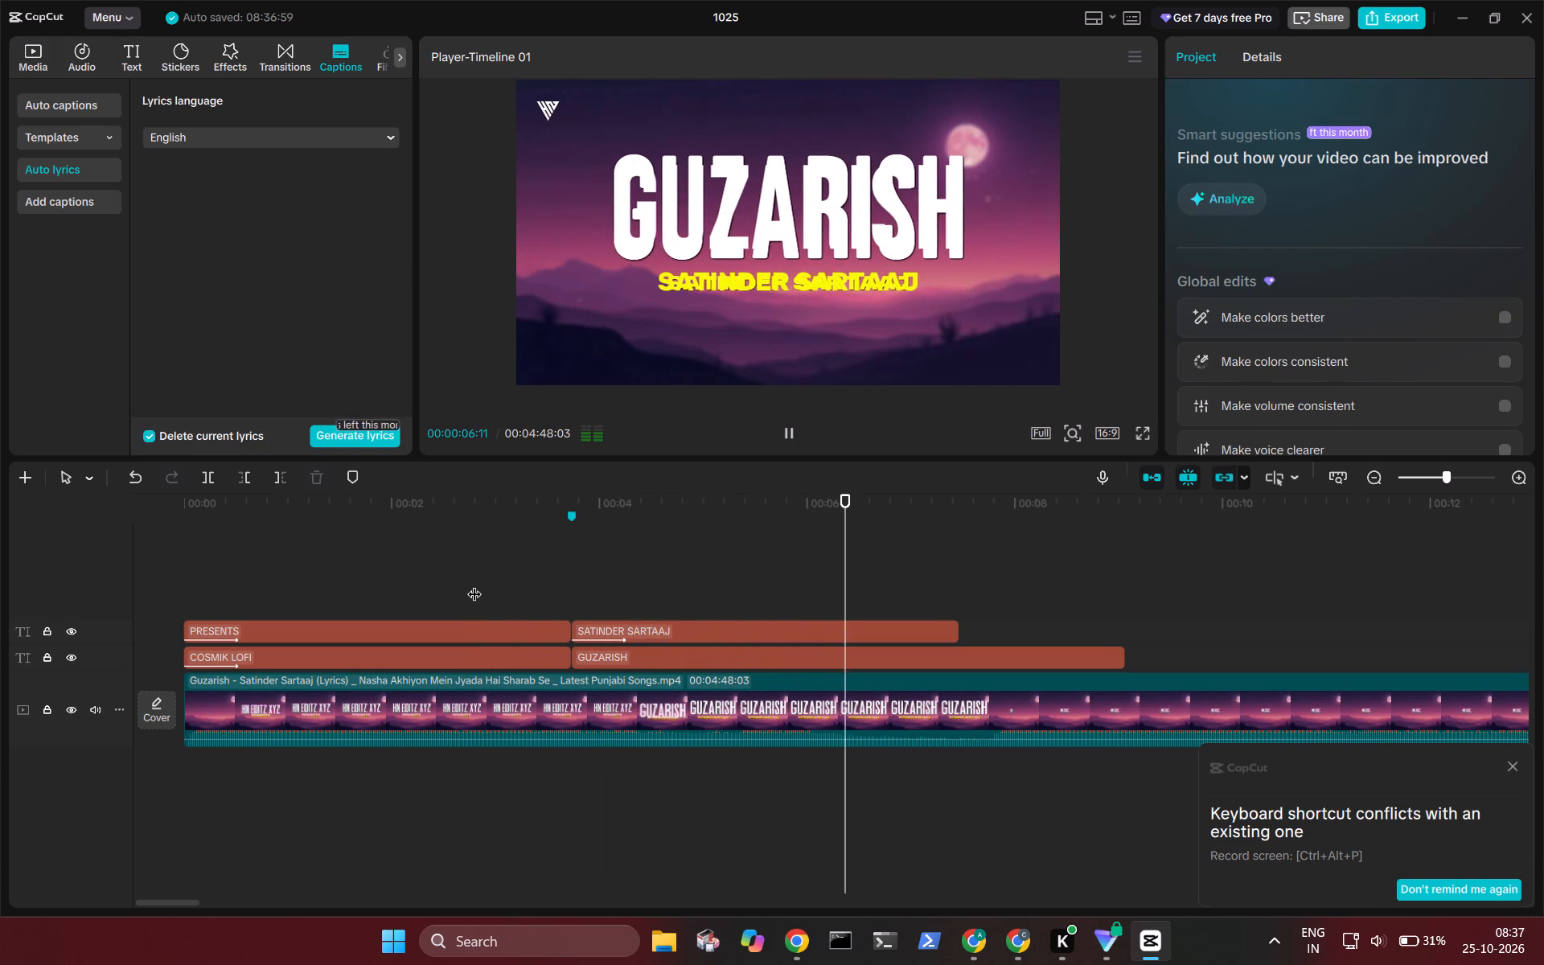
pyautogui.press('space')
# Replace the SATINDER SARTAAJ title's Ghost Trail entrance animation with the first Fade In from a Fade In search.
pyautogui.click(607, 629)
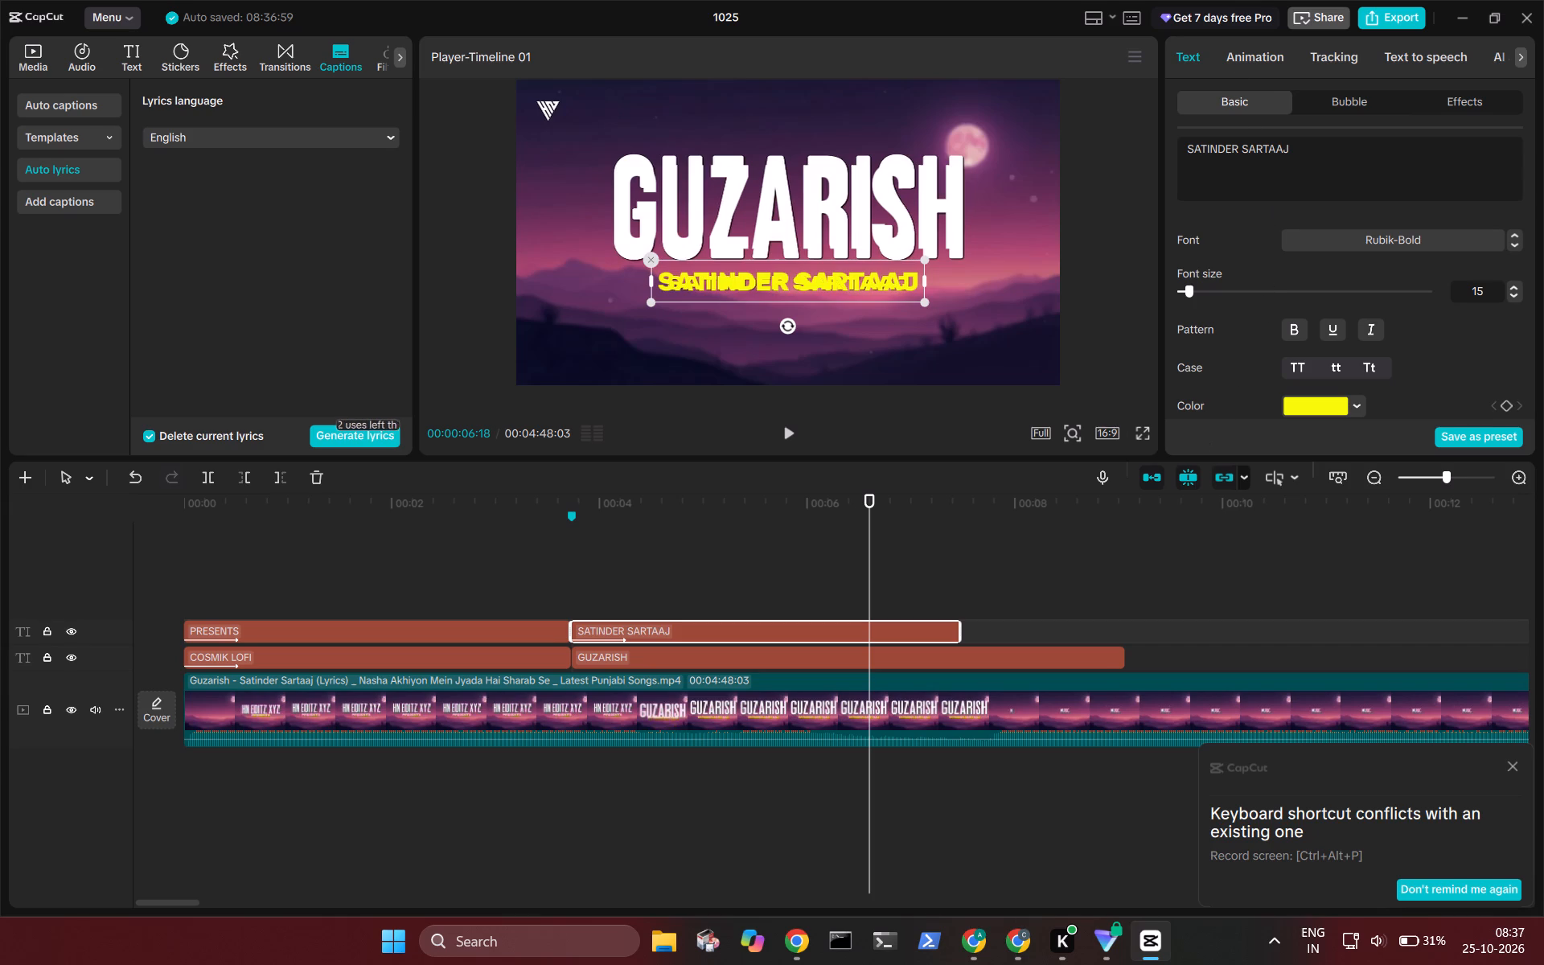
pyautogui.click(1243, 50)
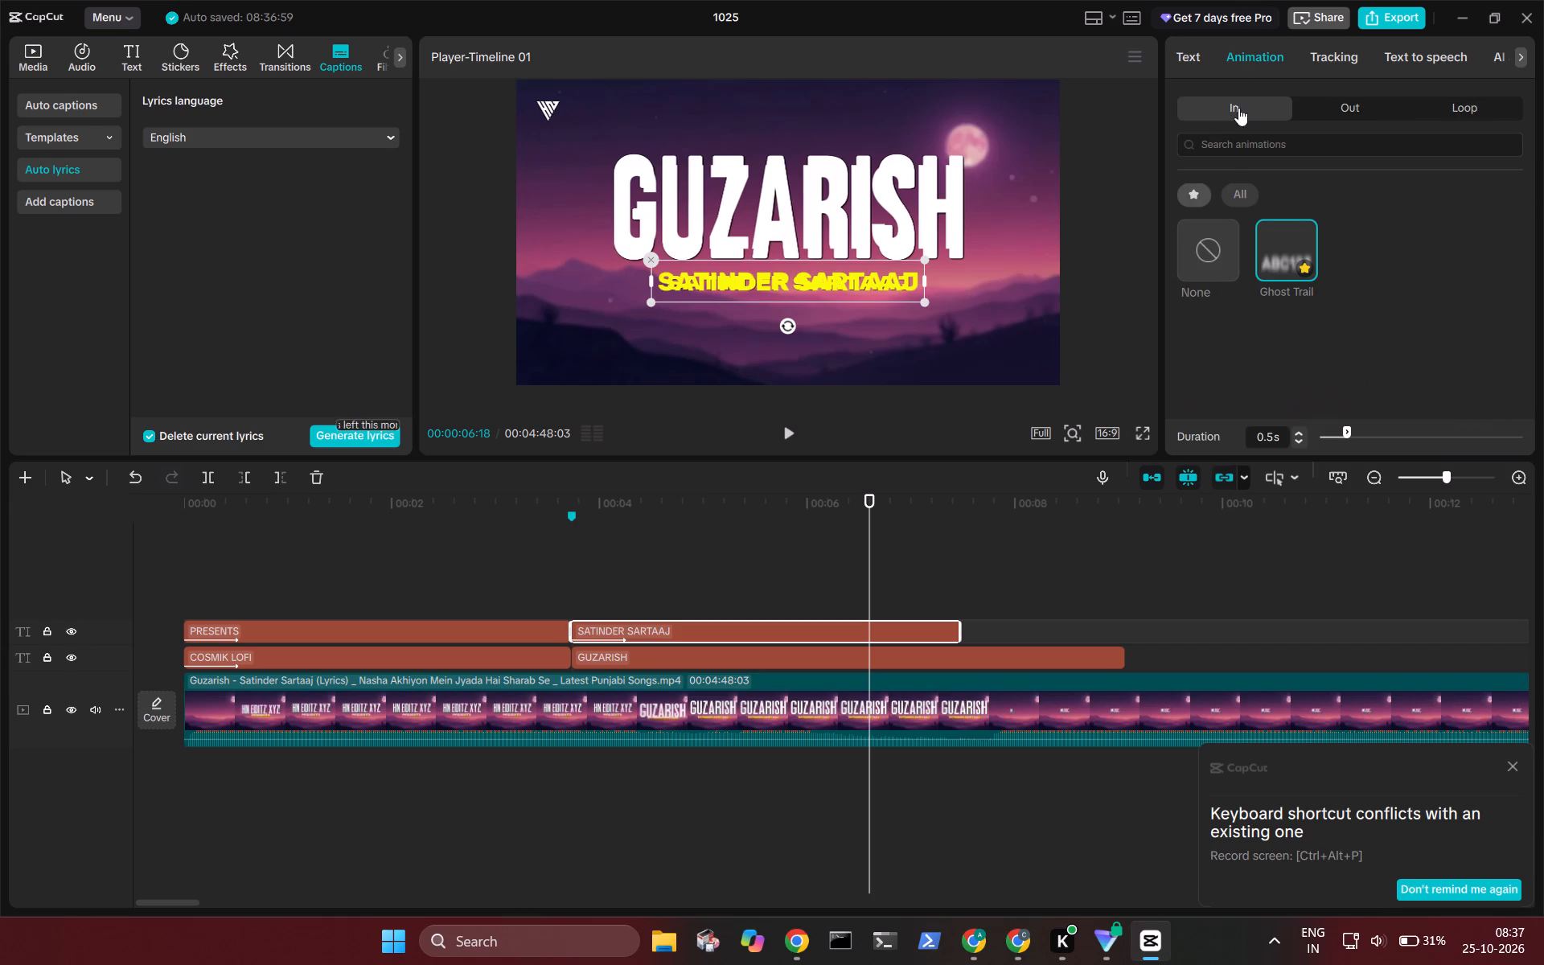
pyautogui.doubleClick(1283, 253)
pyautogui.doubleClick(1198, 253)
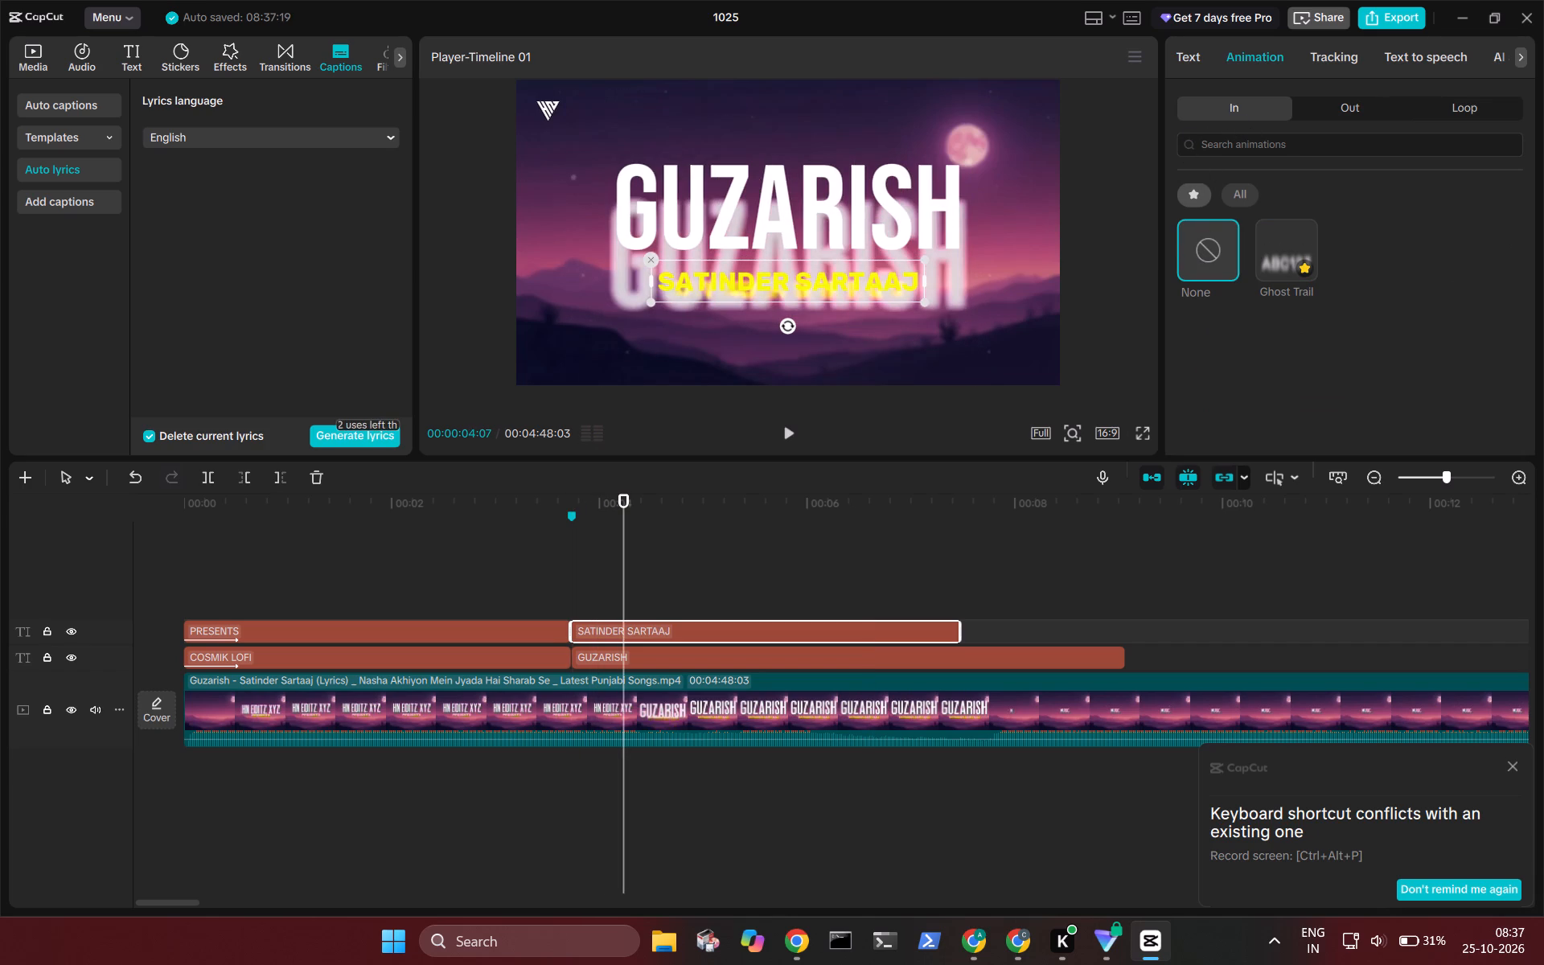
pyautogui.click(1250, 105)
pyautogui.click(1234, 195)
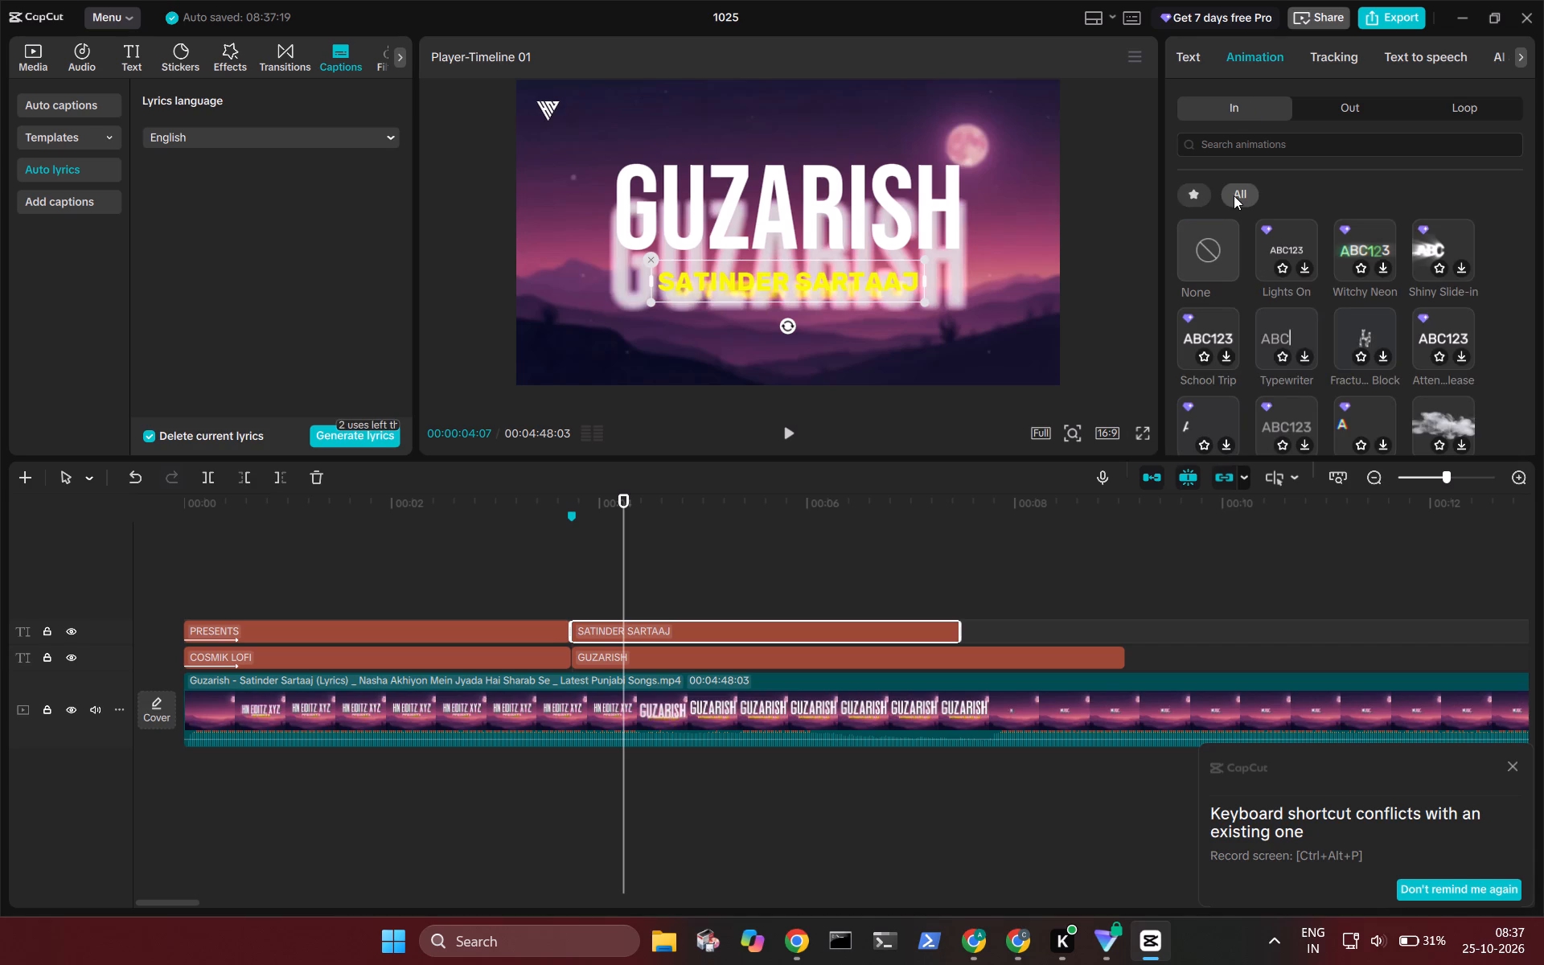
pyautogui.click(1270, 138)
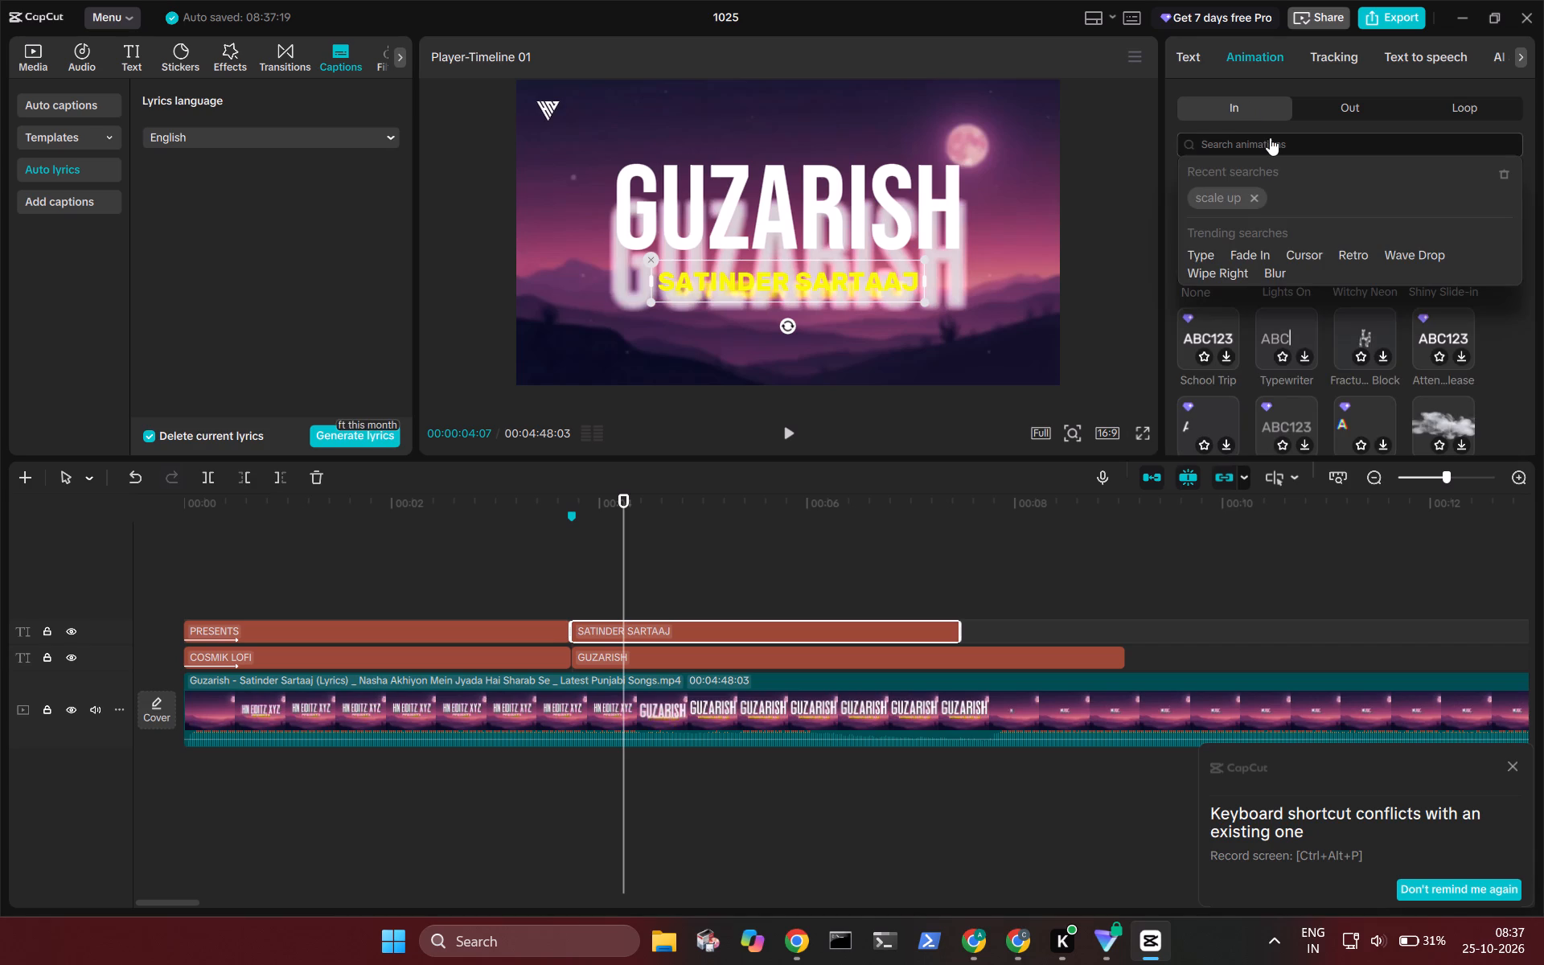
pyautogui.click(1246, 253)
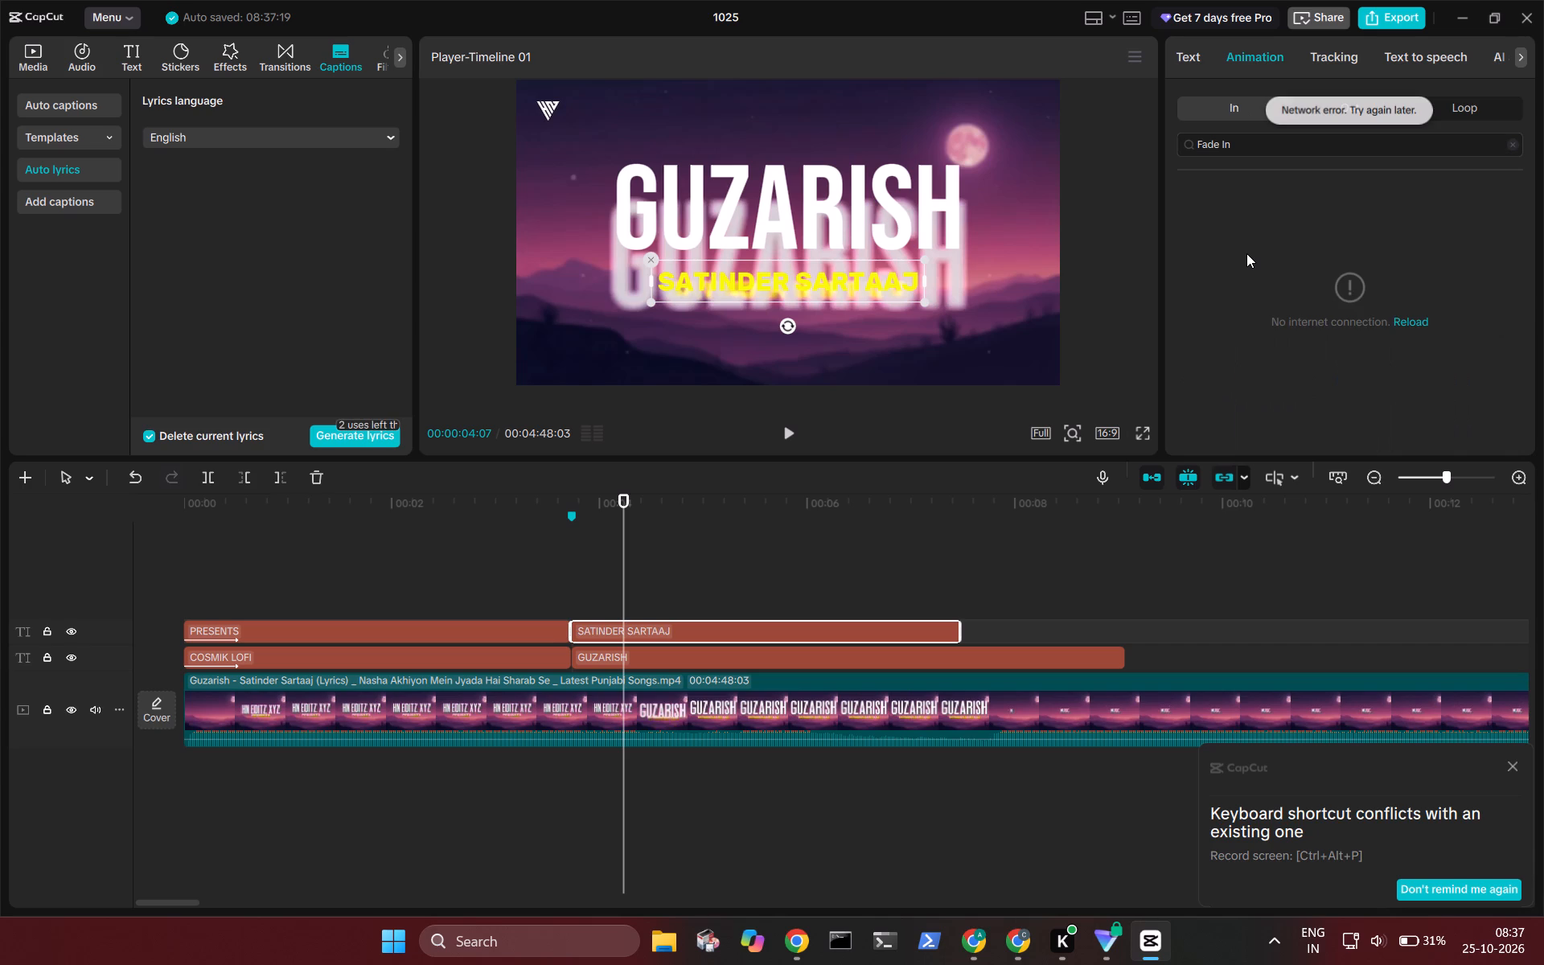
pyautogui.tripleClick(1409, 314)
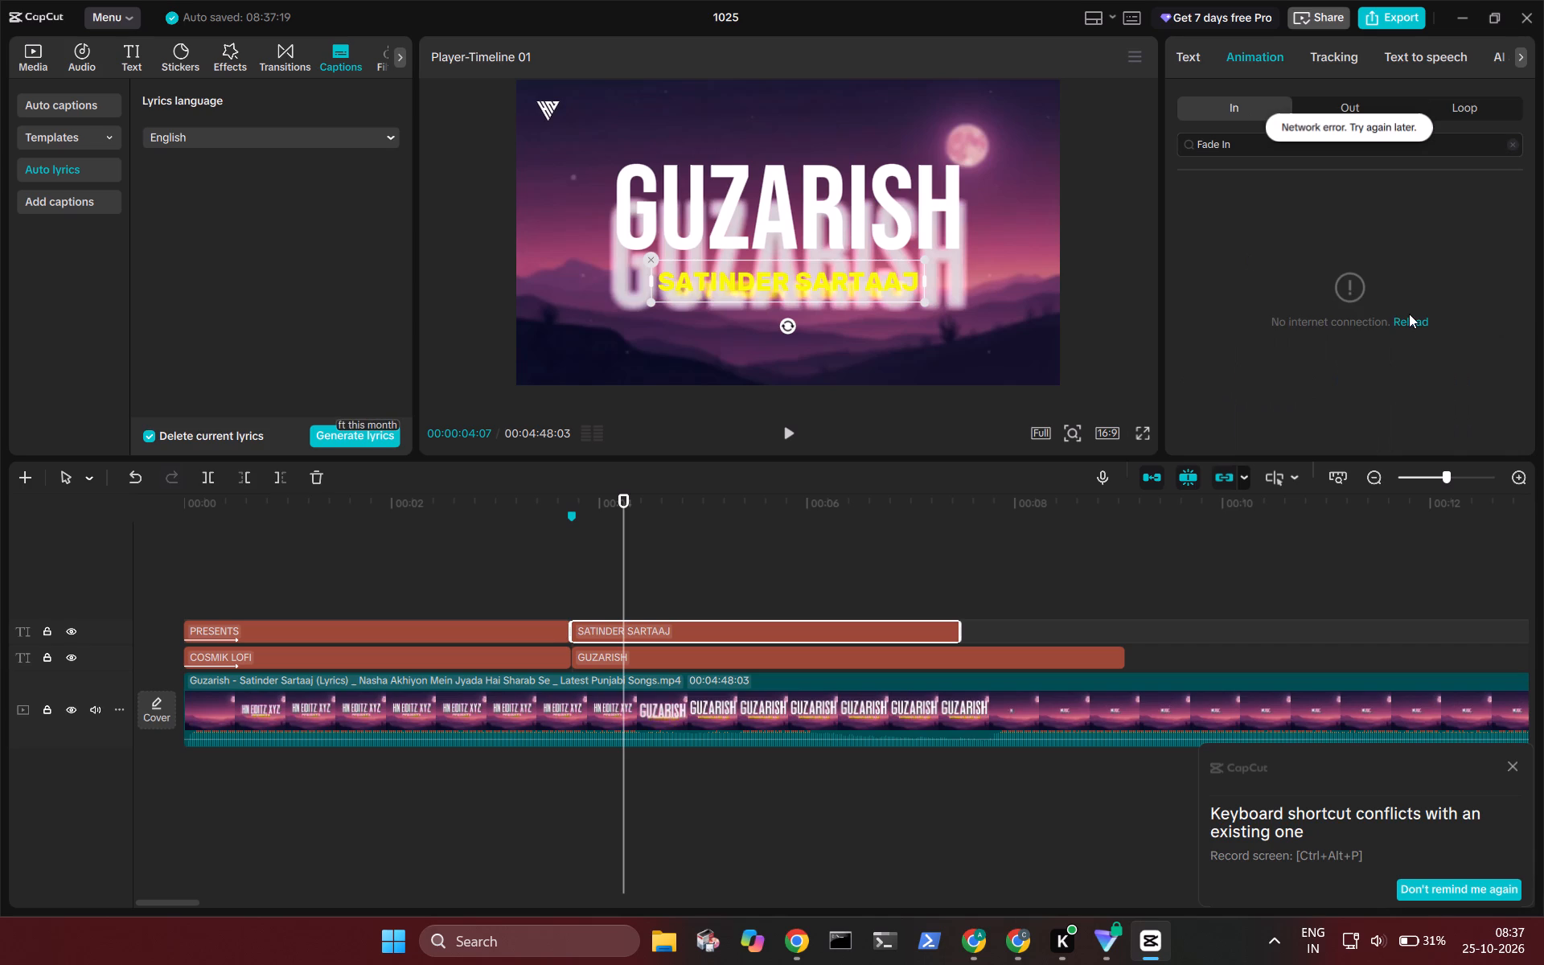
pyautogui.click(1418, 326)
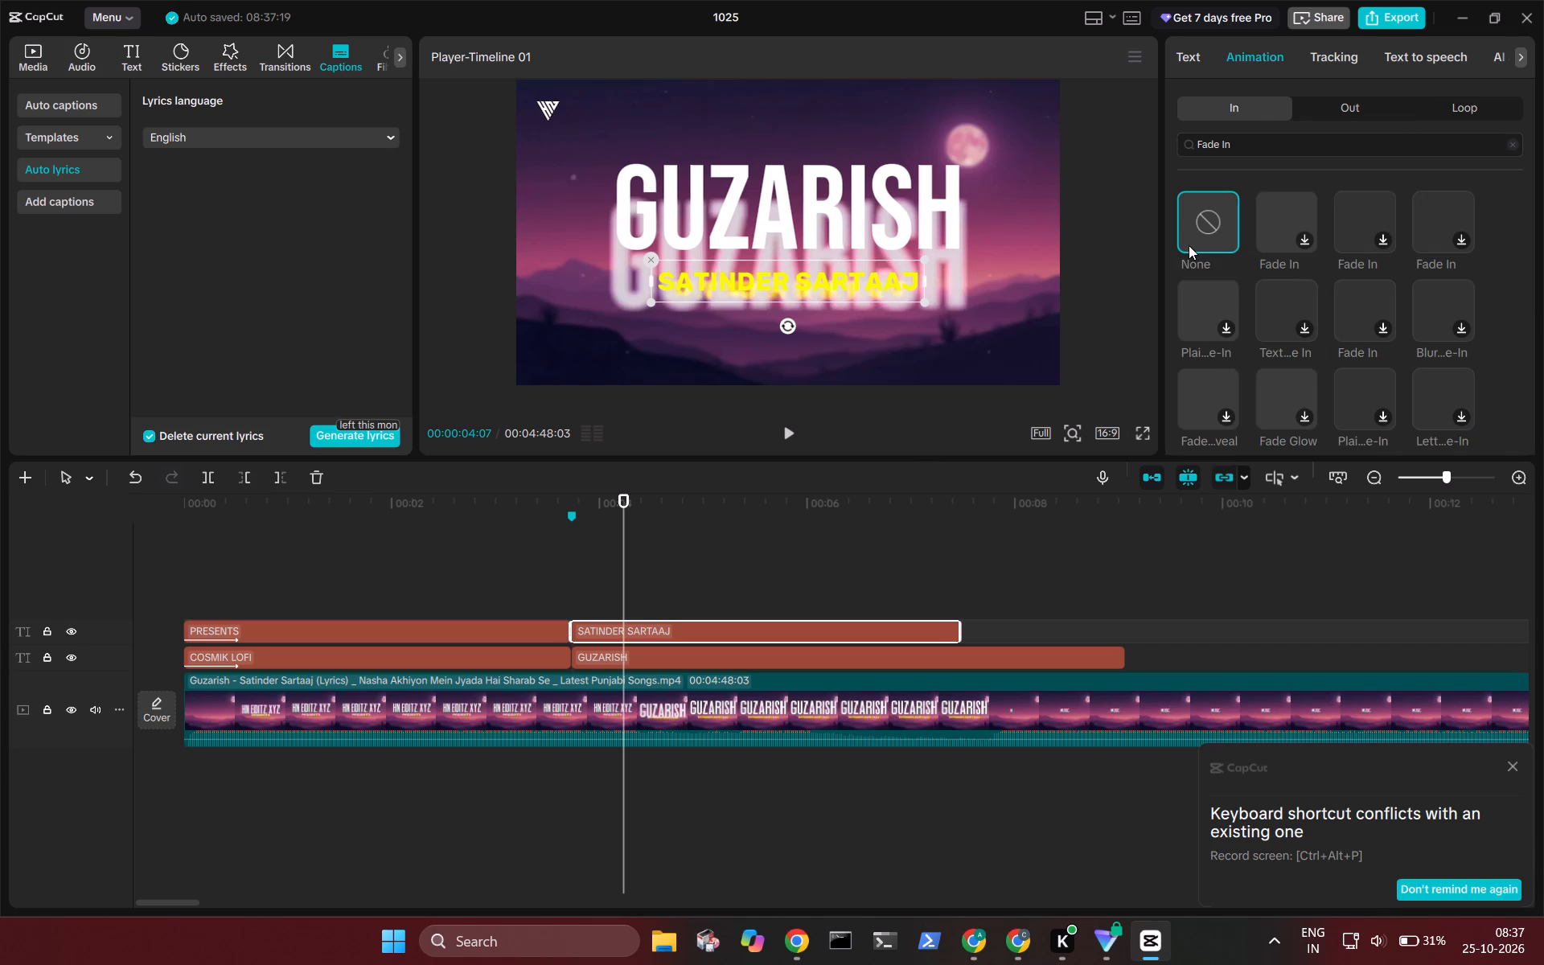
pyautogui.click(1282, 237)
pyautogui.doubleClick(1287, 212)
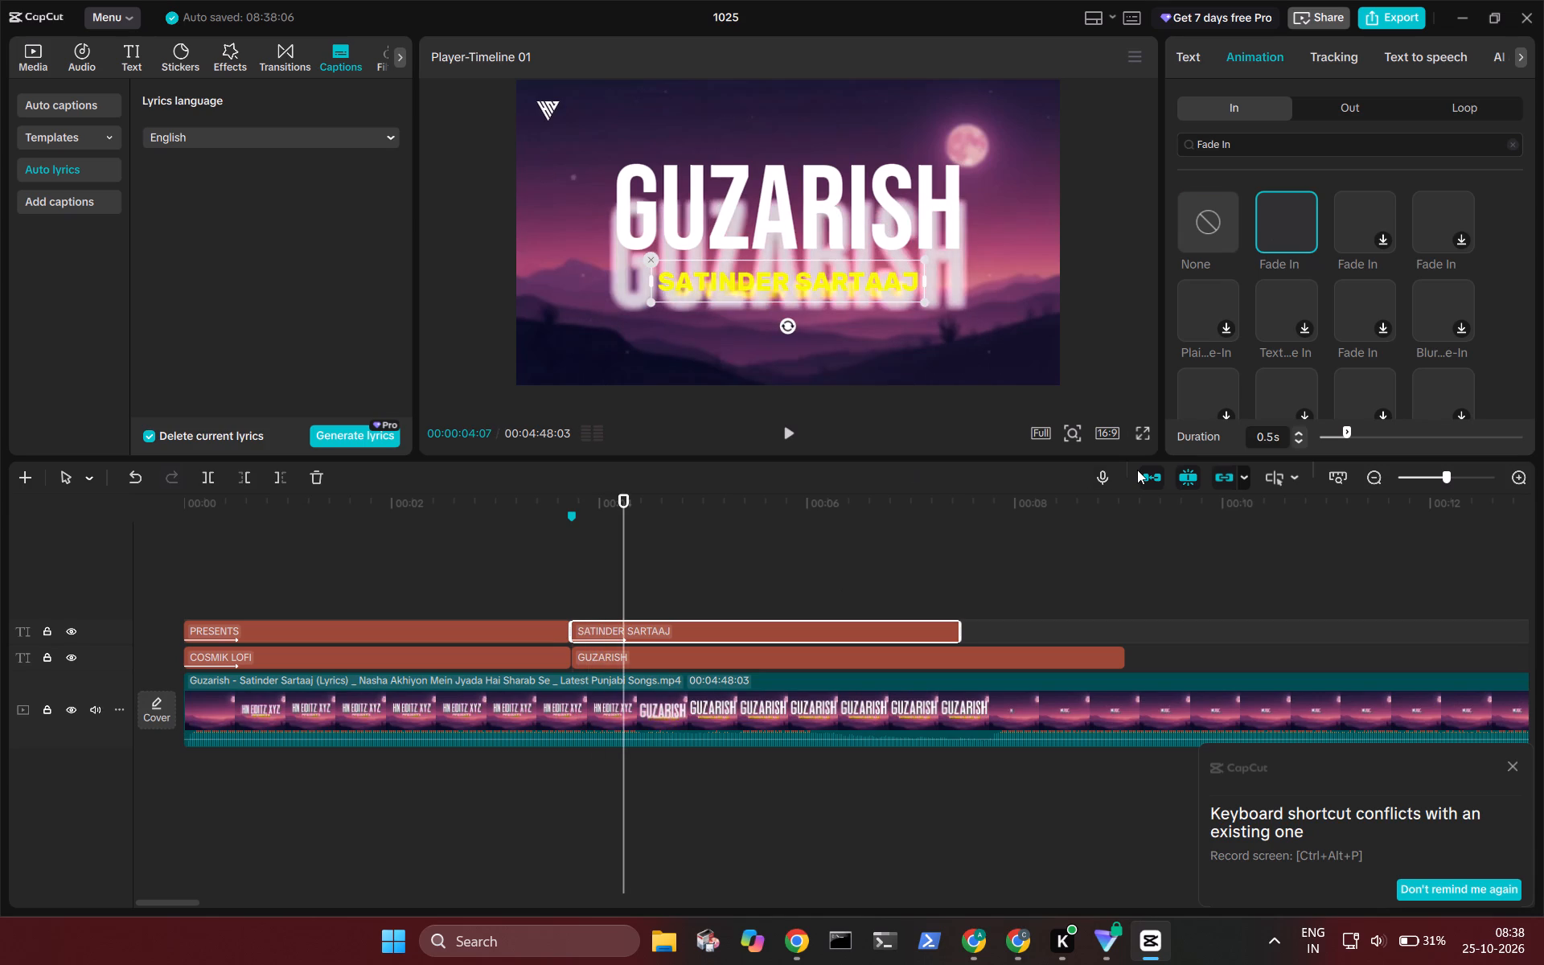
# Set the SATINDER SARTAAJ title's Fade In duration to 0.3 s.
pyautogui.click(1347, 428)
pyautogui.click(1296, 439)
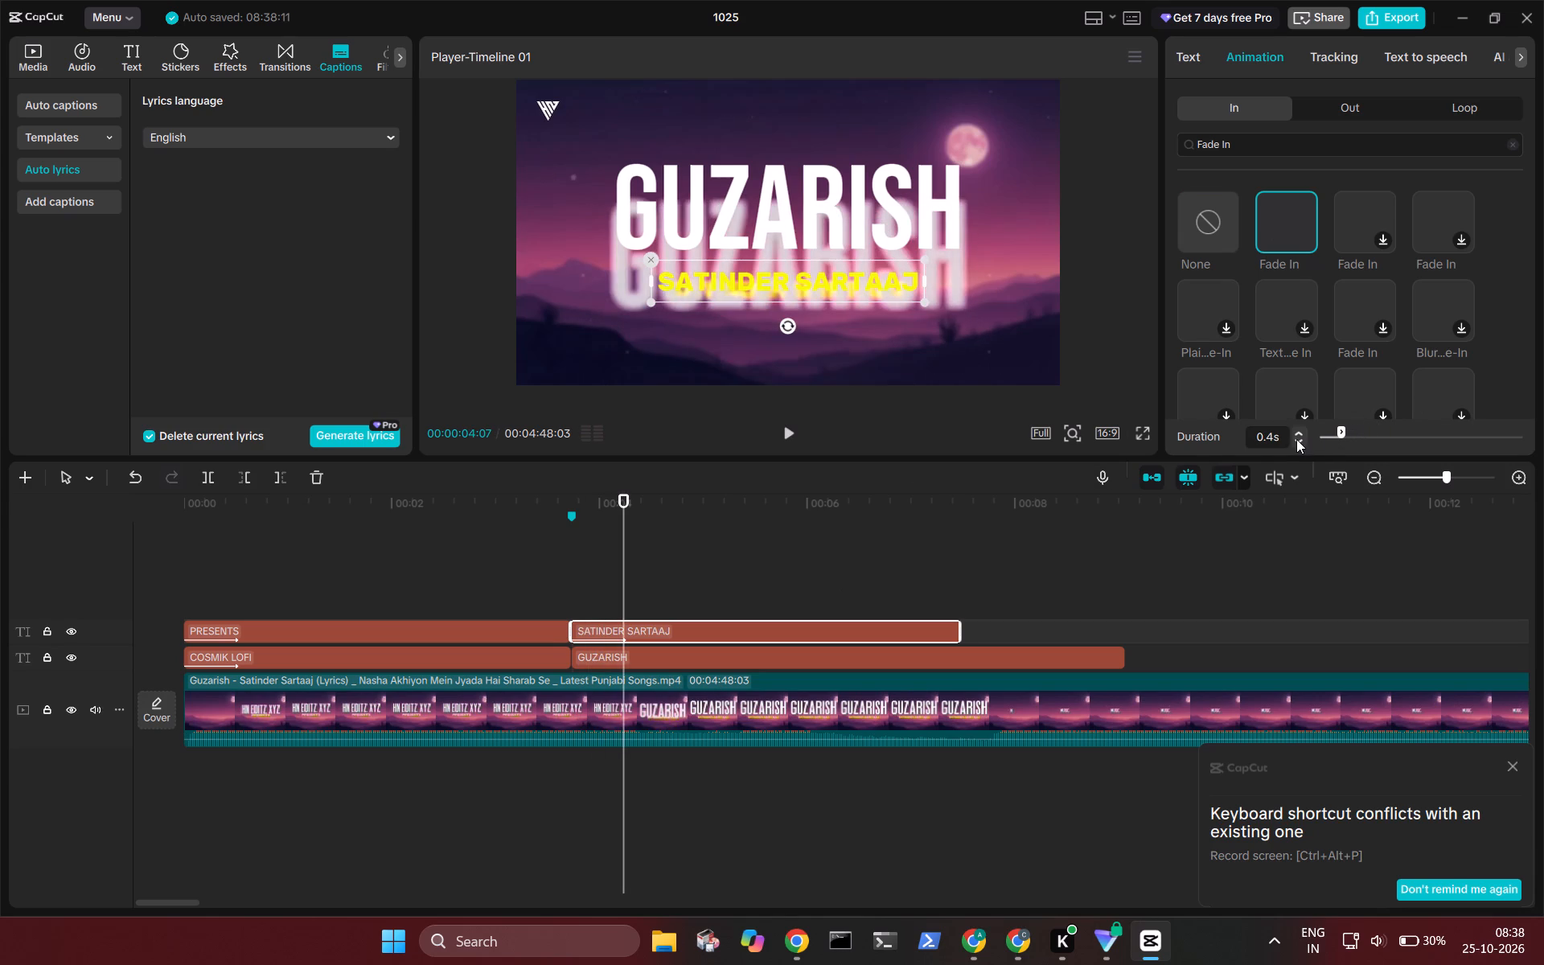
pyautogui.click(1299, 439)
# Apply the same Fade In entrance animation to the GUZARISH title.
pyautogui.click(740, 661)
pyautogui.click(1252, 56)
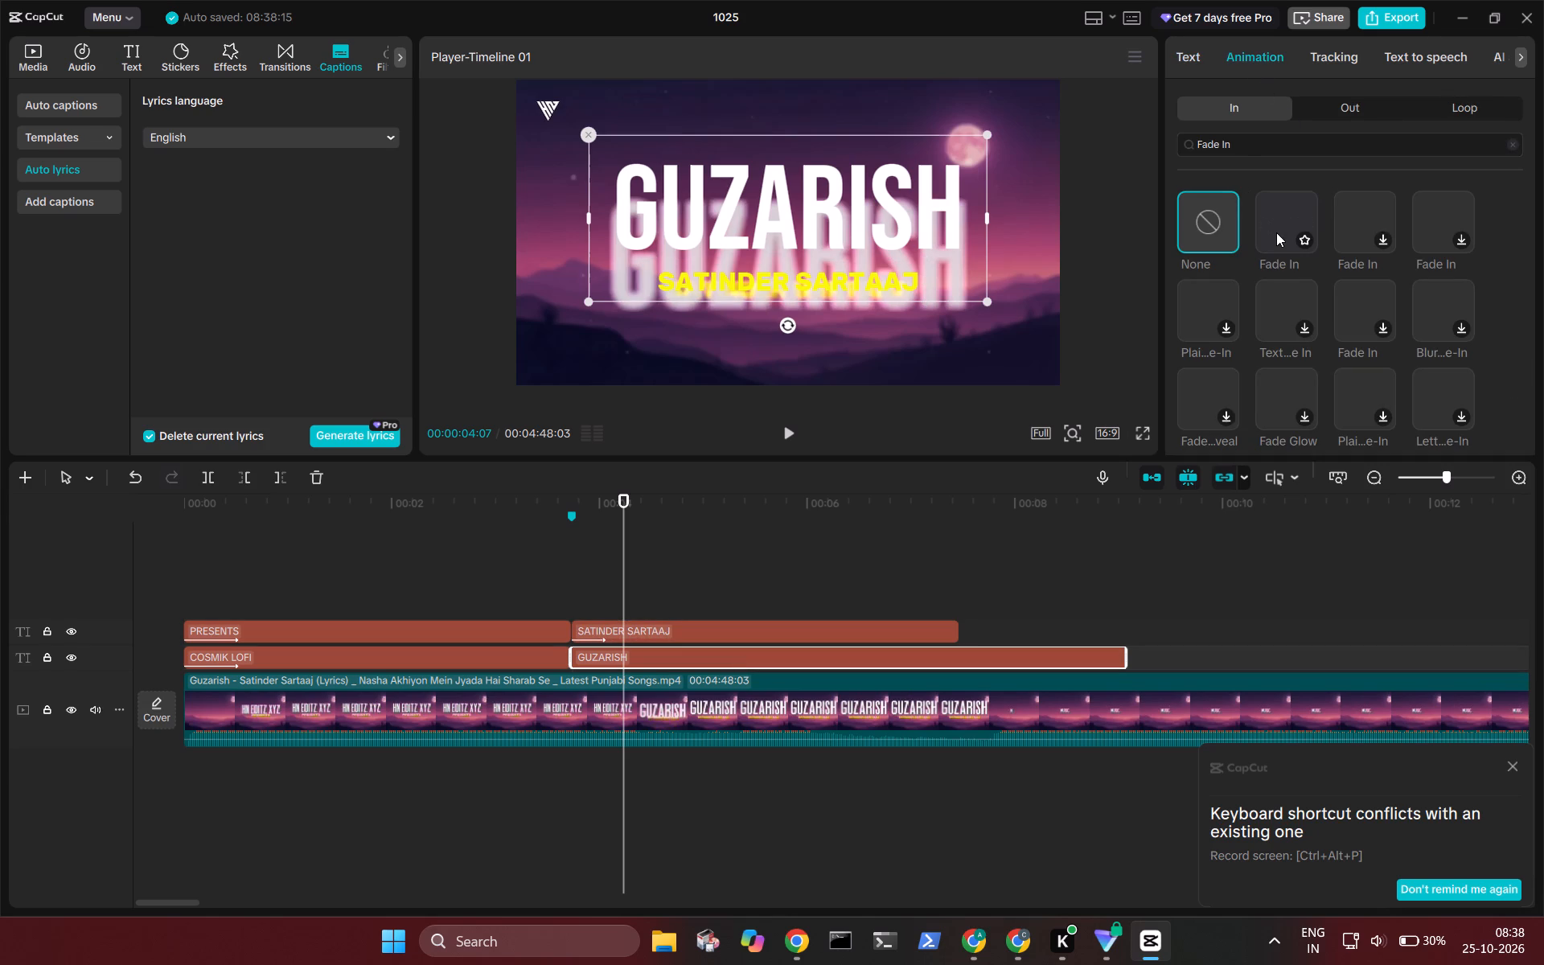
pyautogui.click(1276, 232)
pyautogui.doubleClick(1276, 232)
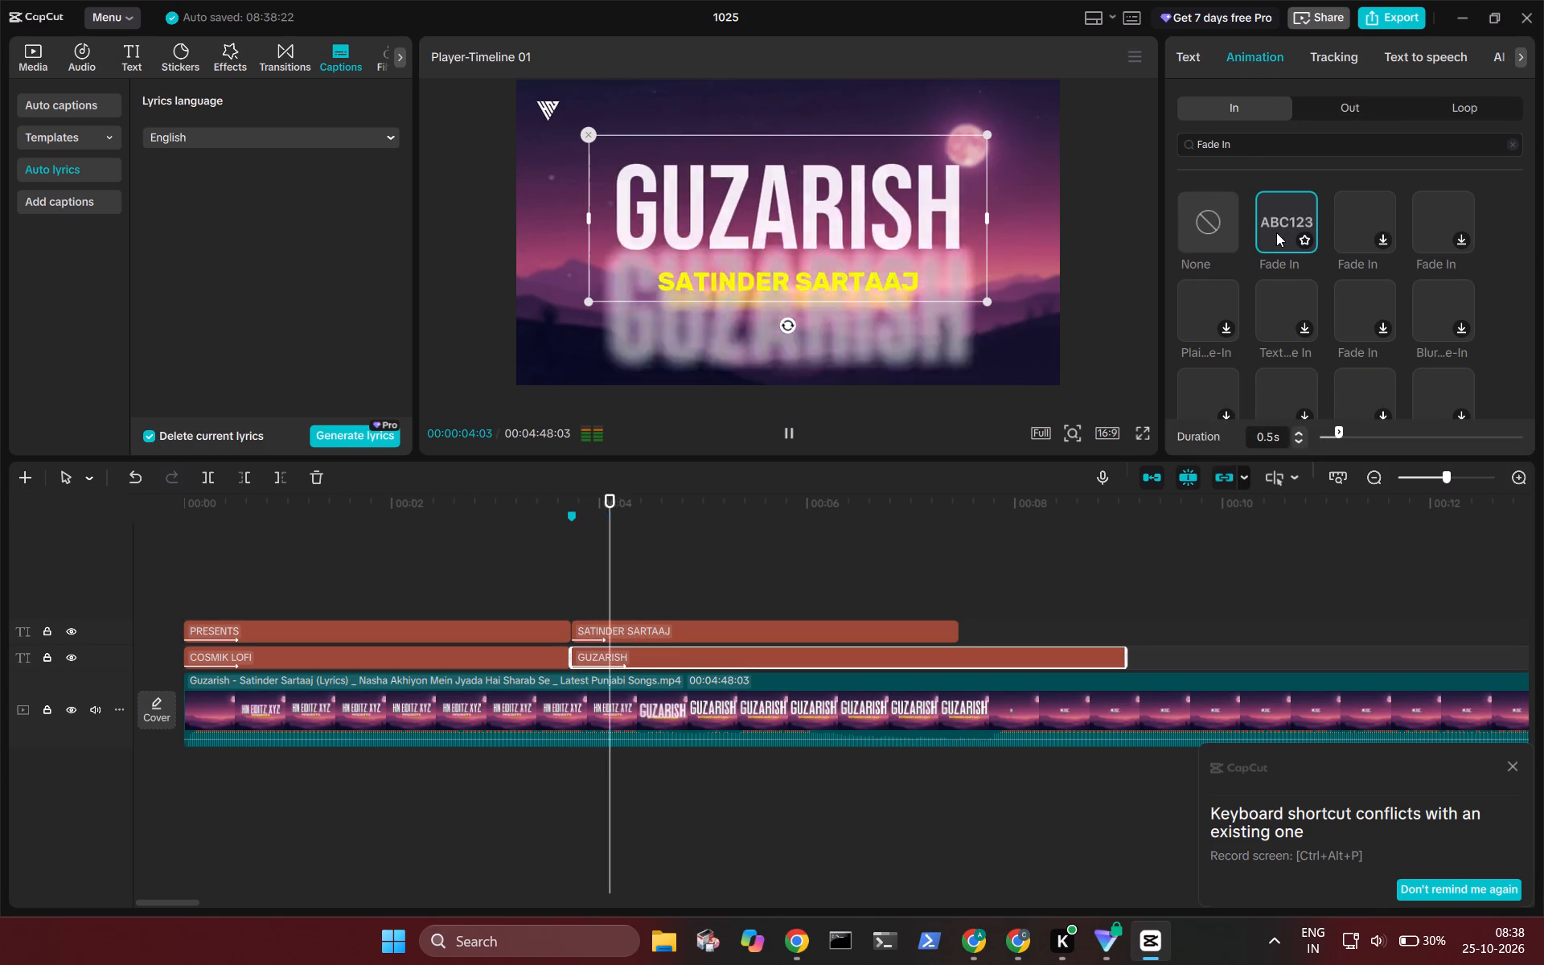
# Set the GUZARISH title's Fade In duration to 0.3 s and play back the section from before the title change.
pyautogui.click(1297, 441)
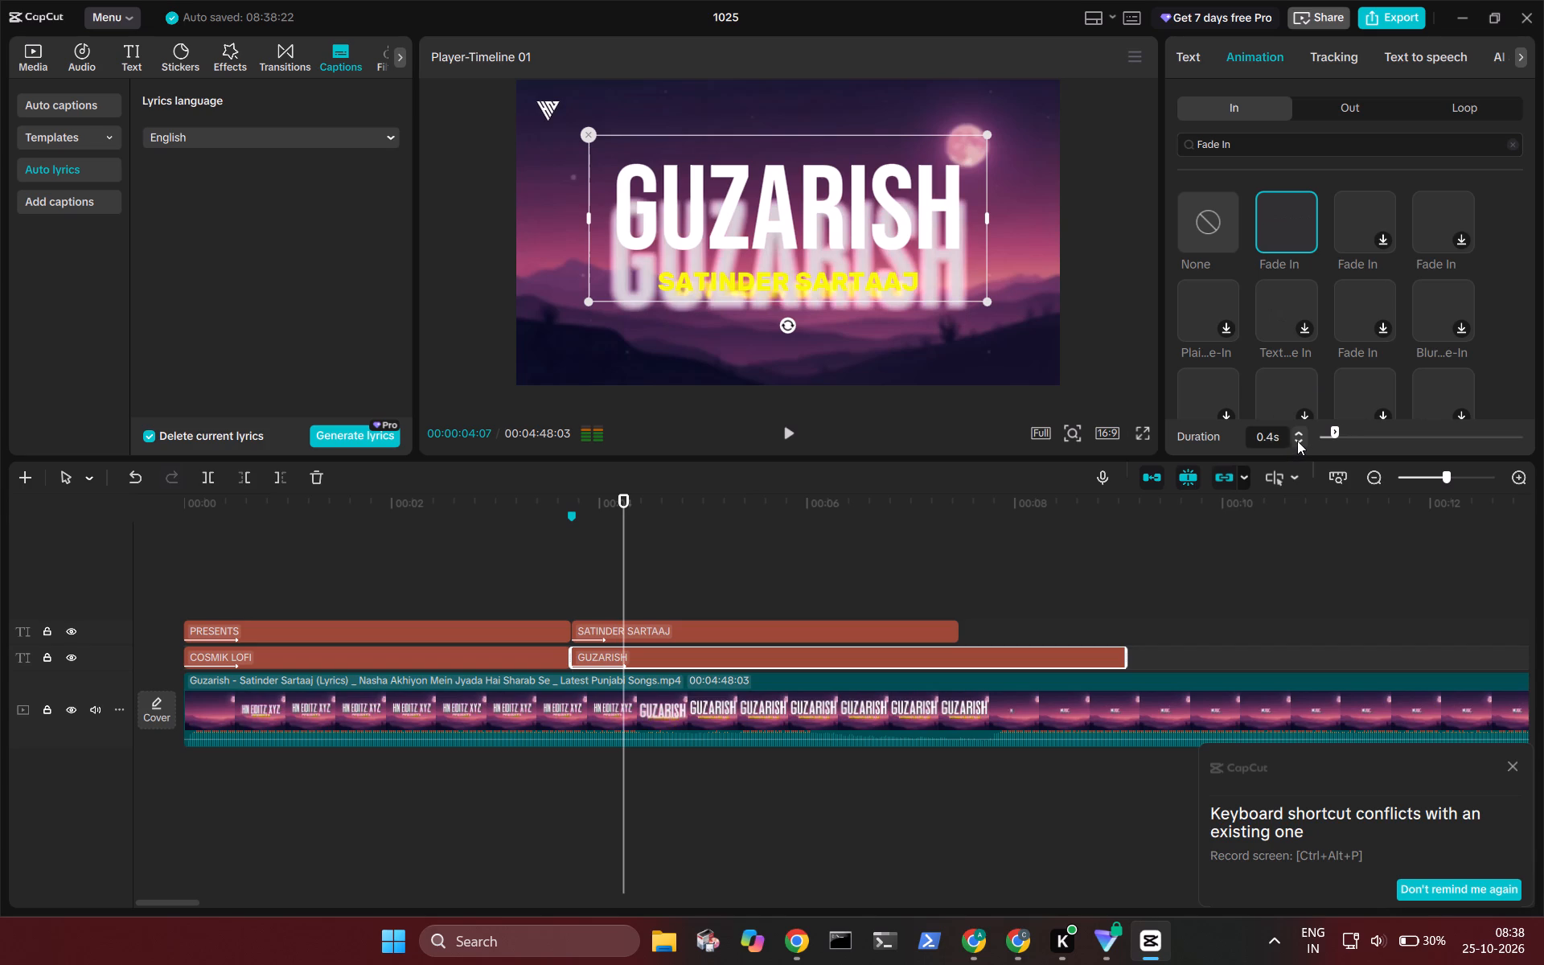
pyautogui.click(1297, 441)
pyautogui.click(521, 583)
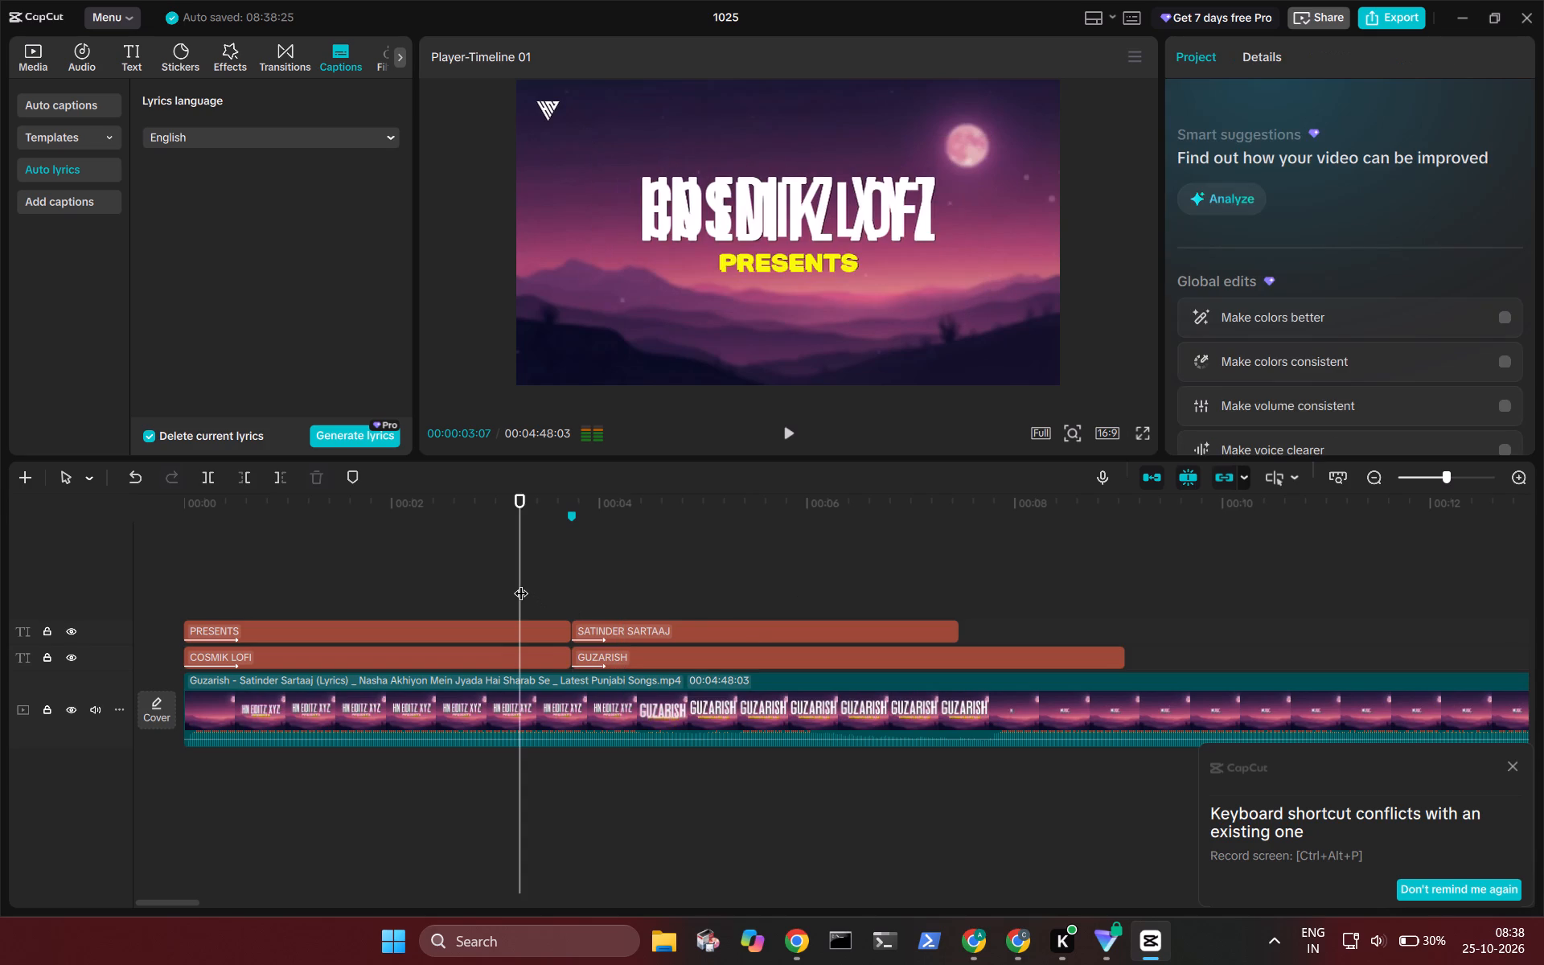
pyautogui.press('space')
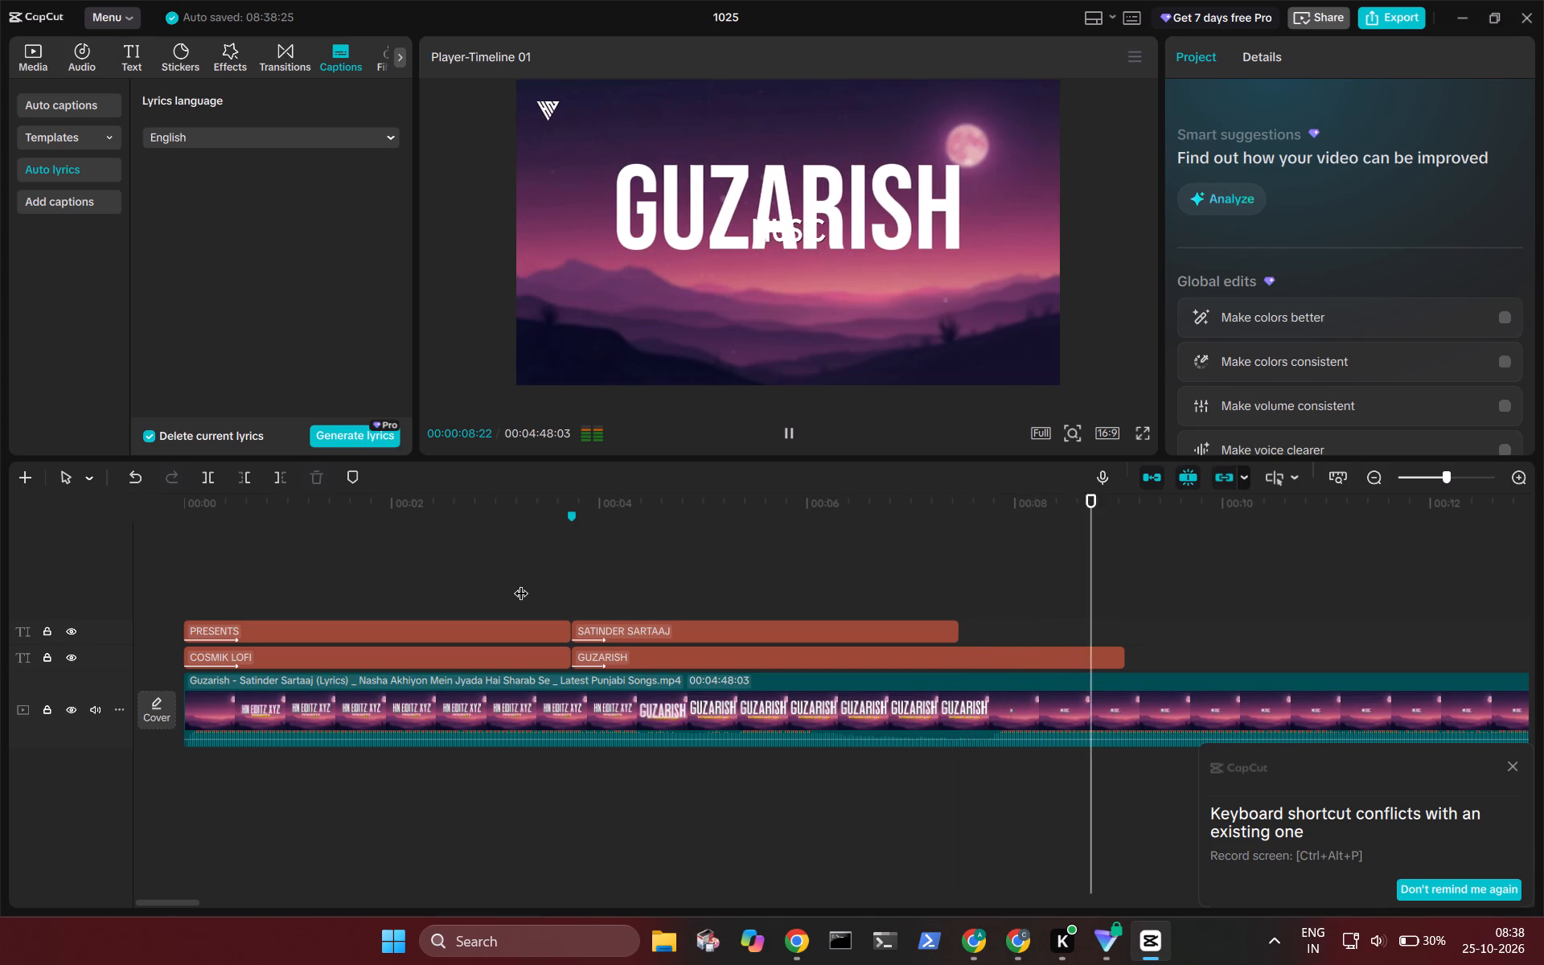
pyautogui.press('space')
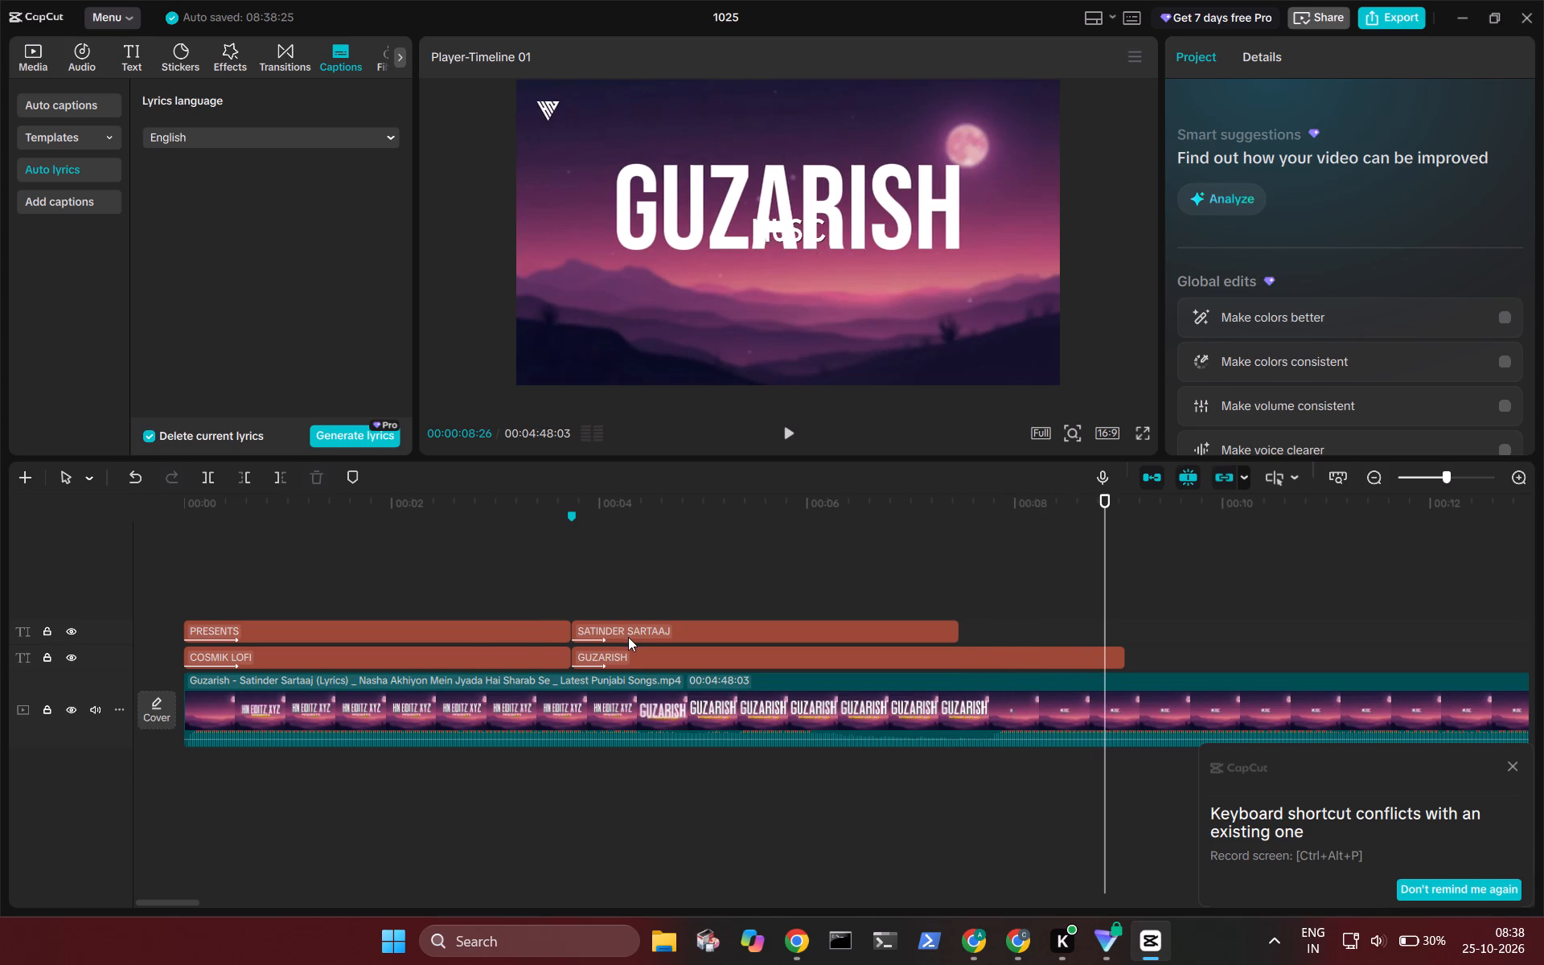
# Clear the animation search and replace the SATINDER SARTAAJ title's Fade In entrance with Ghost Trail from the favourites.
pyautogui.click(628, 637)
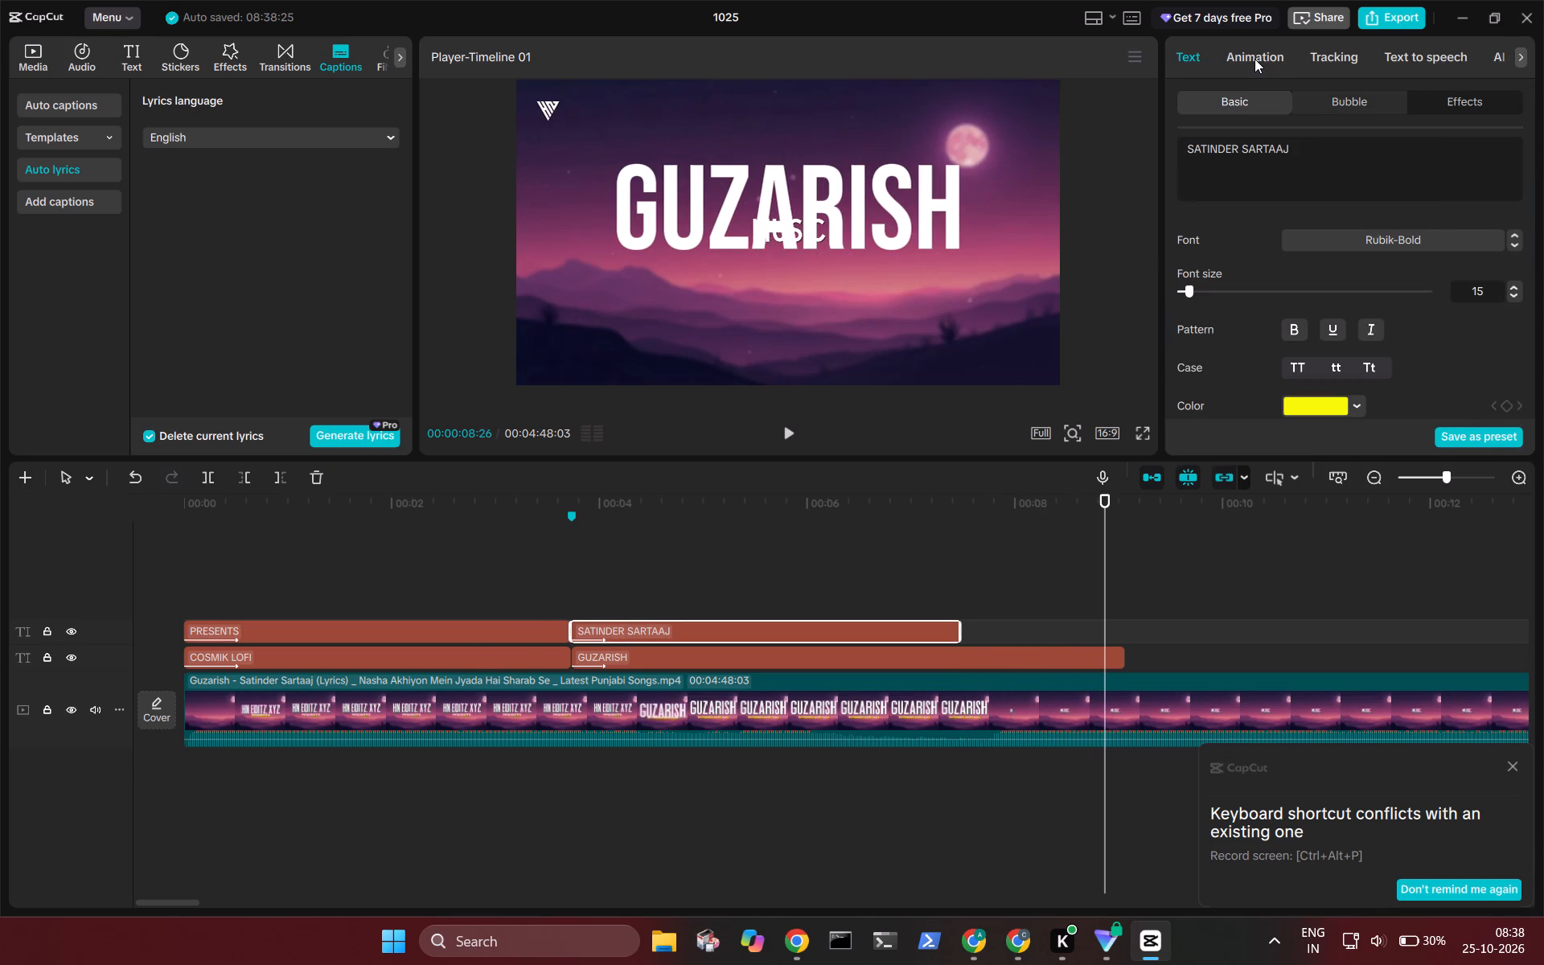
pyautogui.click(1254, 59)
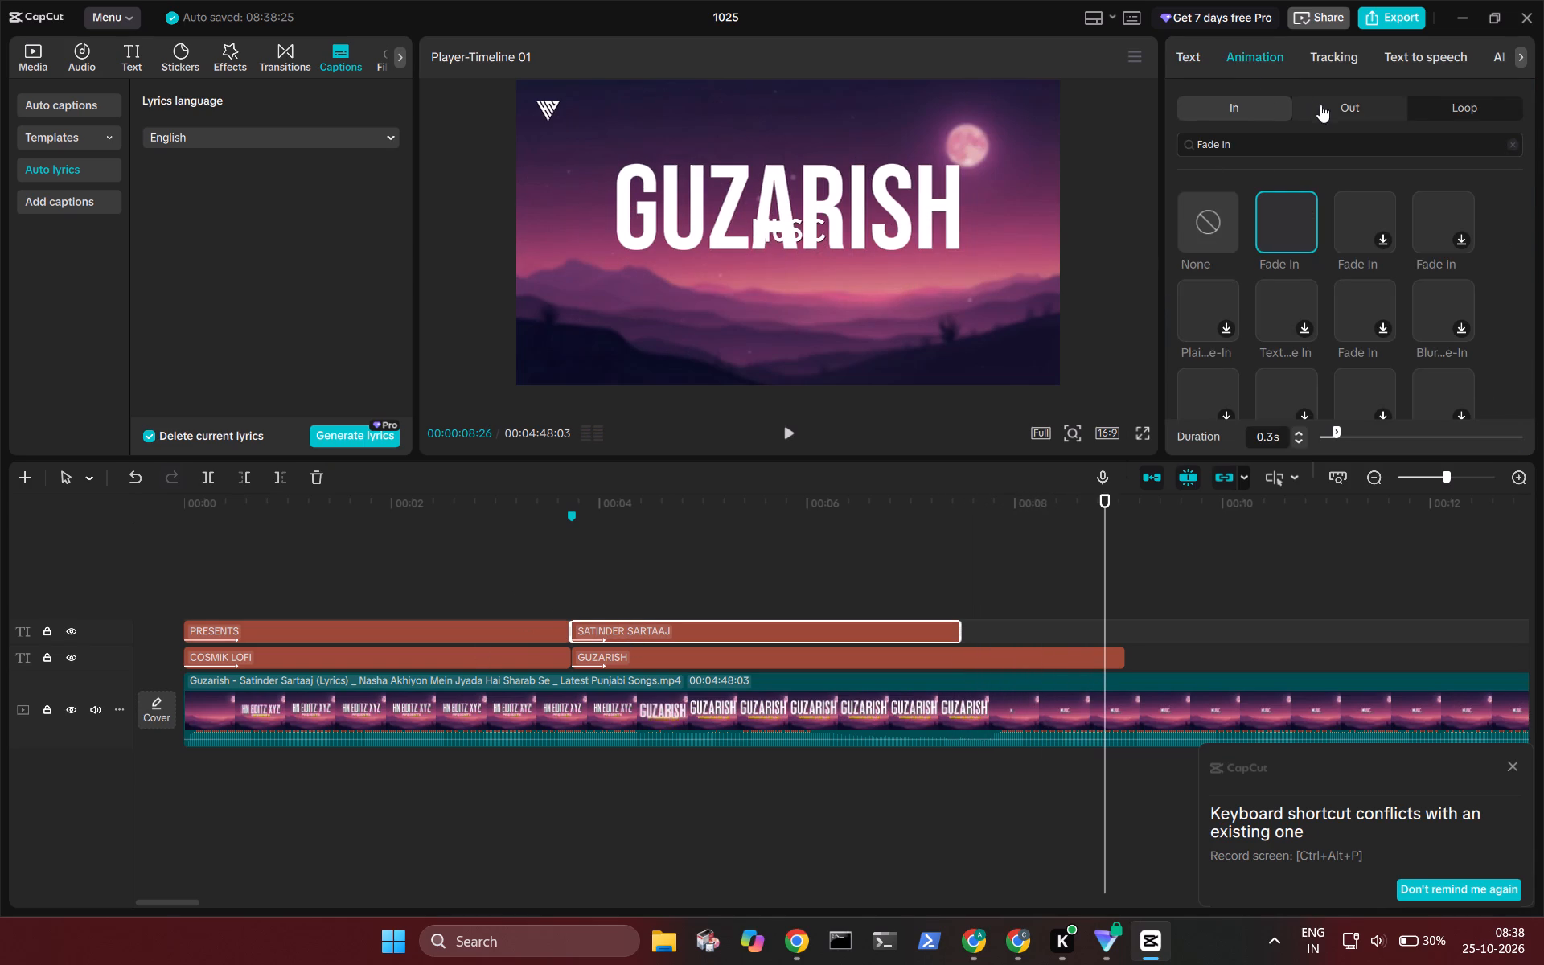
pyautogui.click(1307, 237)
pyautogui.scroll(1, 1210, 226)
pyautogui.click(1194, 59)
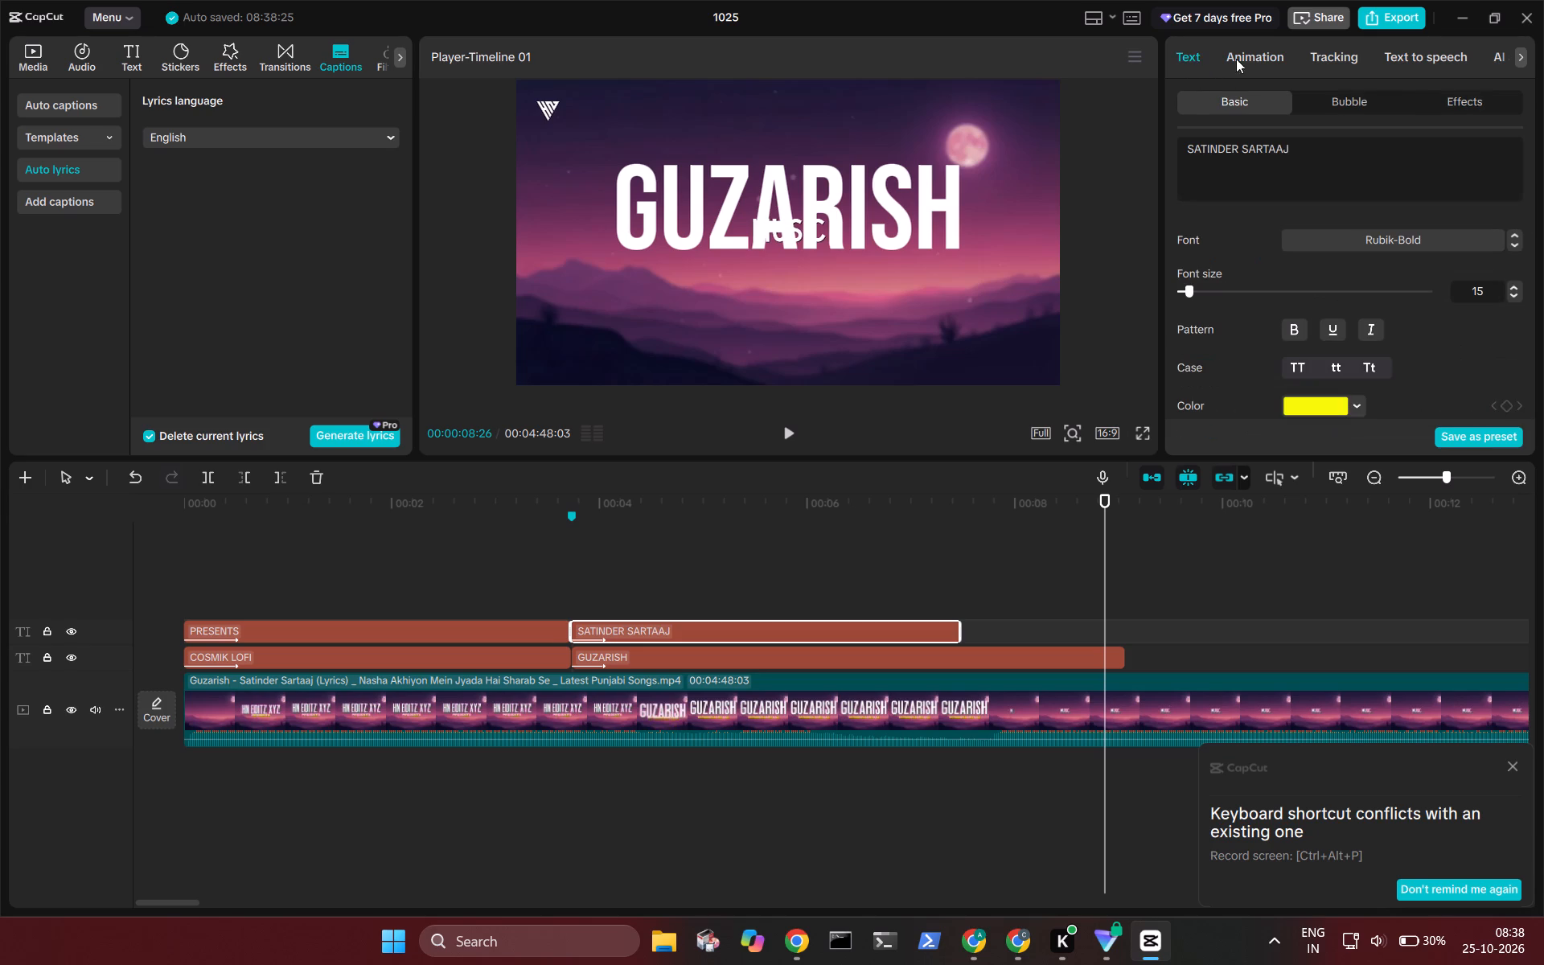
pyautogui.click(1251, 64)
pyautogui.moveTo(1234, 145); pyautogui.dragTo(1132, 146)
pyautogui.press('BackSpace')
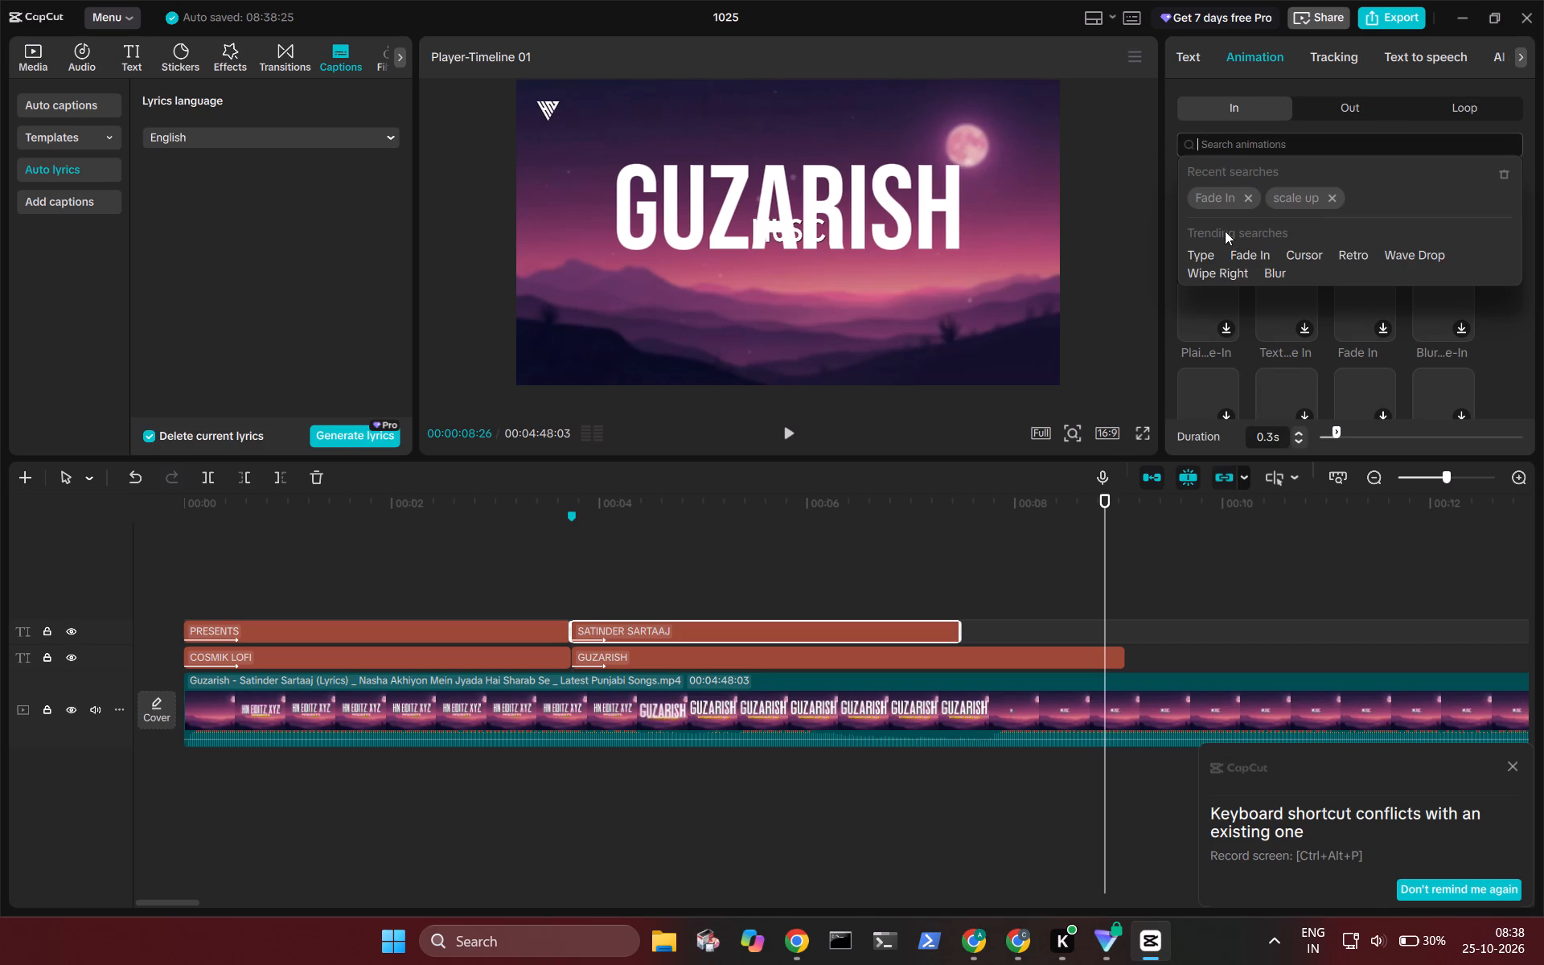
pyautogui.click(1506, 322)
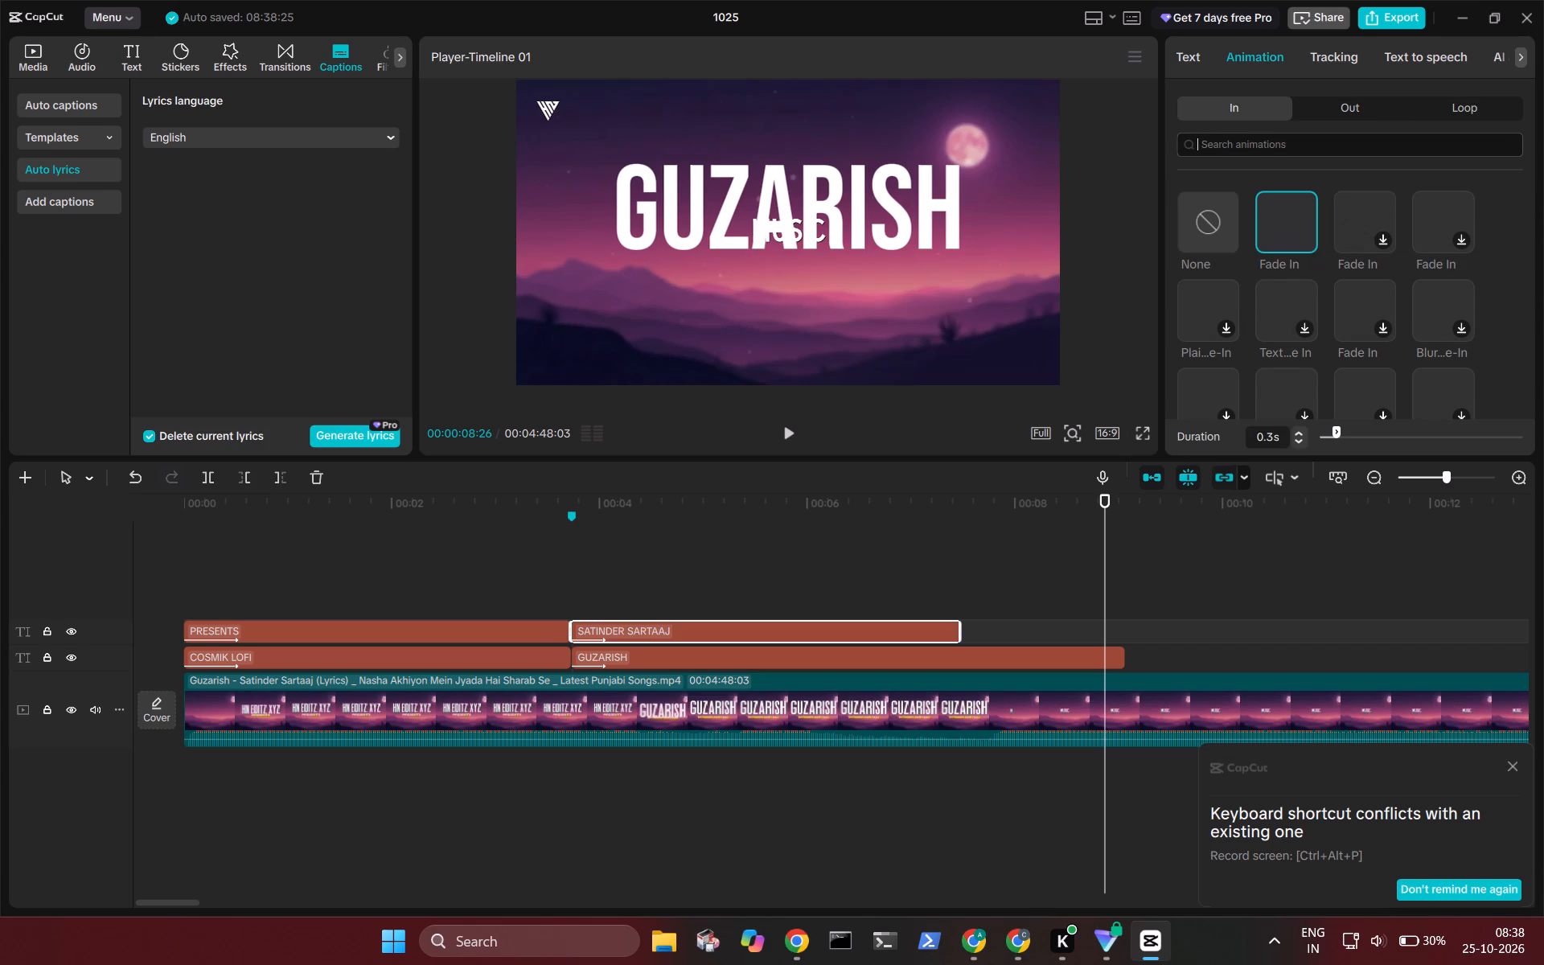
pyautogui.press('Return')
pyautogui.click(1235, 194)
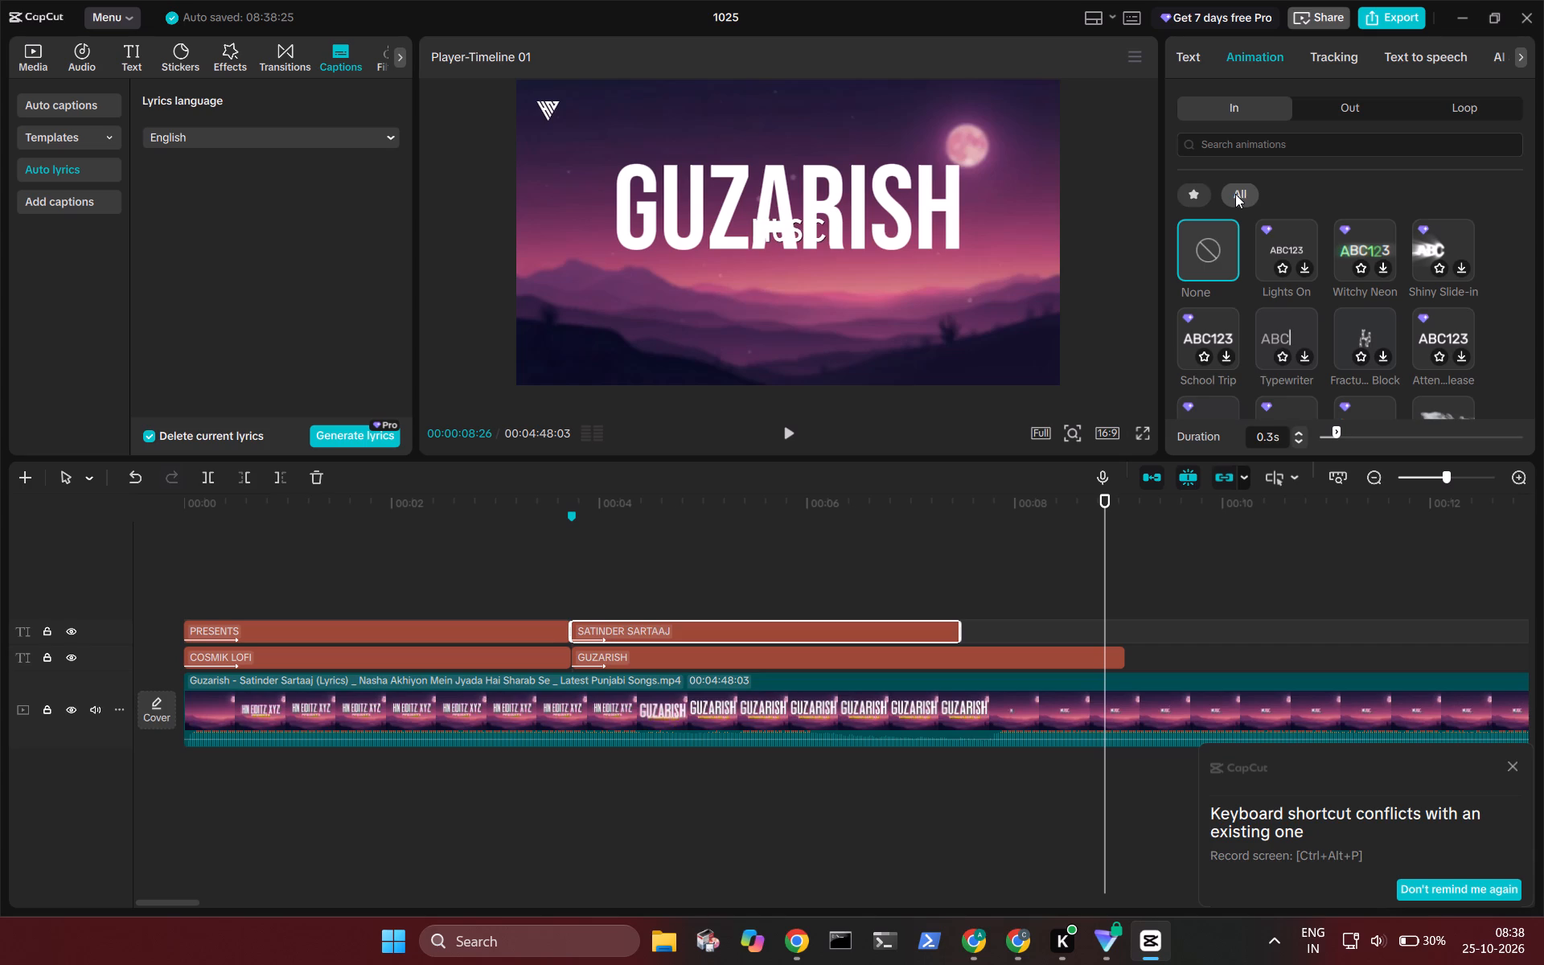
pyautogui.click(1186, 199)
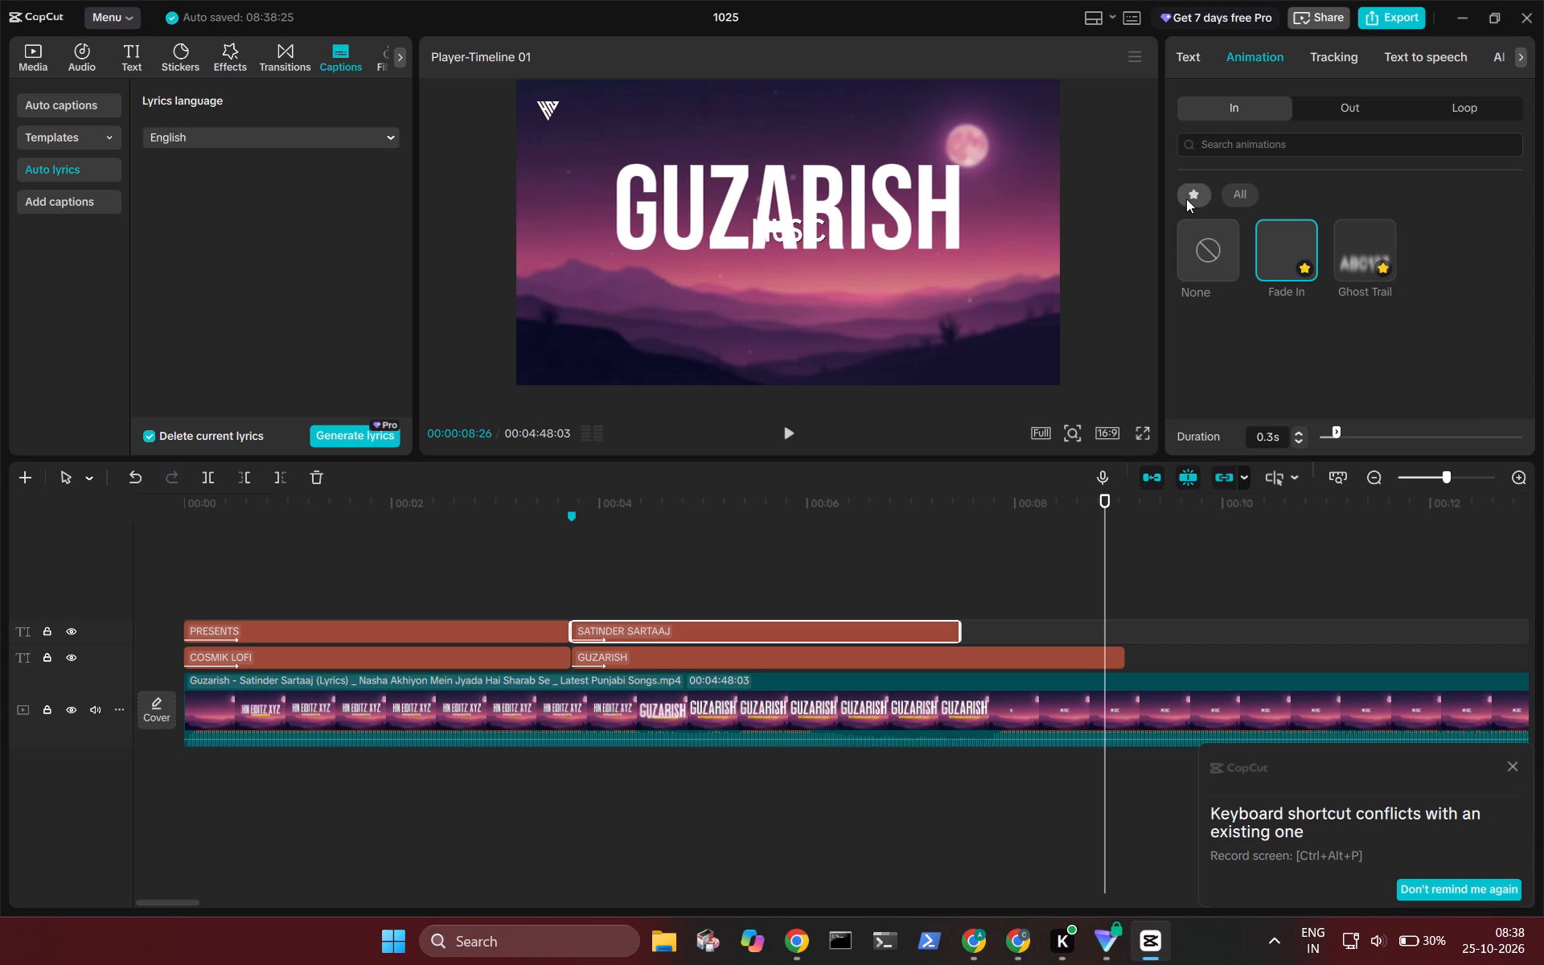
pyautogui.doubleClick(1365, 239)
# Apply the favourite Ghost Trail entrance animation to the GUZARISH title and return the playhead to before the title change.
pyautogui.click(692, 655)
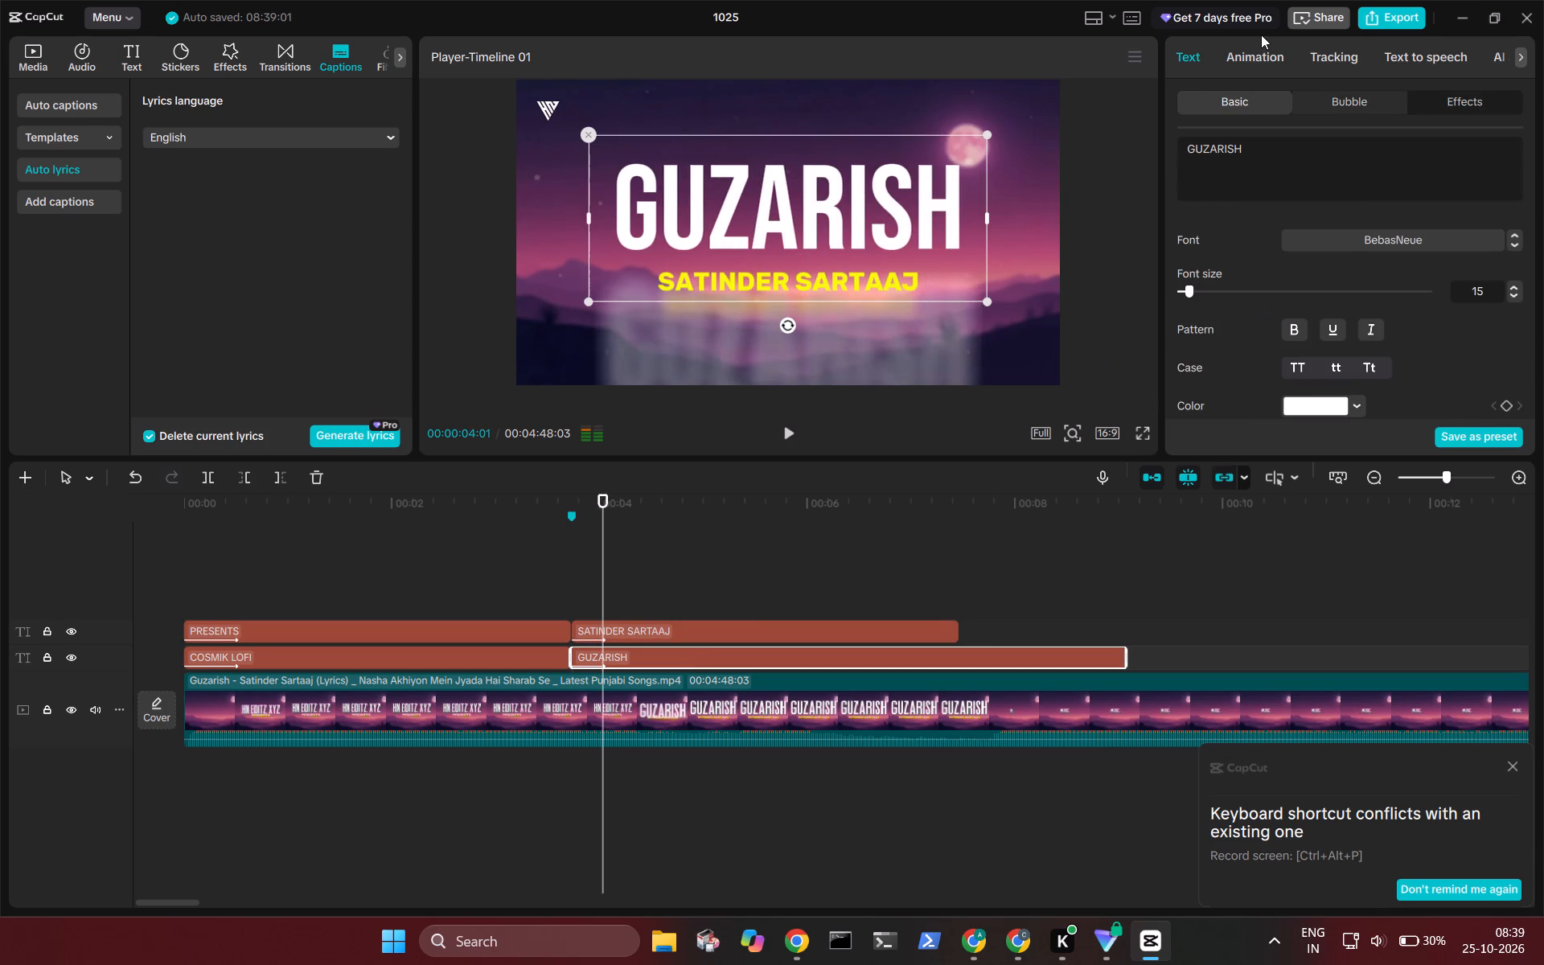
pyautogui.click(1257, 50)
pyautogui.doubleClick(1350, 244)
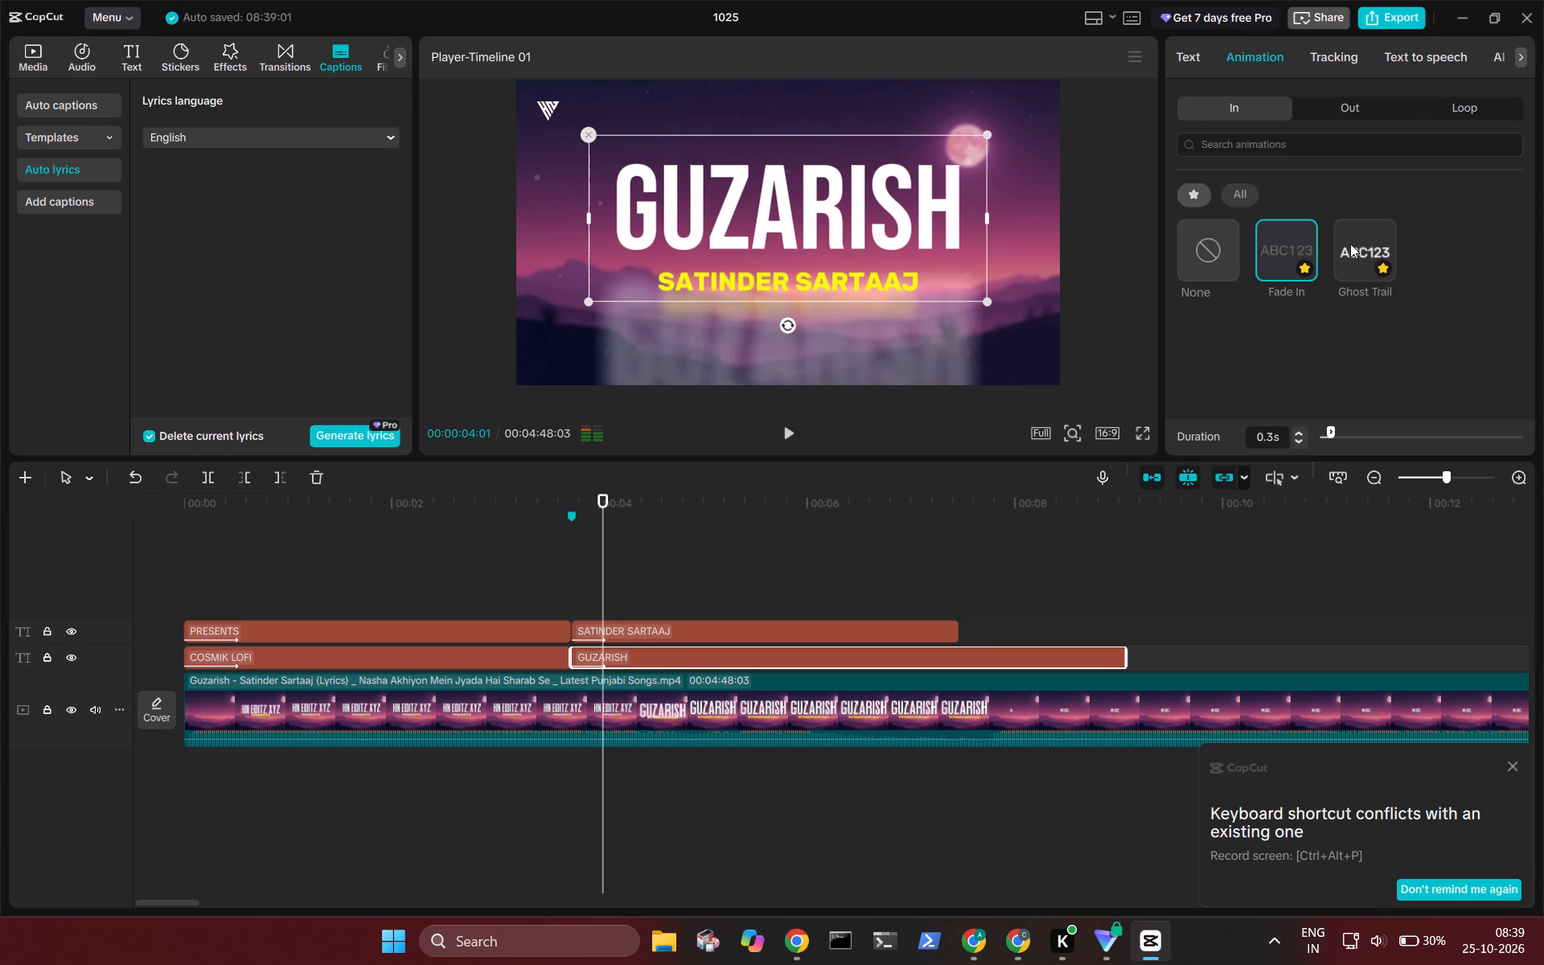
pyautogui.click(666, 590)
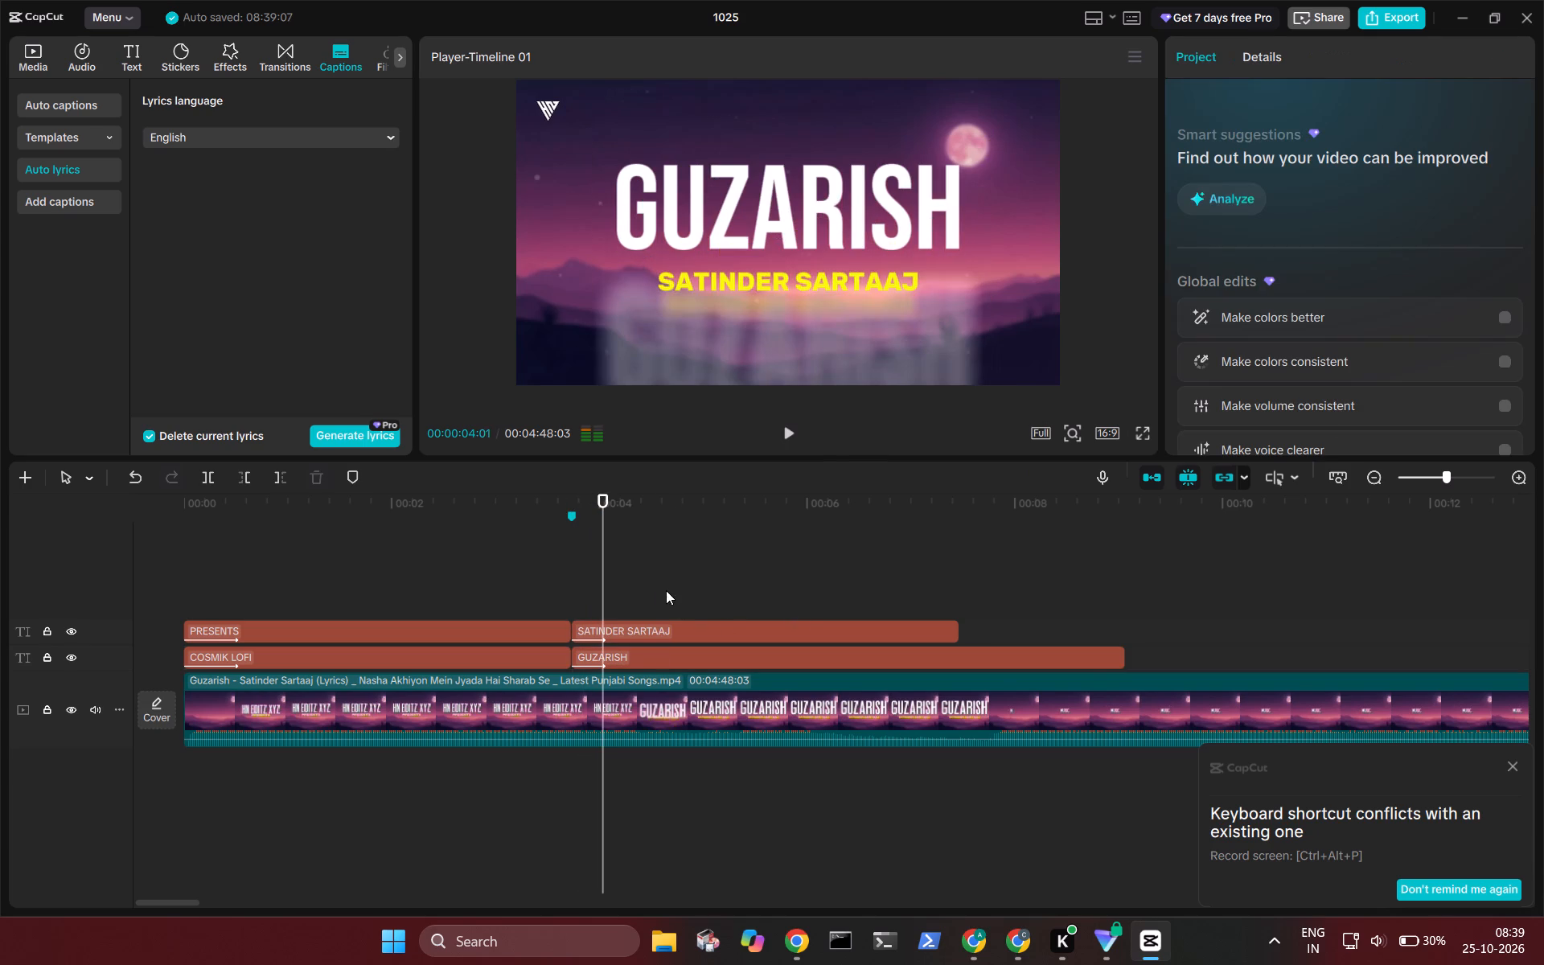
pyautogui.click(490, 599)
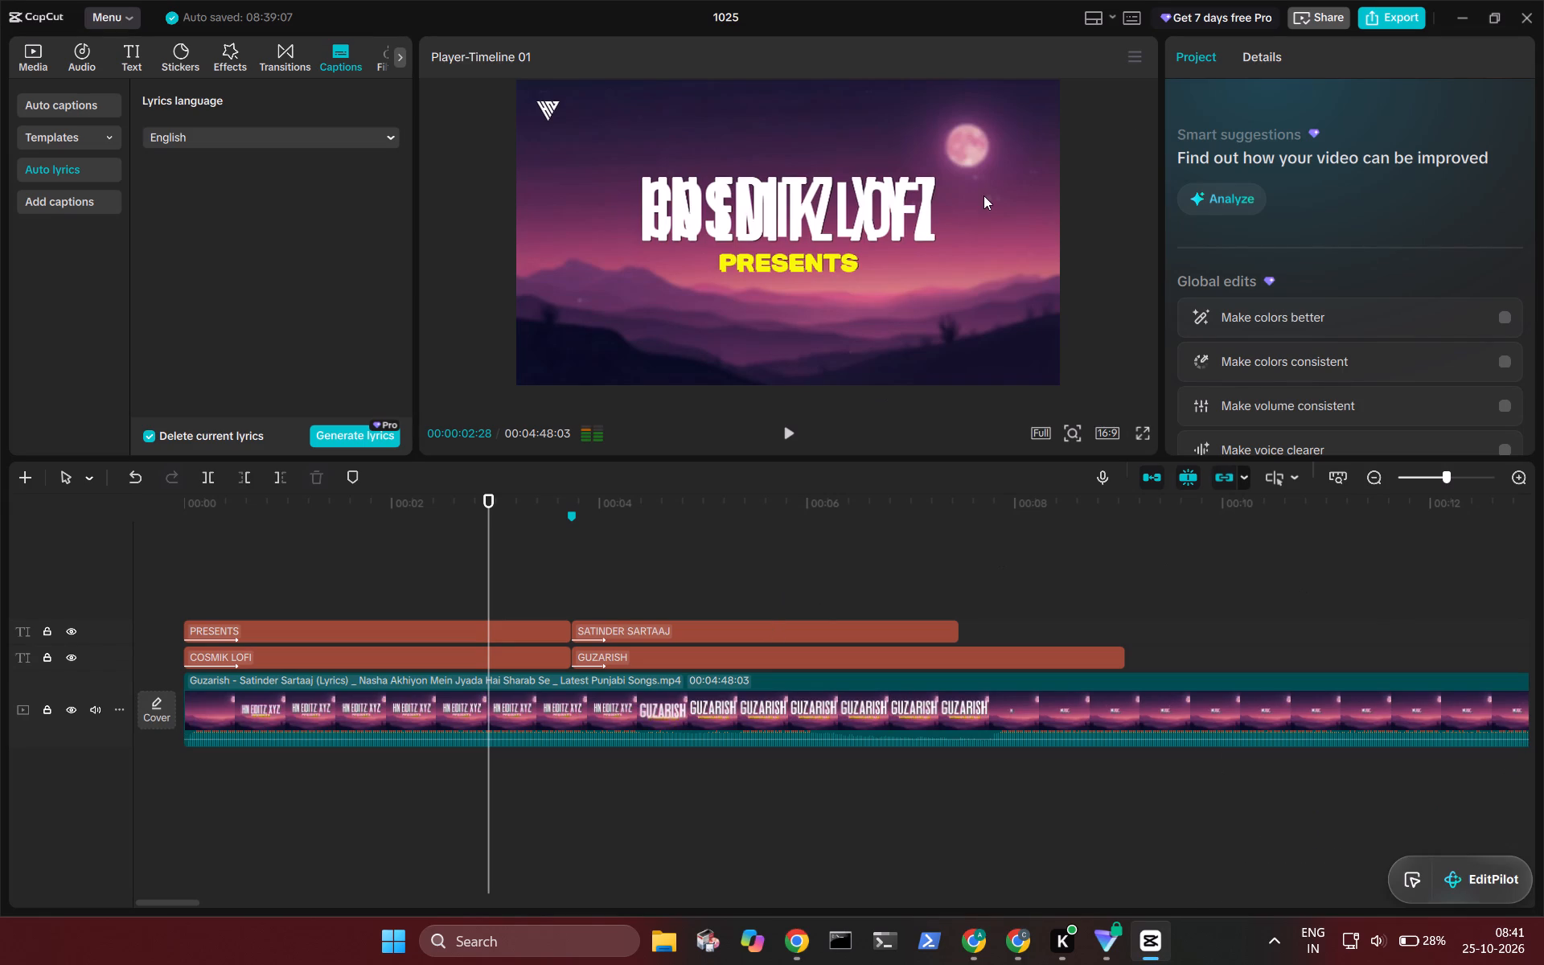
# Close the CapCut project 1025 and then the CapCut home window.
pyautogui.click(1534, 14)
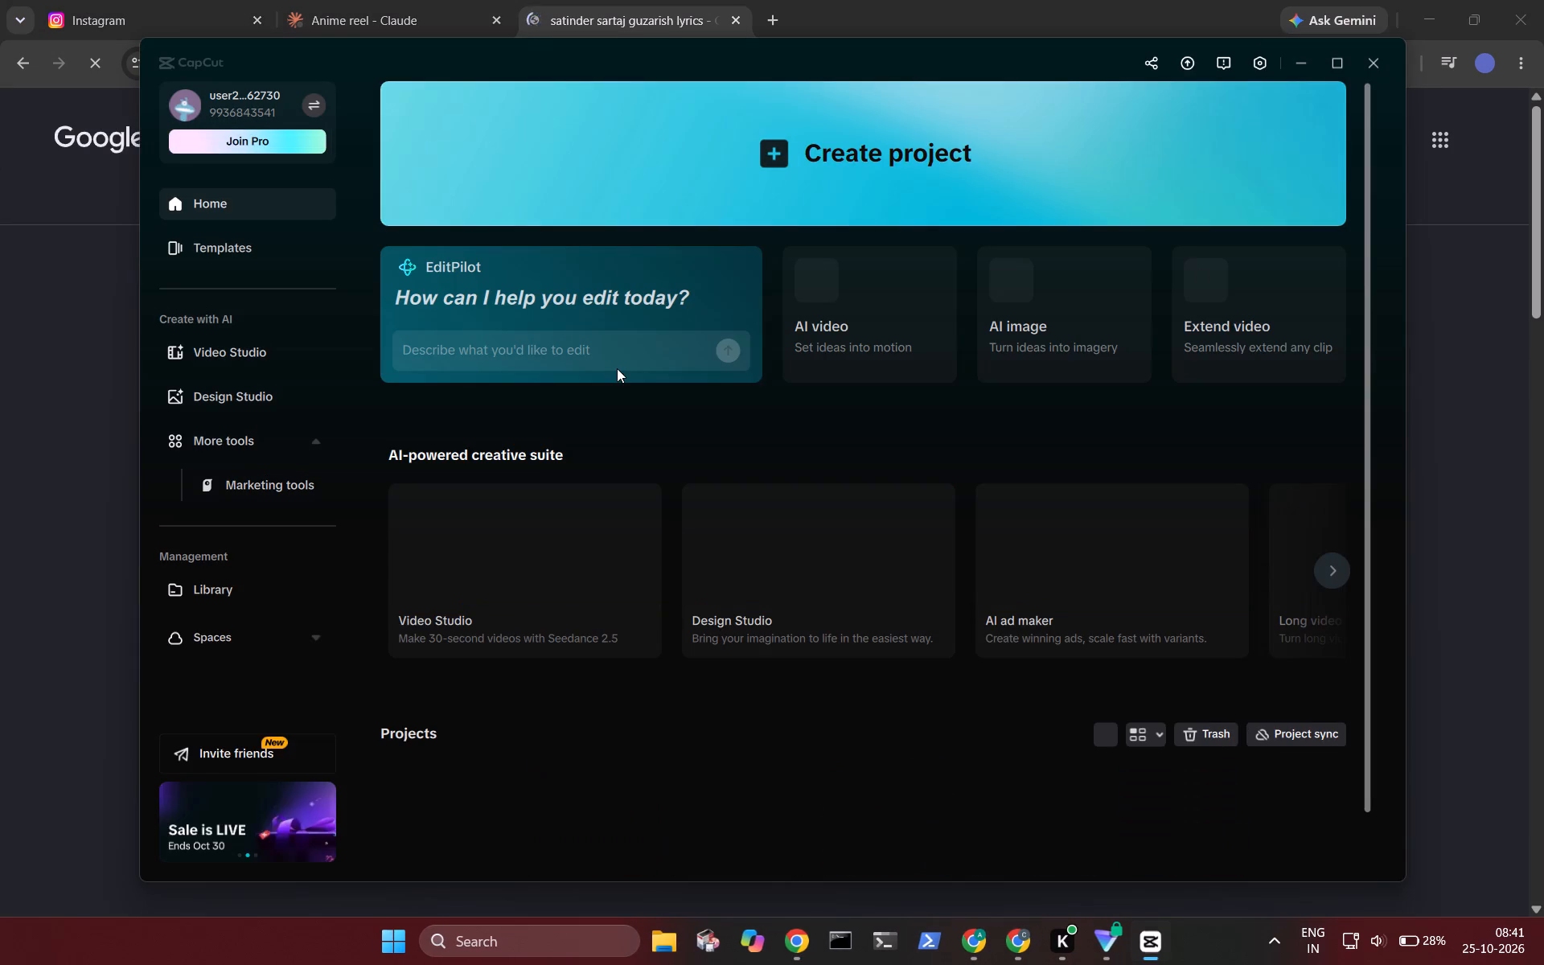
pyautogui.click(1373, 58)
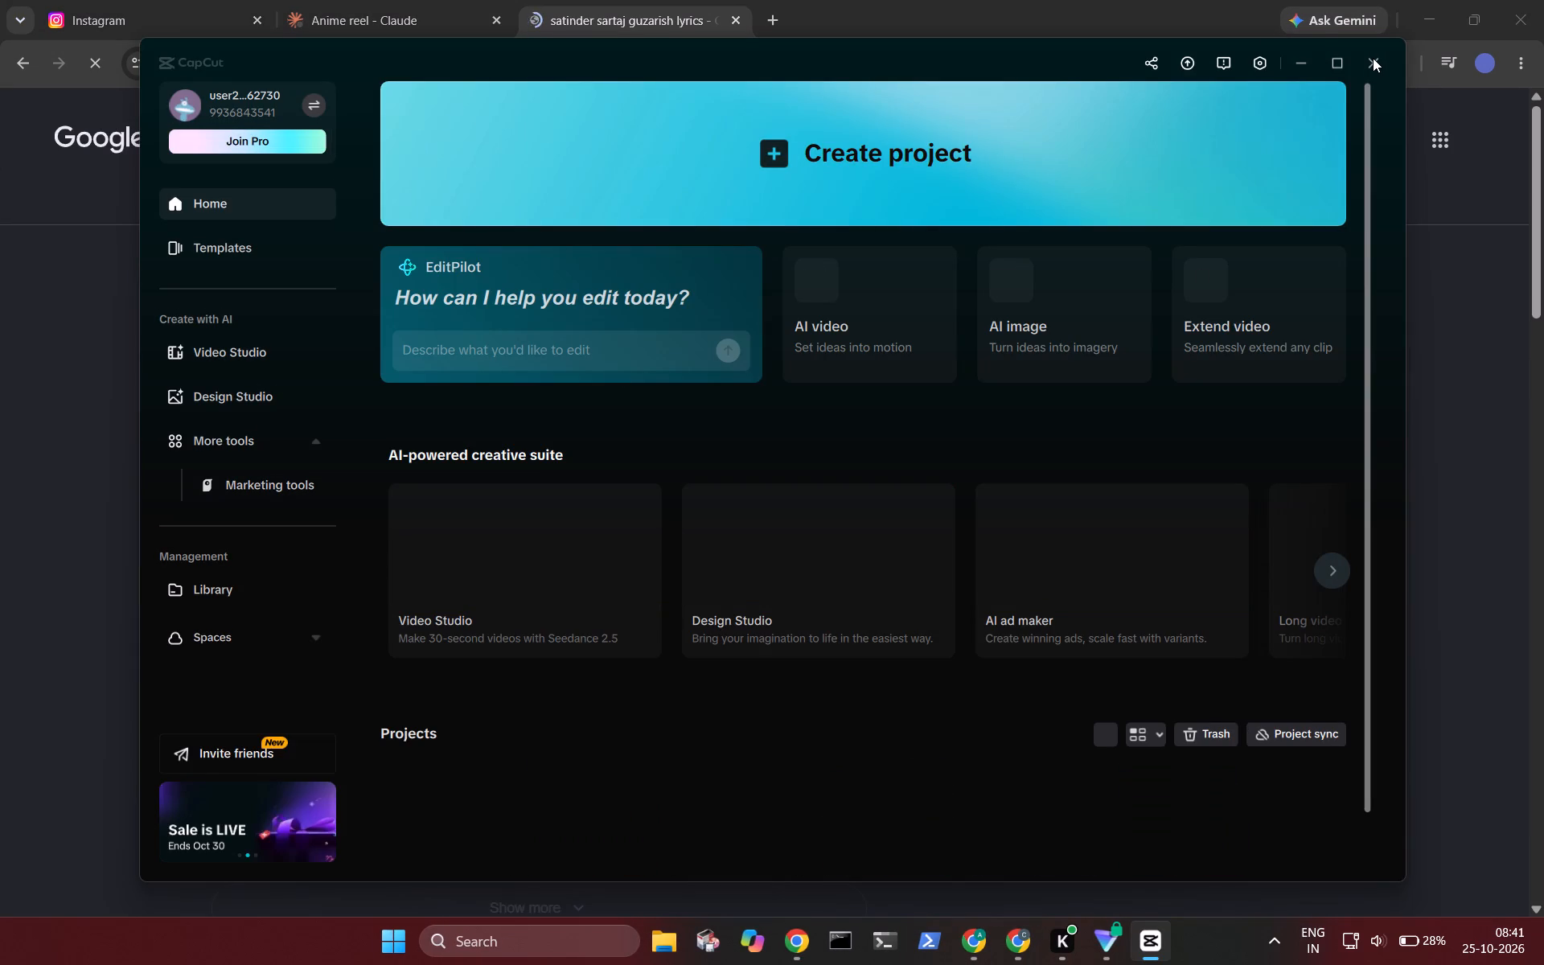
pyautogui.click(1373, 58)
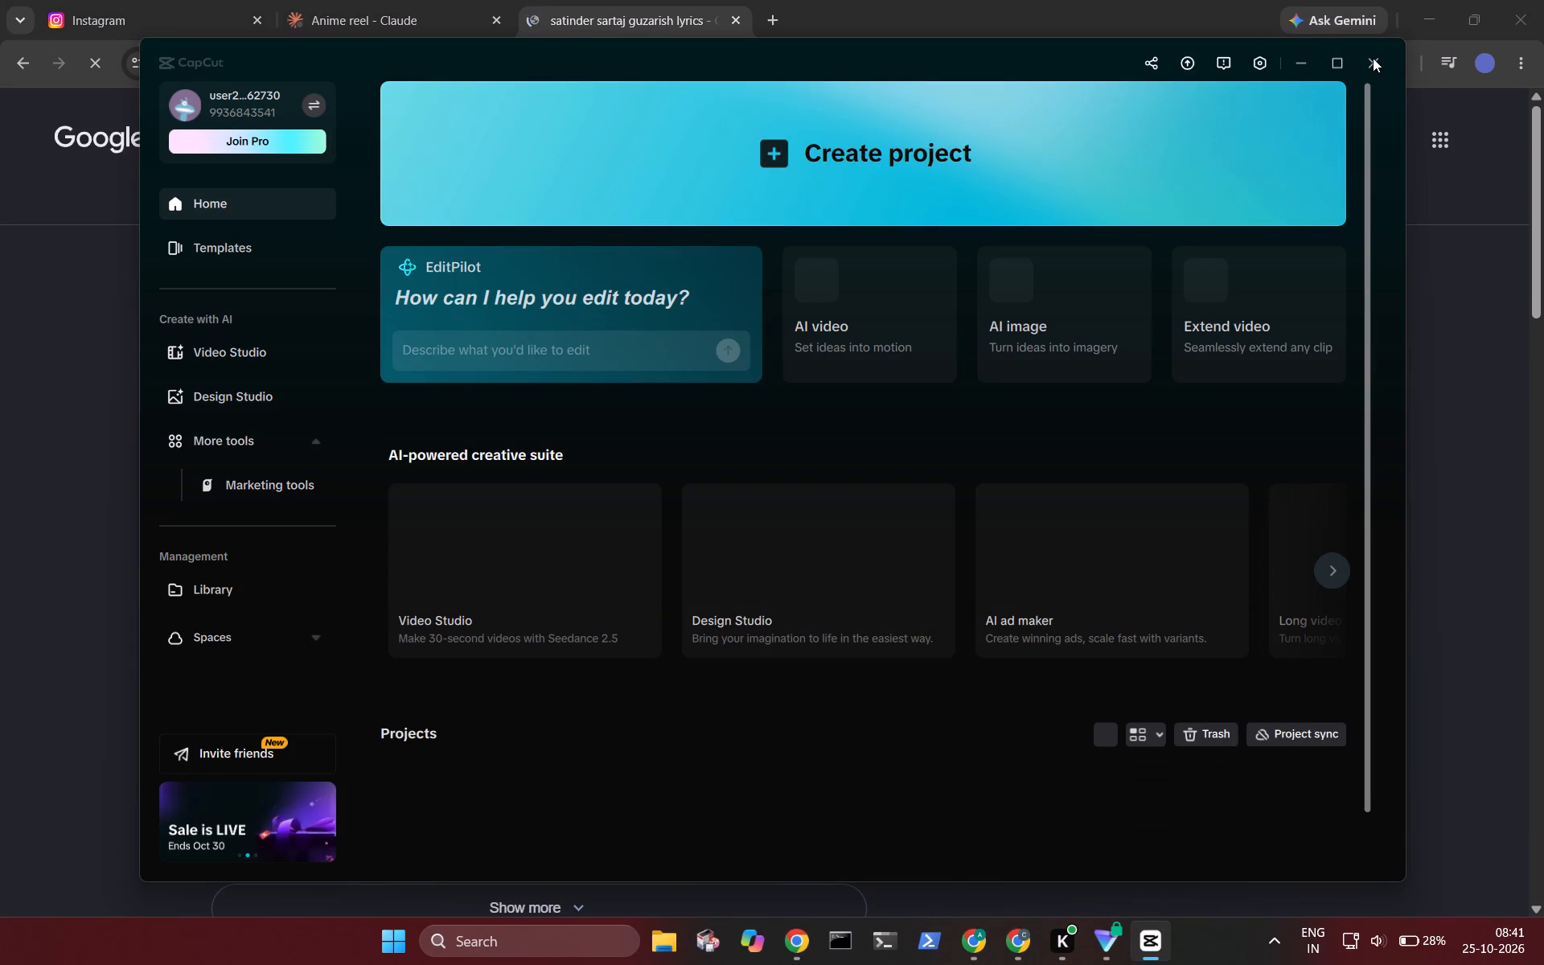
pyautogui.click(1373, 58)
pyautogui.click(1372, 60)
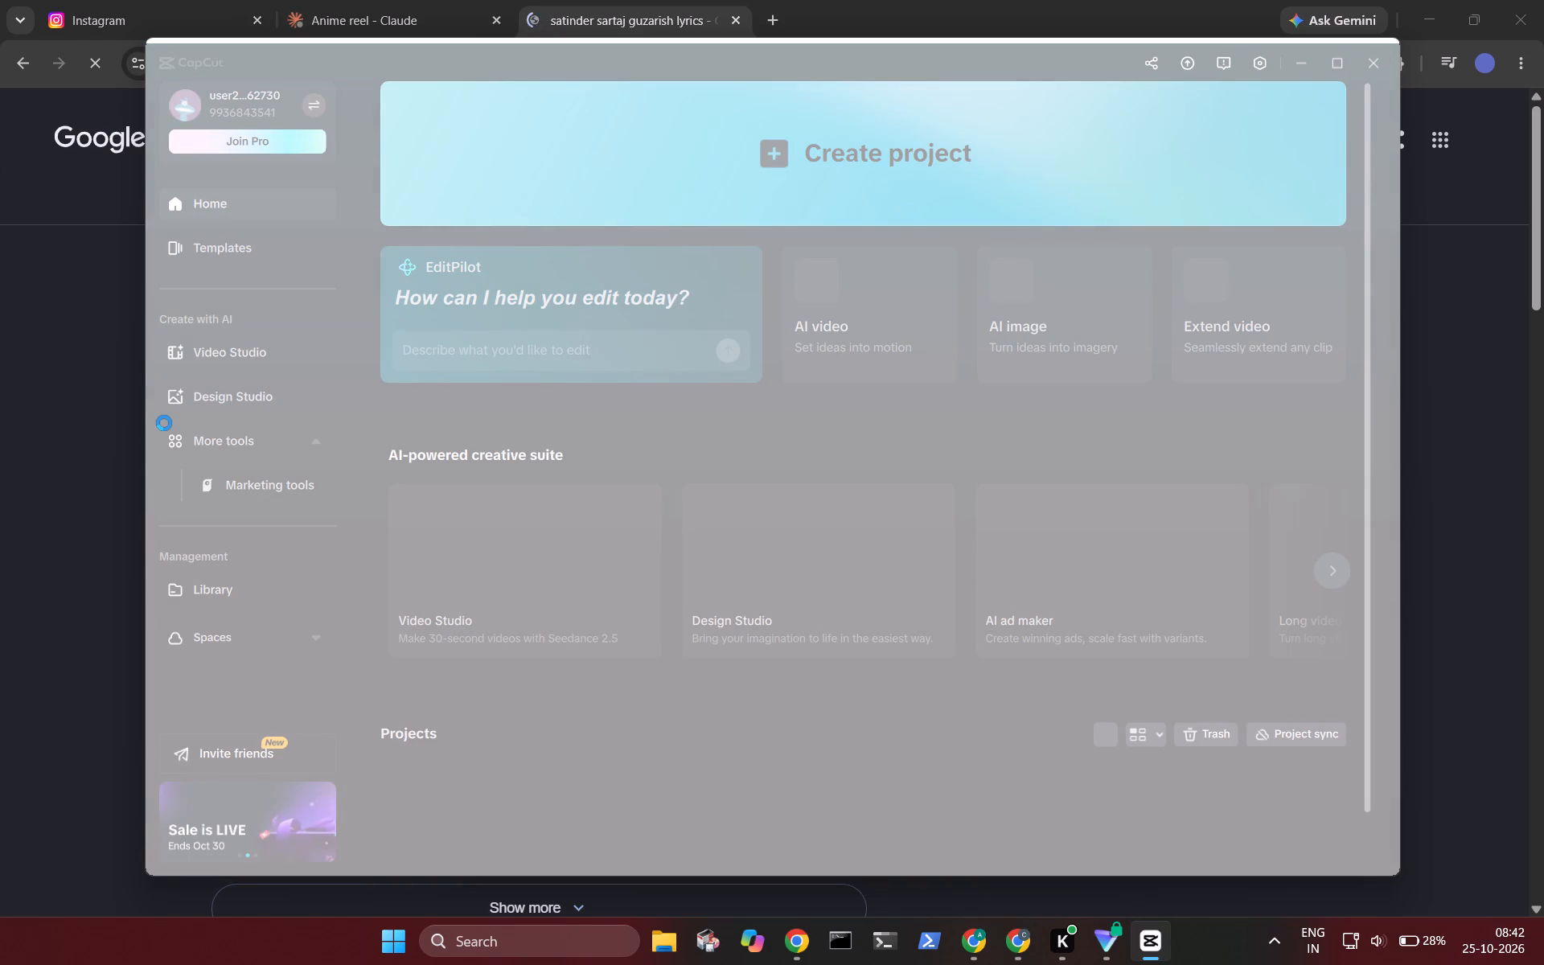
pyautogui.click(72, 395)
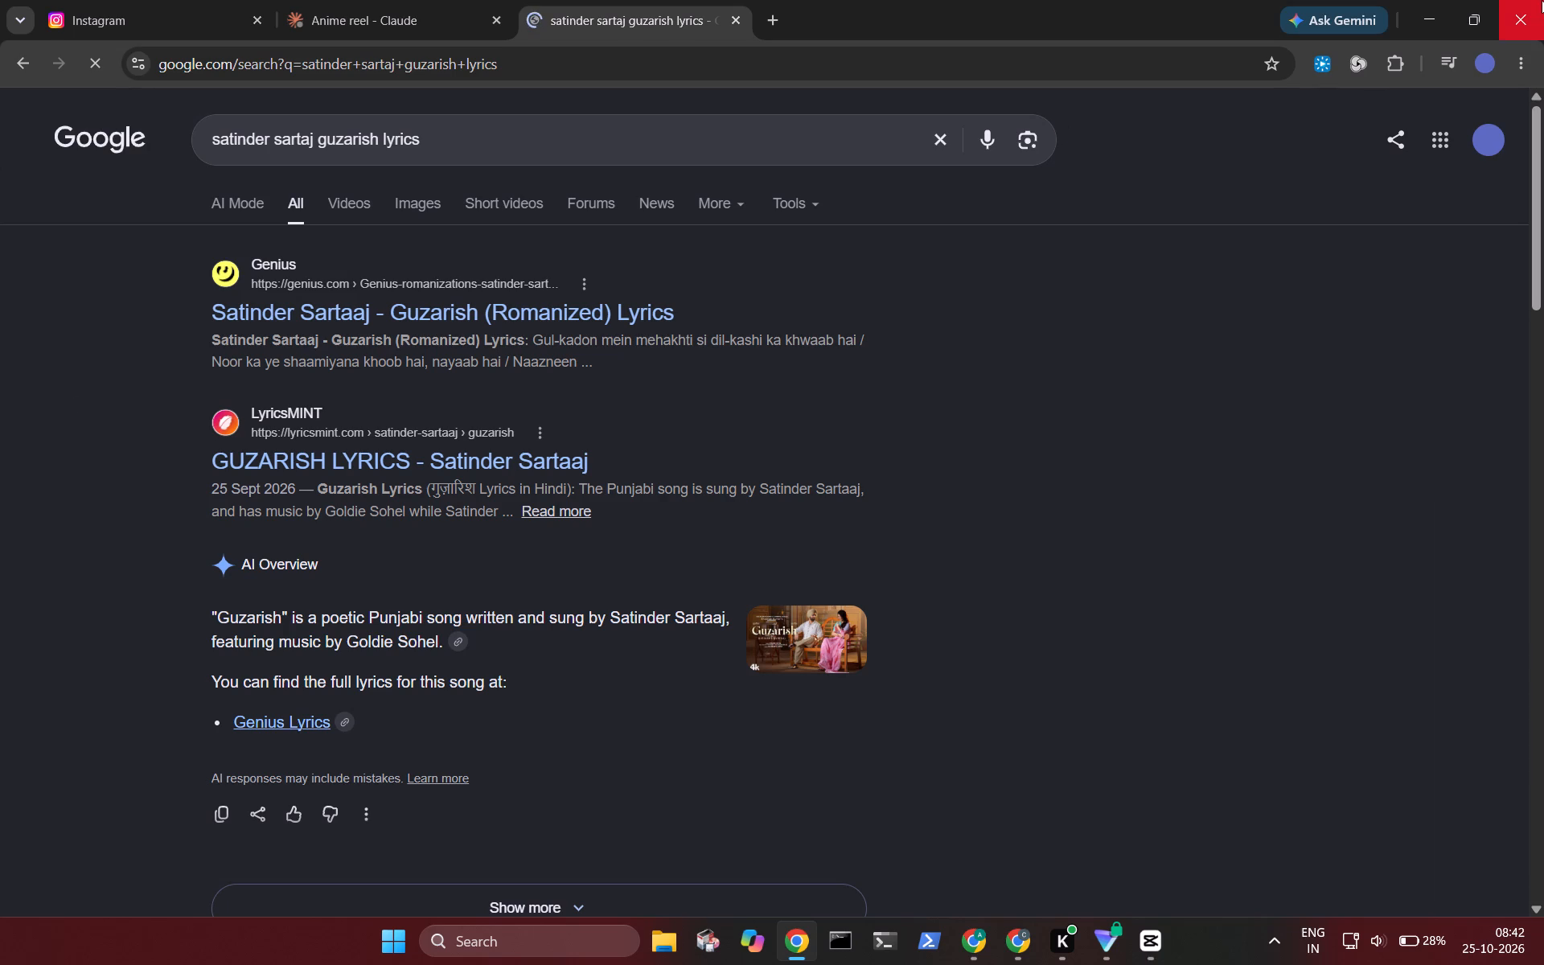
# Close the Chrome window holding the Instagram, Claude and lyrics search tabs.
pyautogui.click(1542, 0)
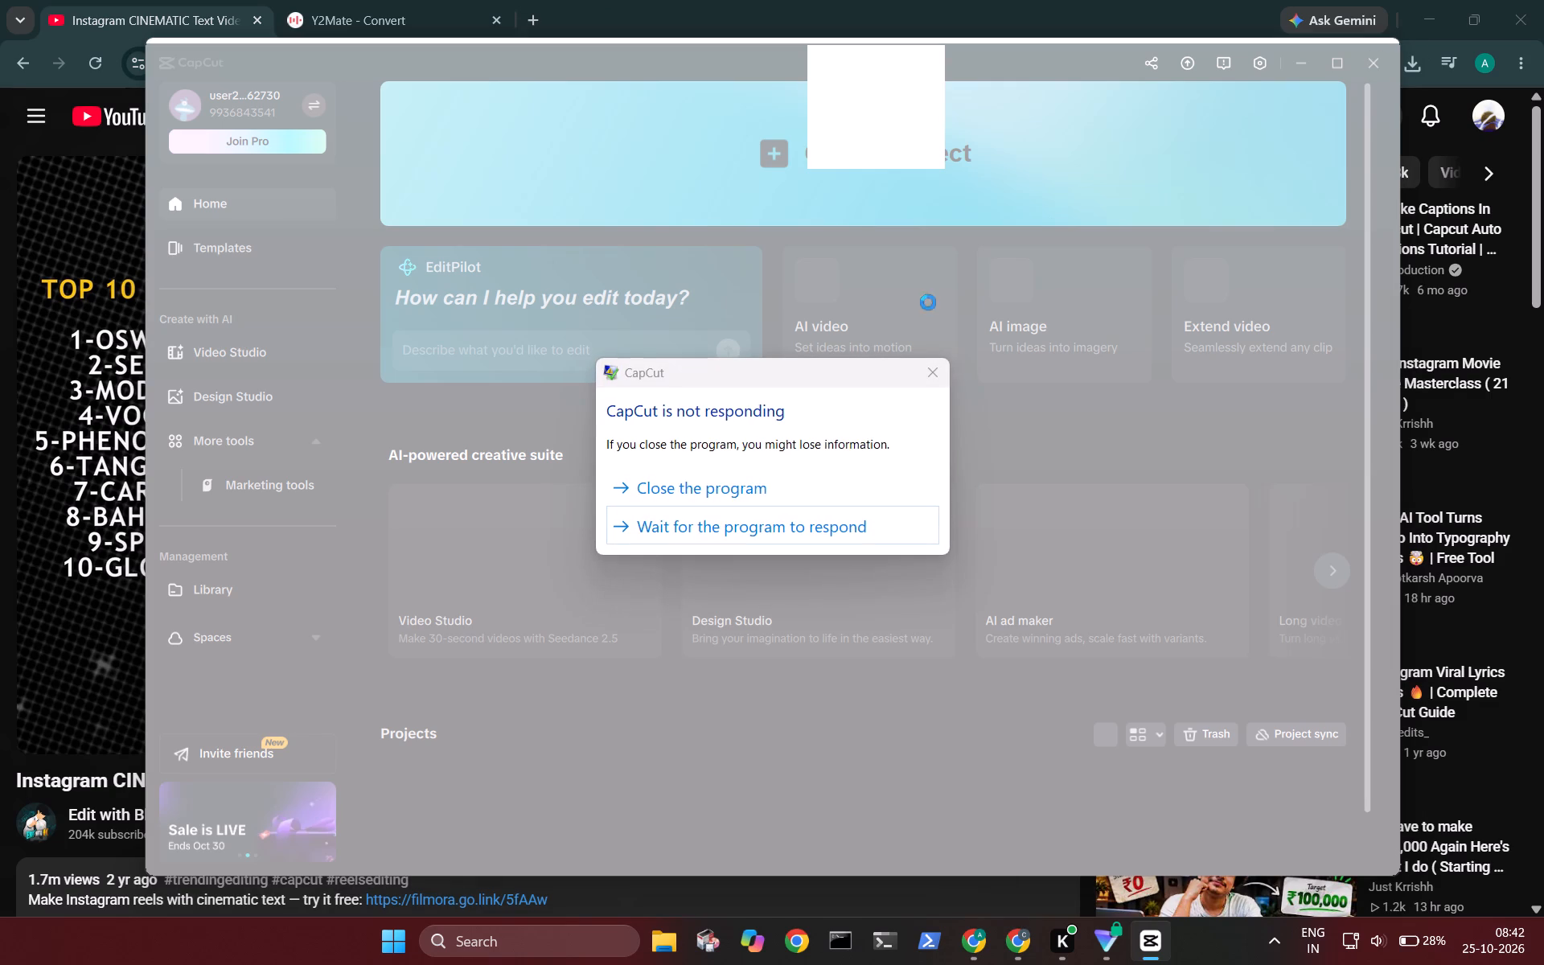
# Force the unresponsive CapCut program to close.
pyautogui.click(715, 494)
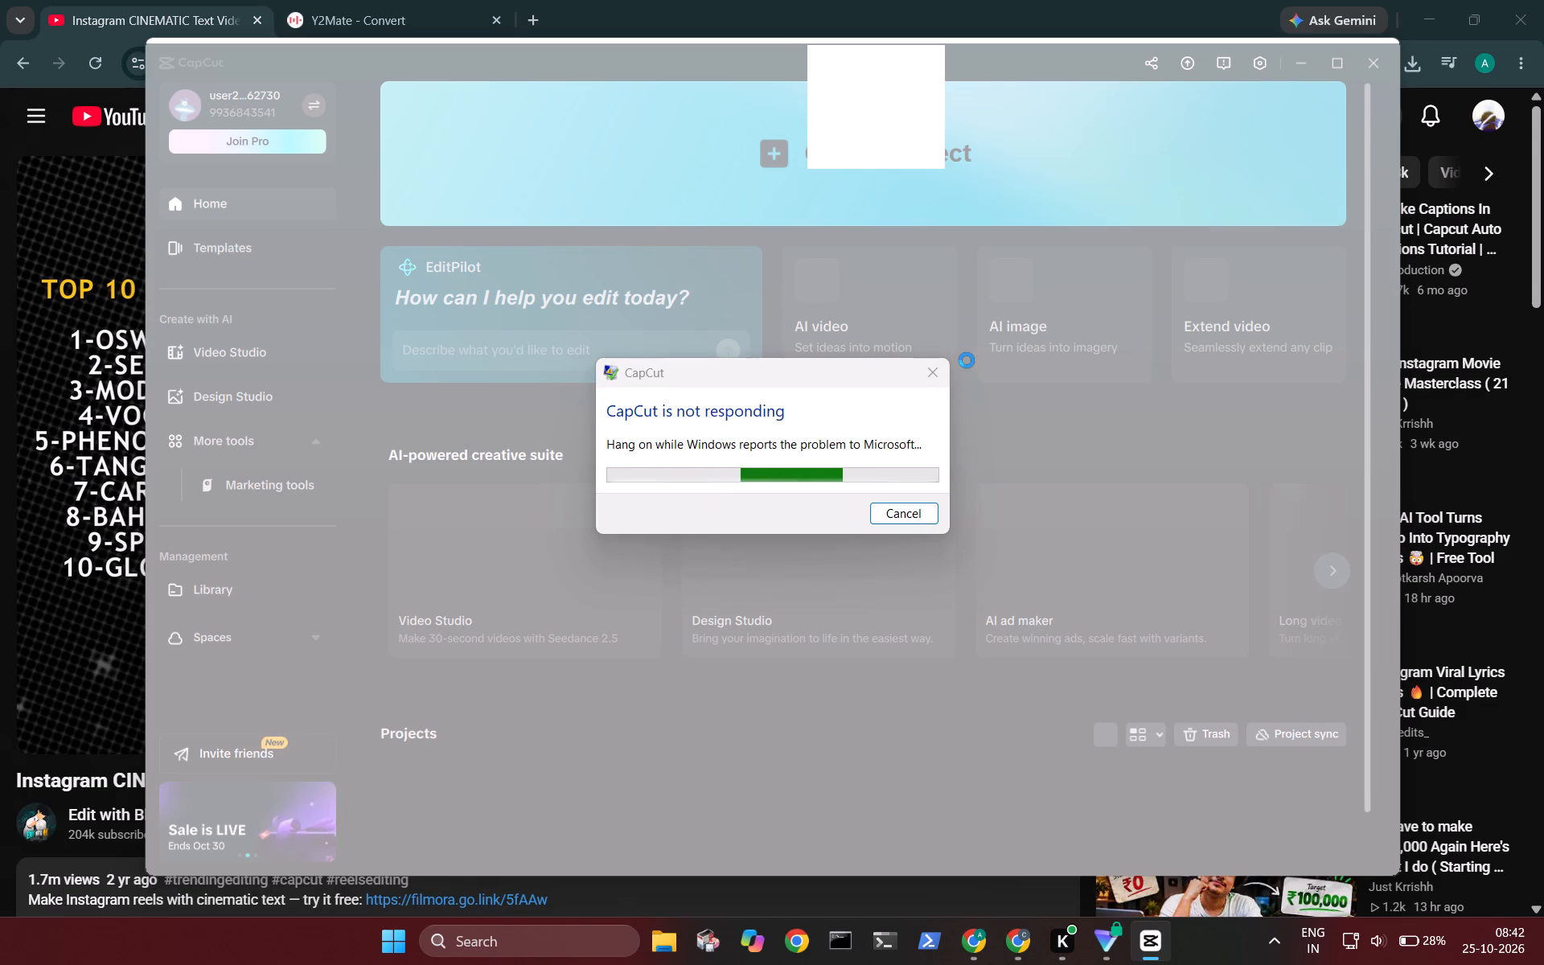